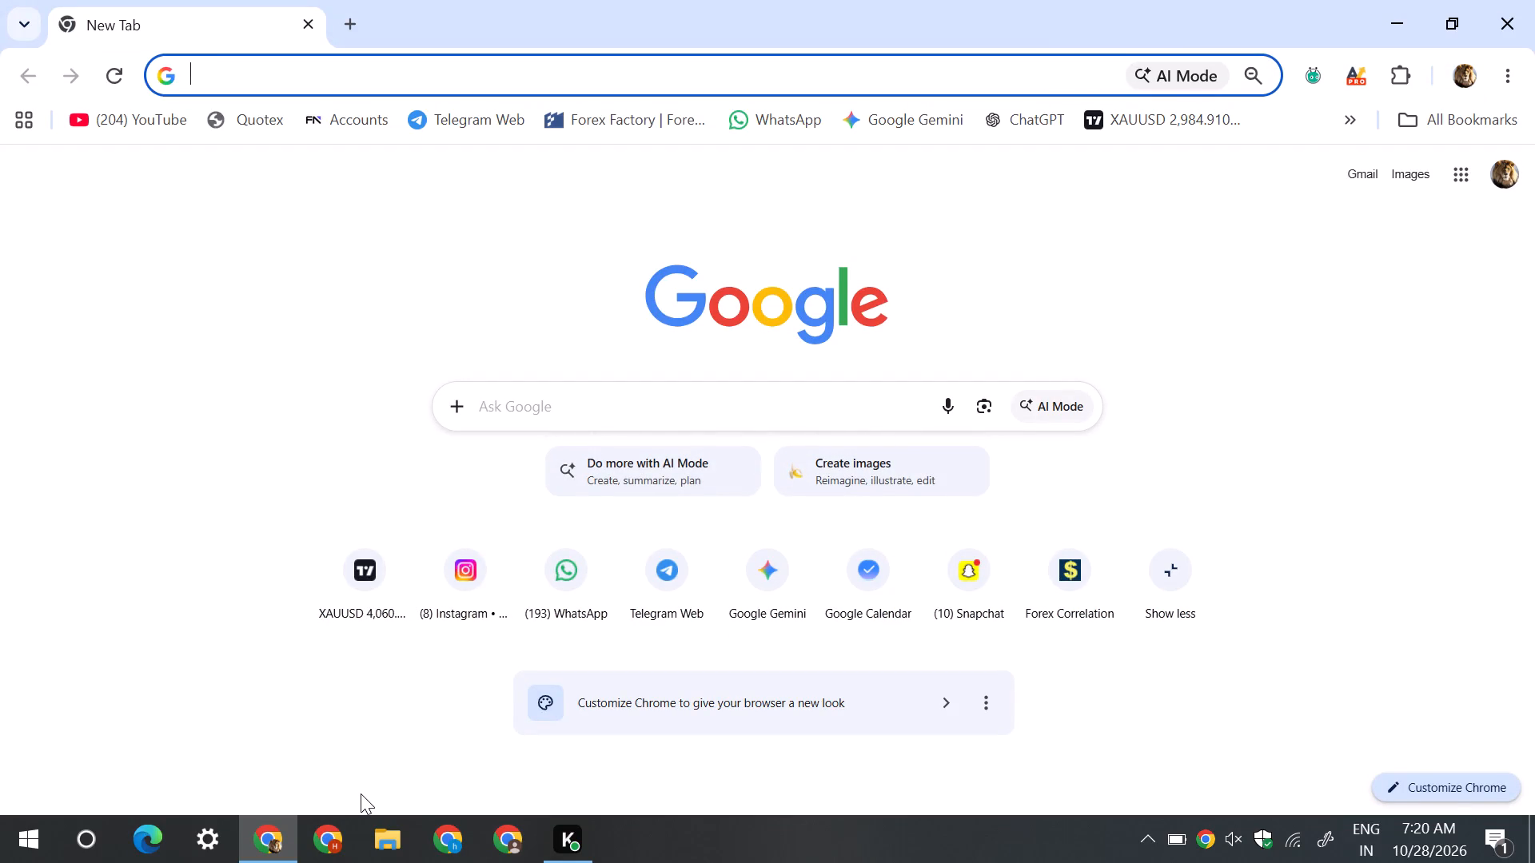
Open the TradingView XAUUSD chart from the new tab page's shortcuts and keep its tab in view.
left_click(361, 601)
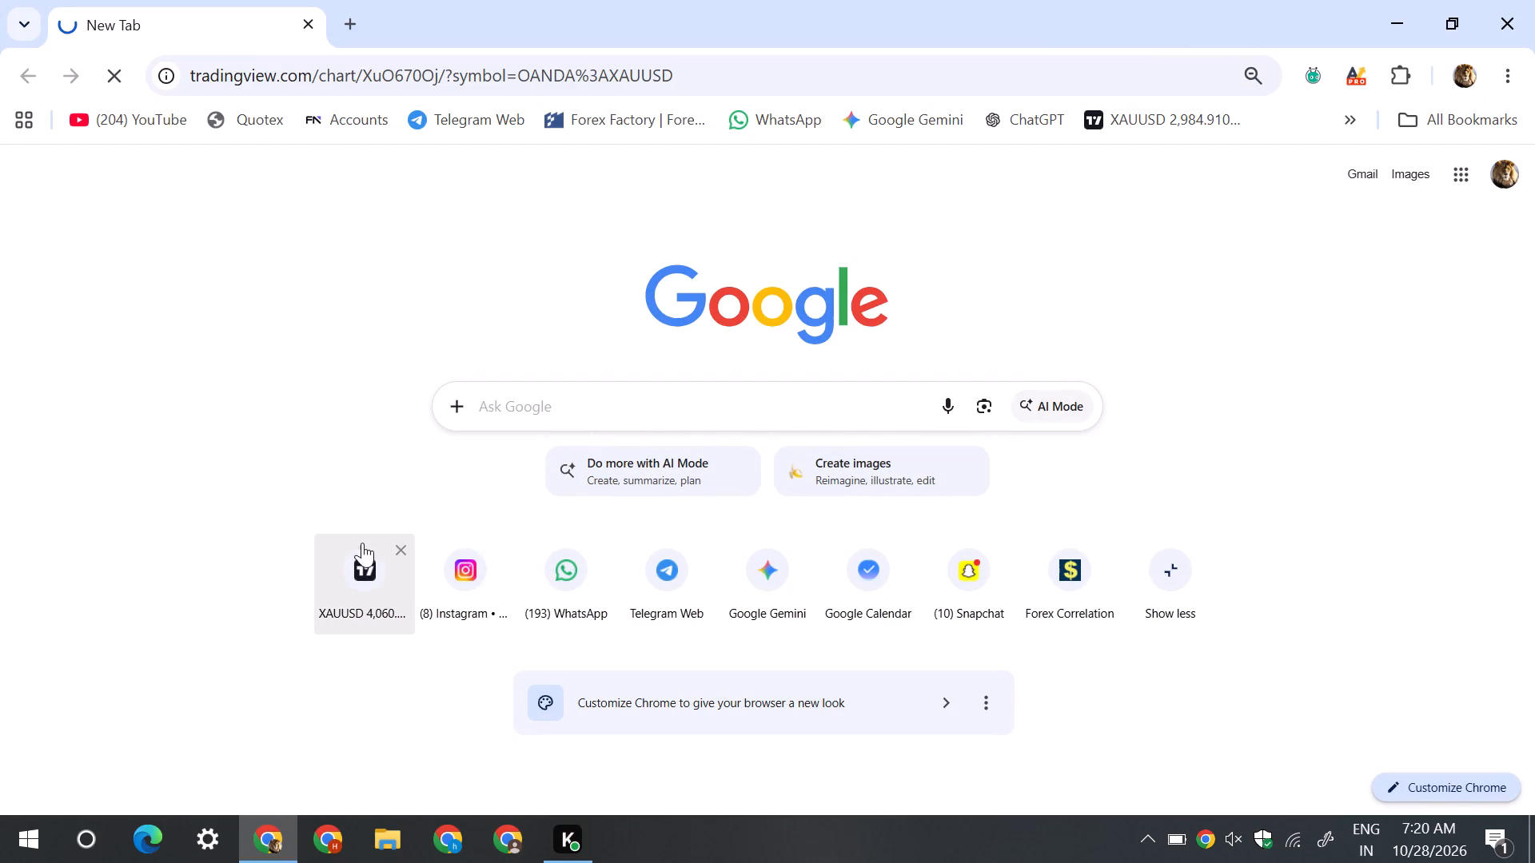
left_click(337, 10)
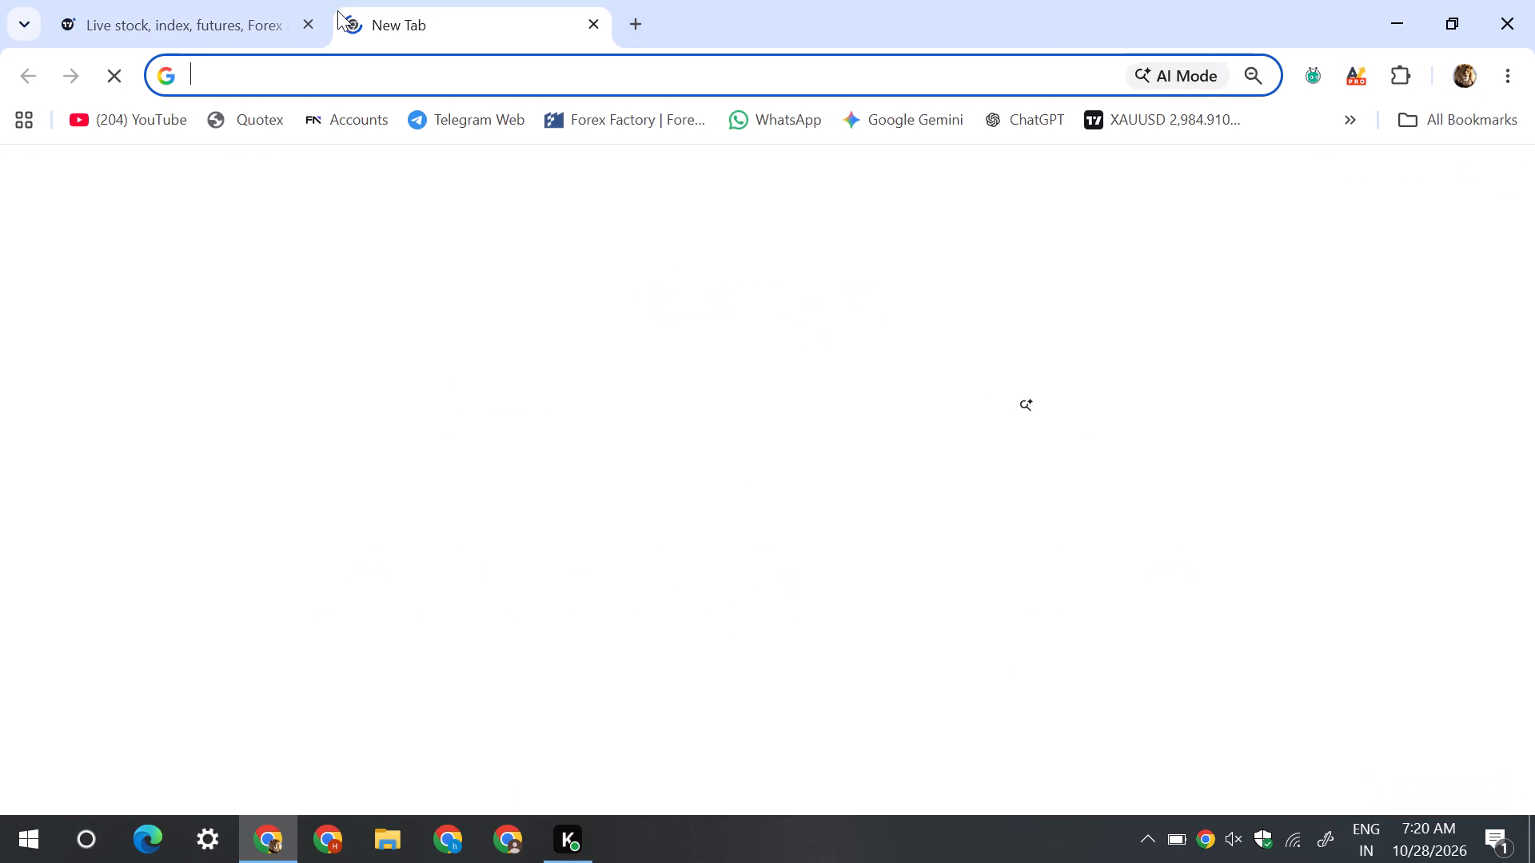
left_click(256, 10)
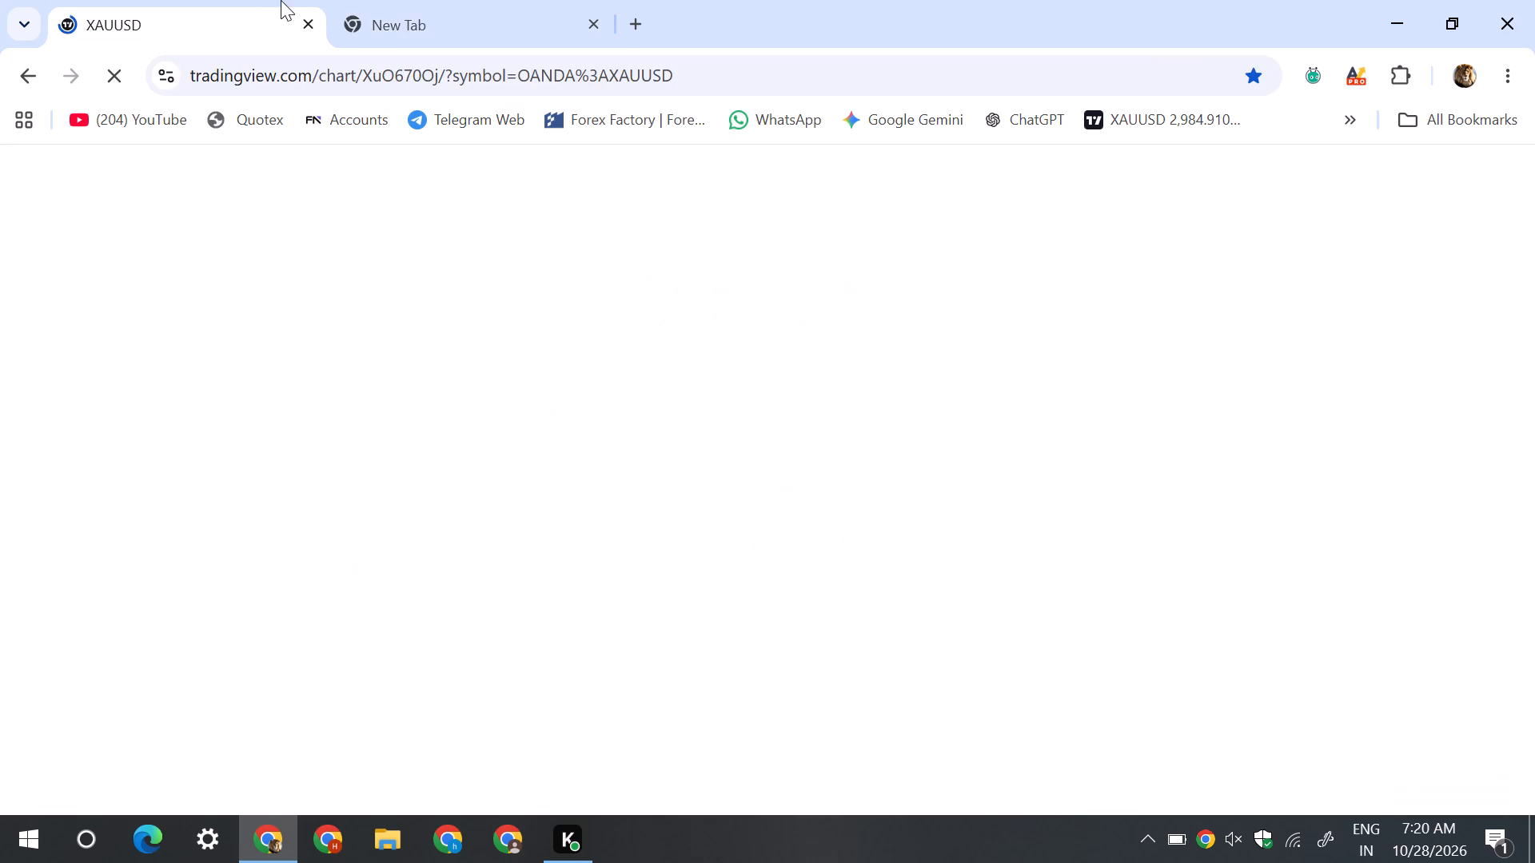
left_click(375, 0)
left_click(141, 0)
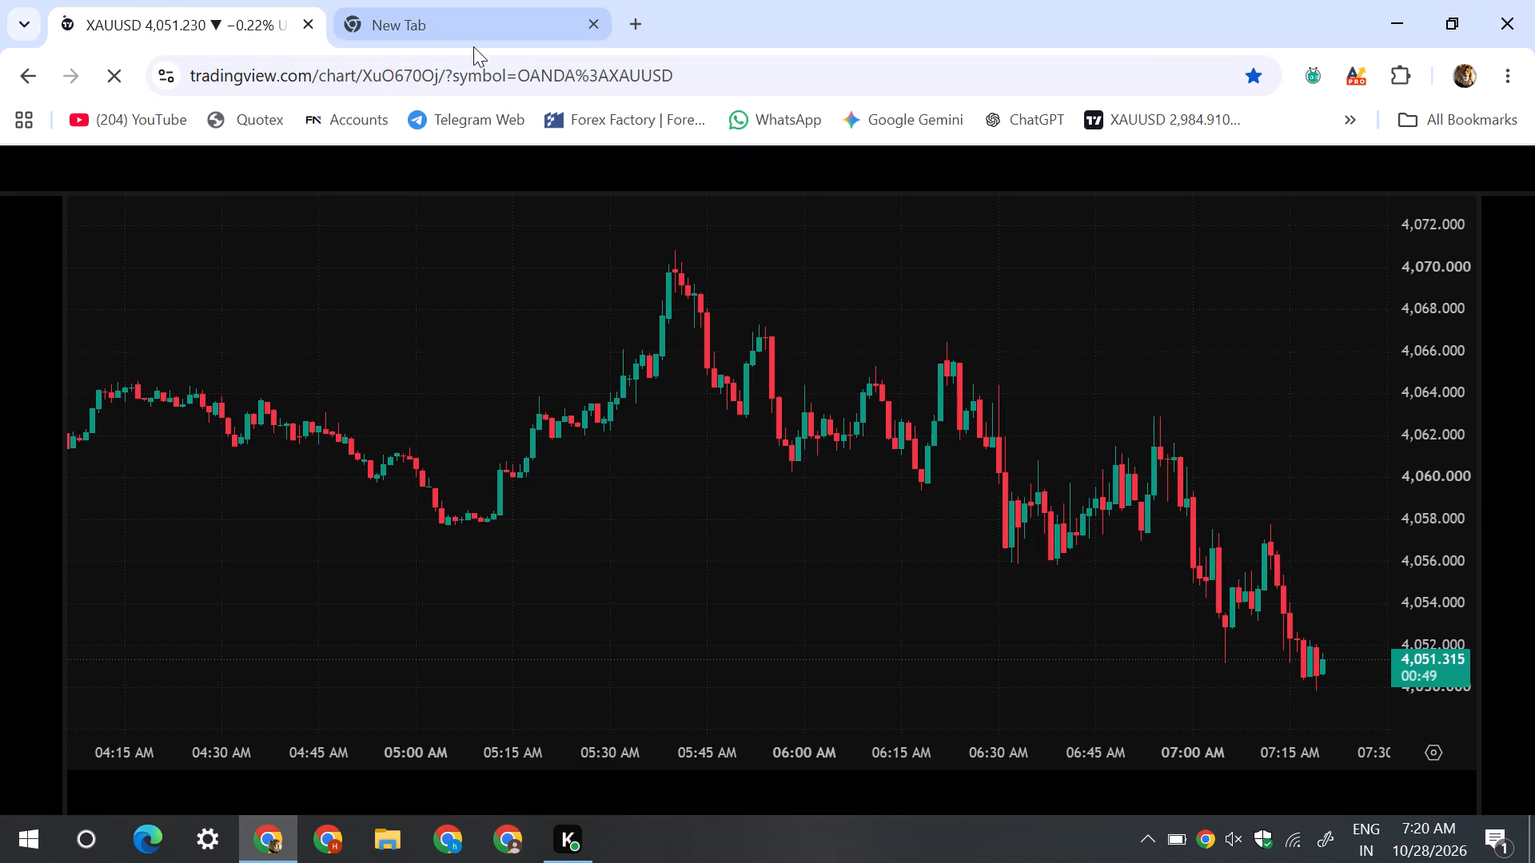
left_click(504, 34)
left_click(200, 12)
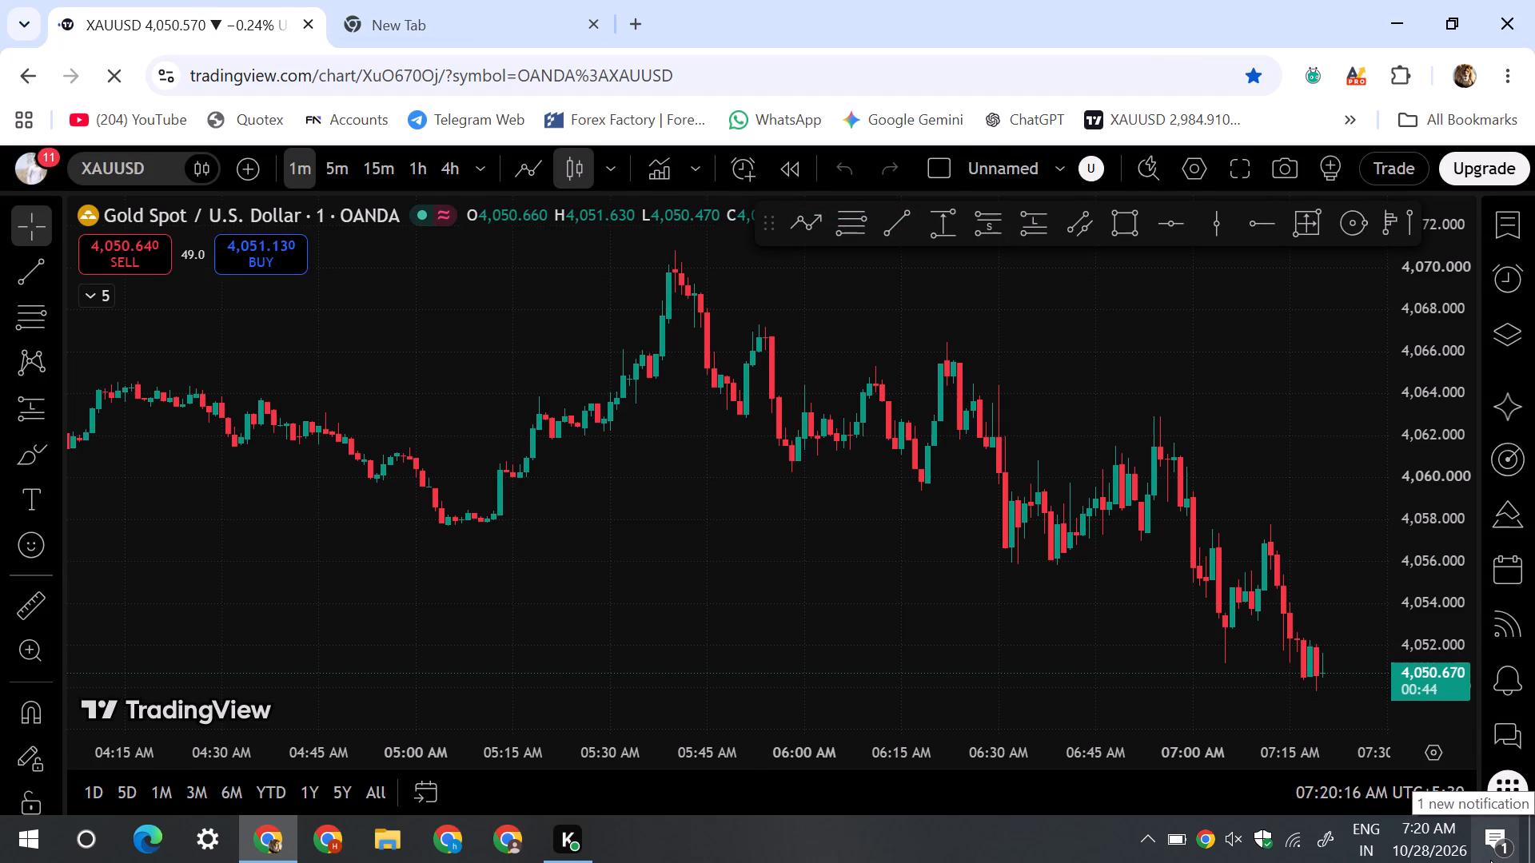
Switch the browser to full screen so the XAUUSD chart fills the display.
left_click(1490, 68)
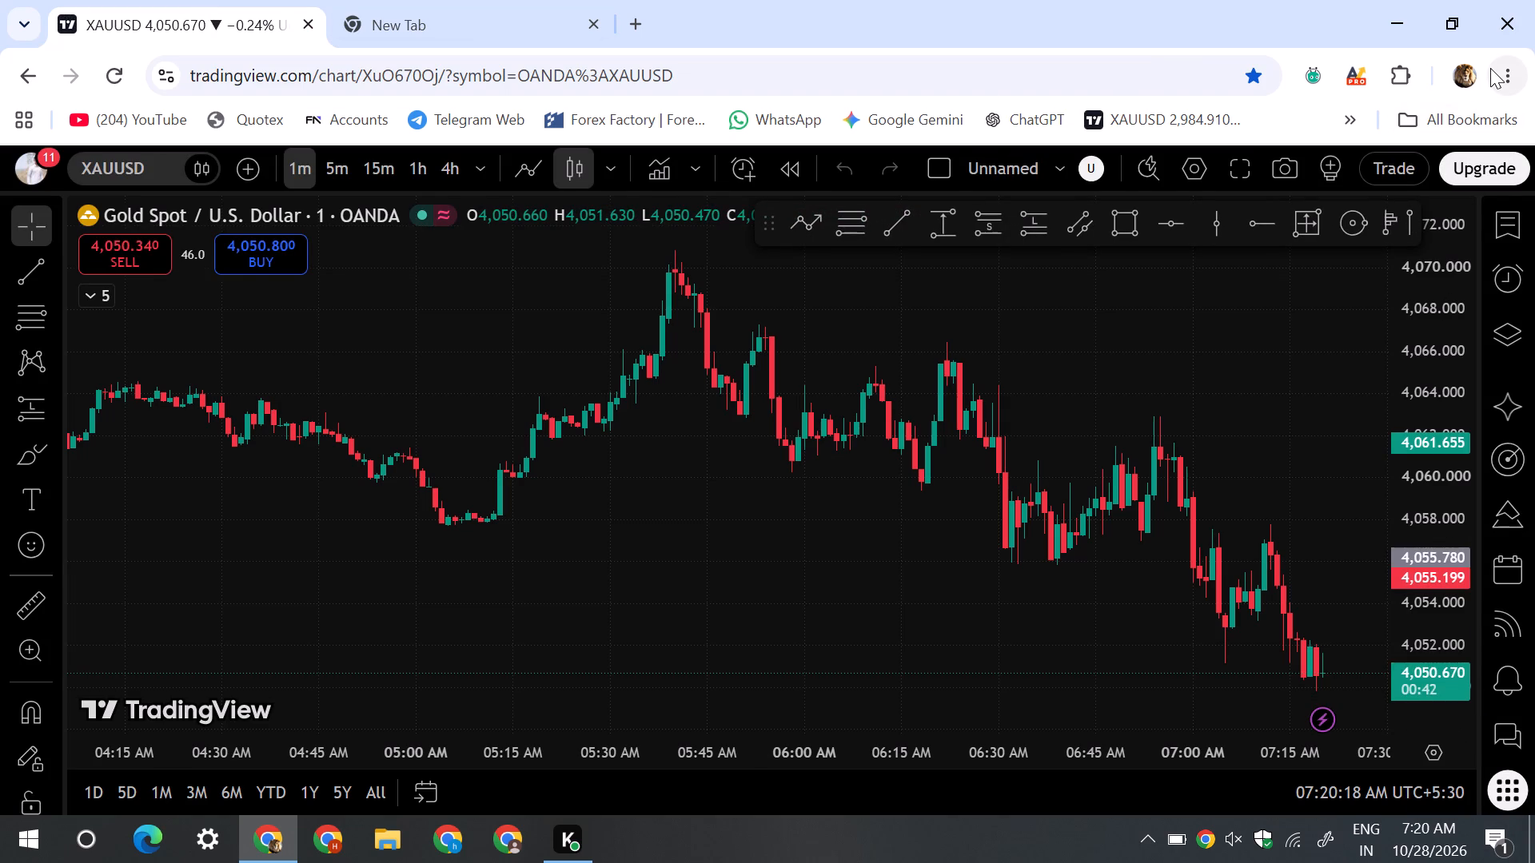
left_click(1514, 617)
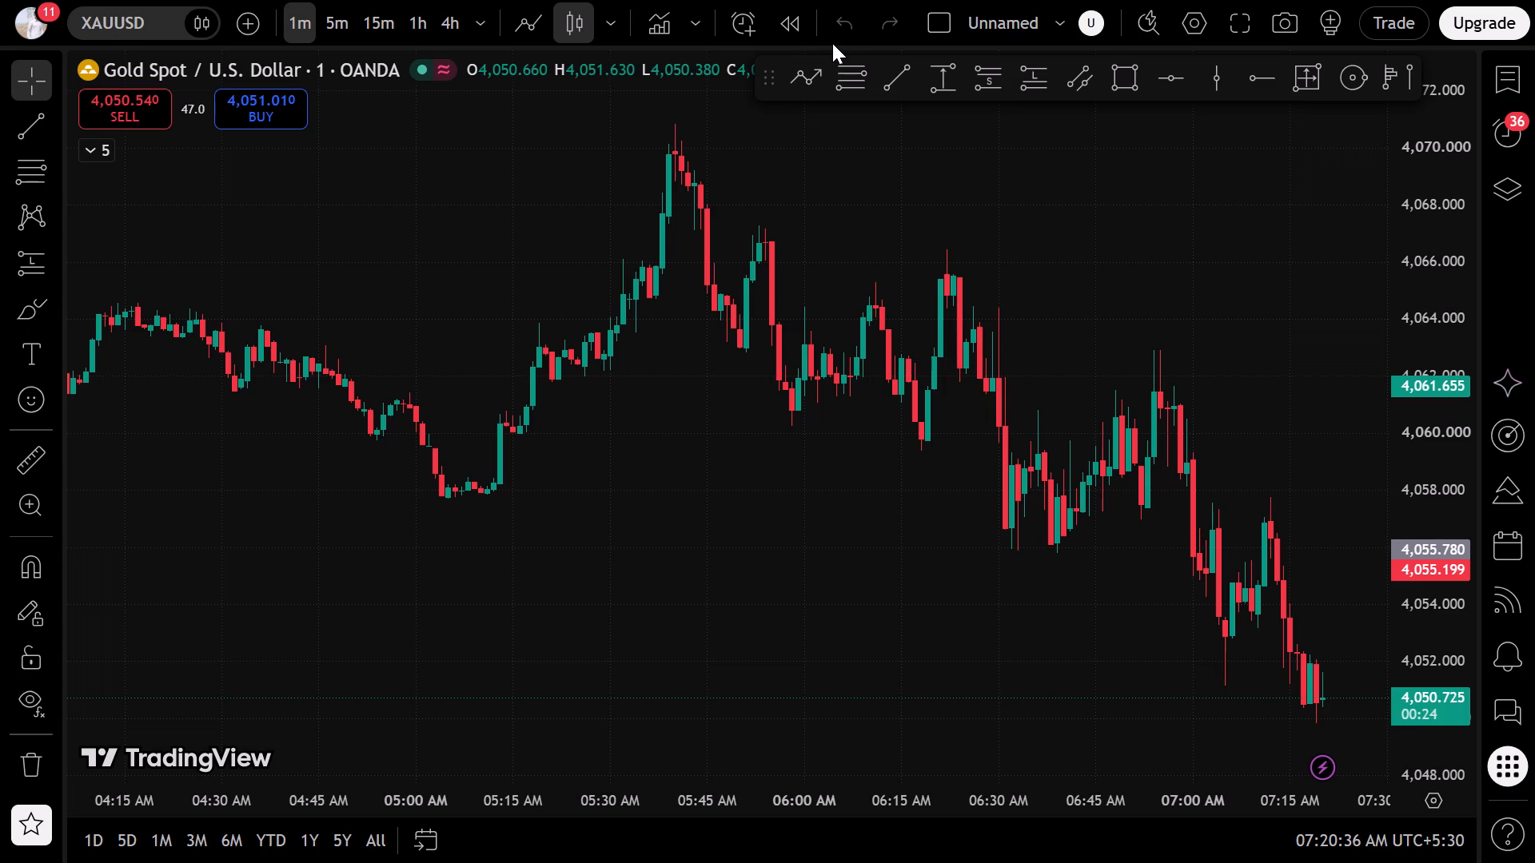
left_click(832, 43)
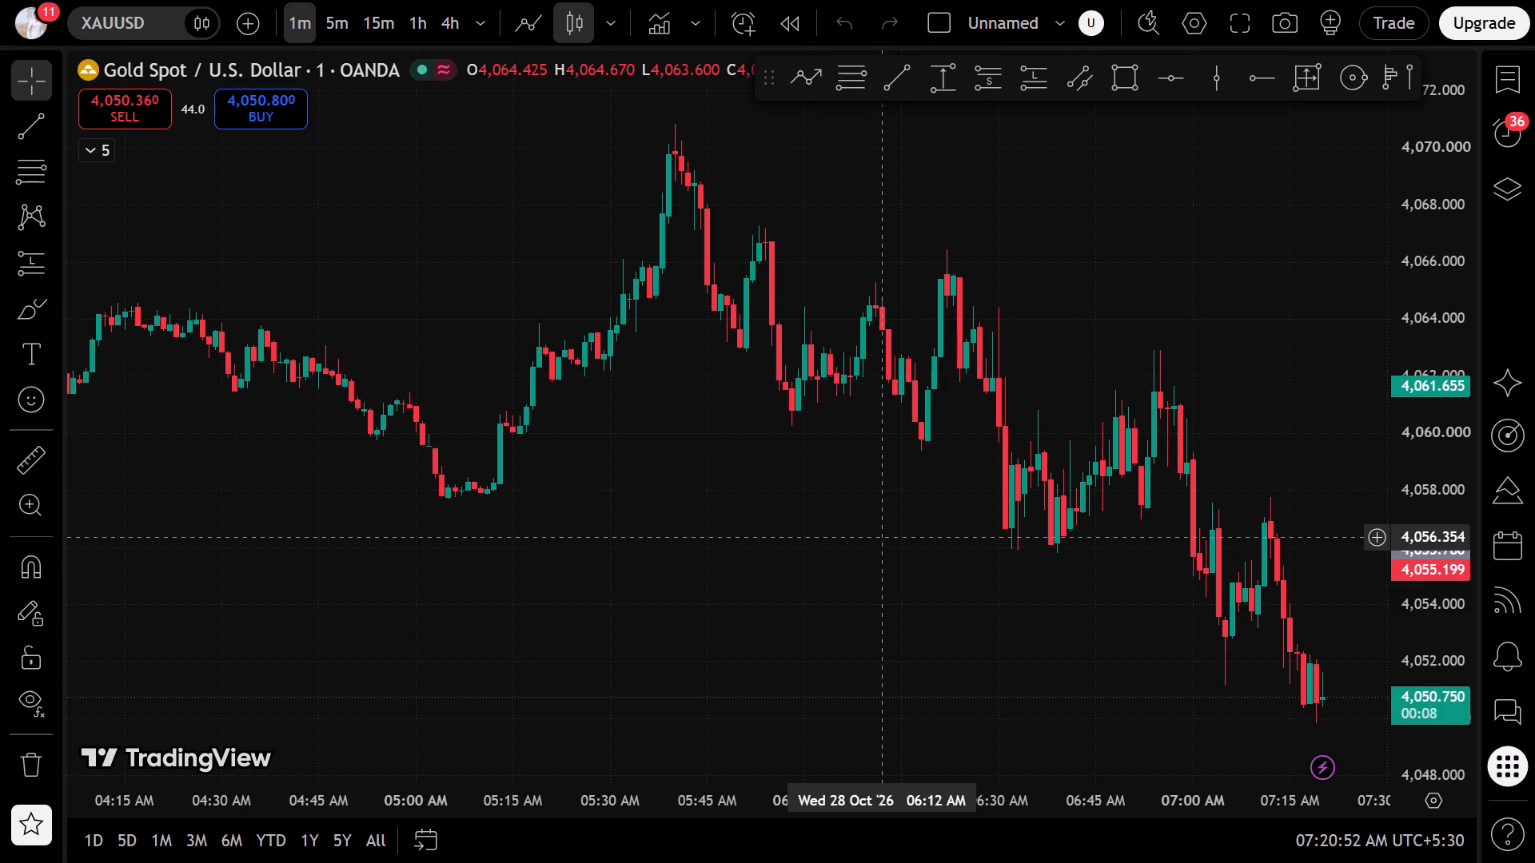
Draw a Fib retracement on the 1-minute chart from about 4,066.5 at 06:18 AM to about 4,055.8 at 06:57 AM.
left_click_drag(858, 420, 441, 468)
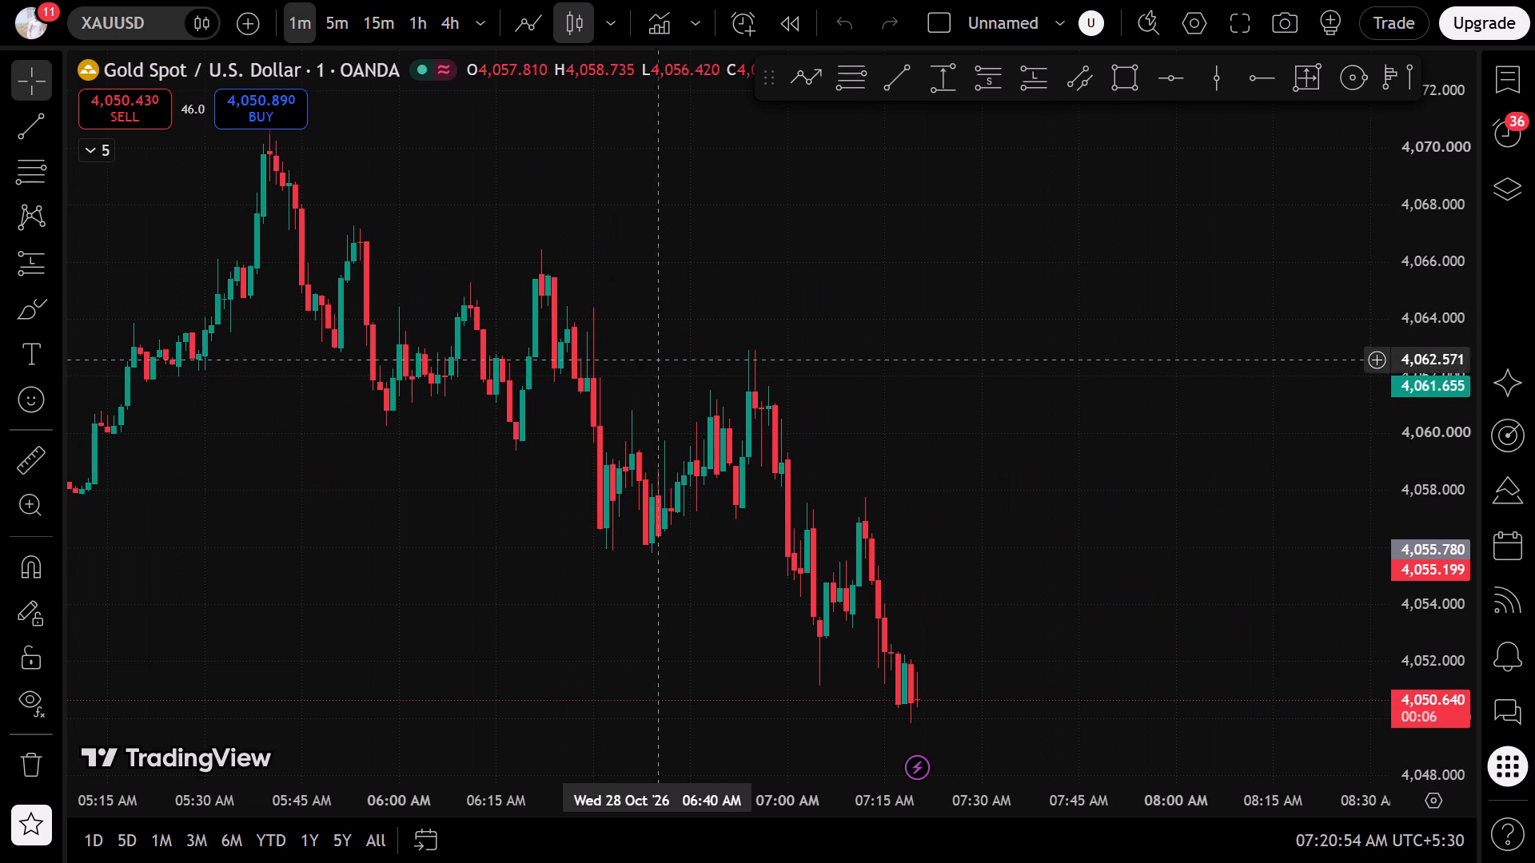
left_click(28, 181)
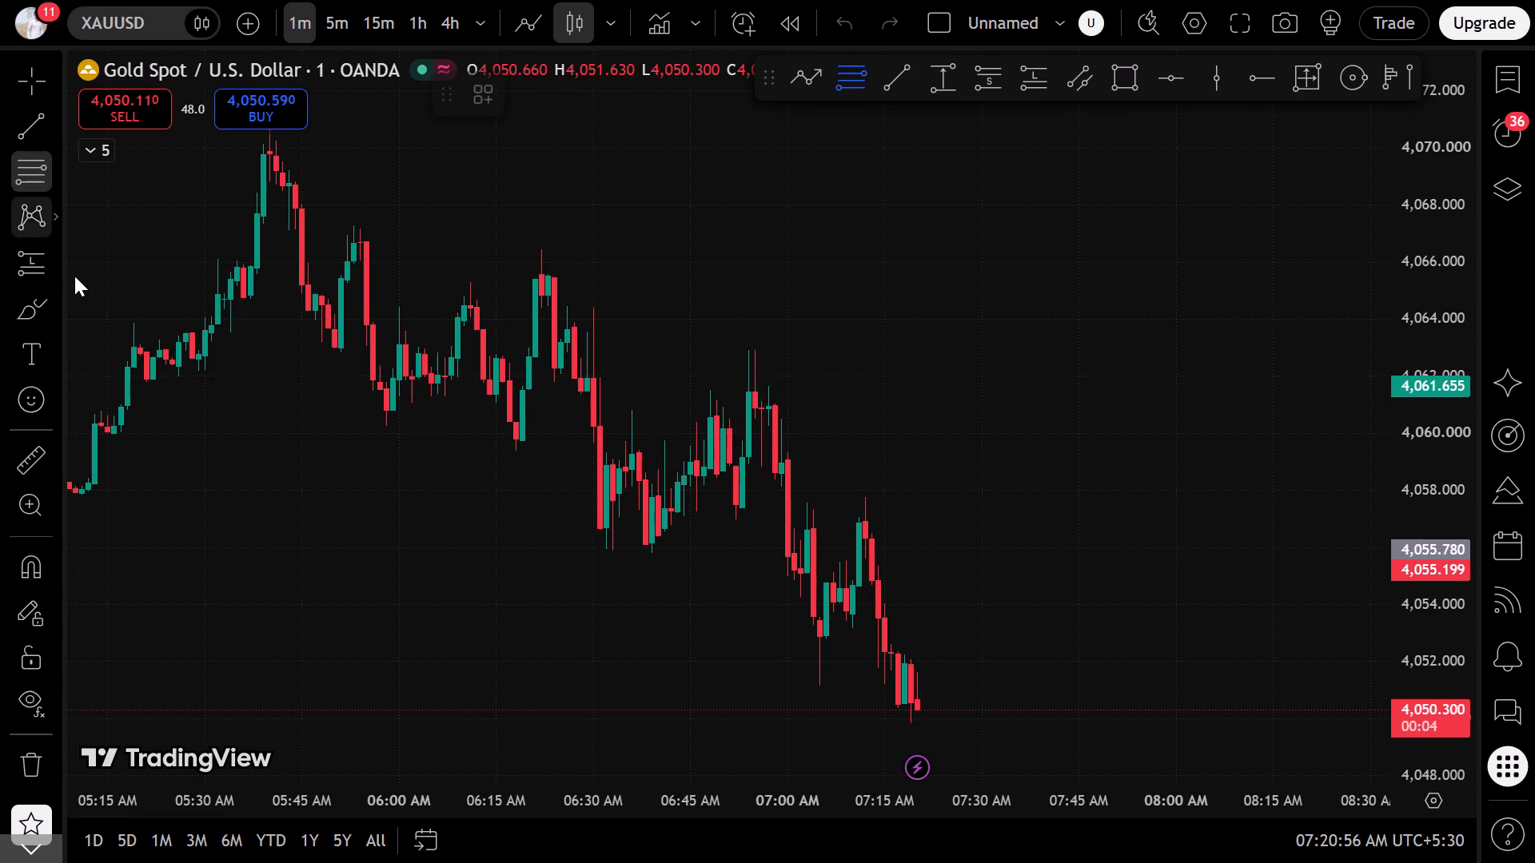
left_click(514, 248)
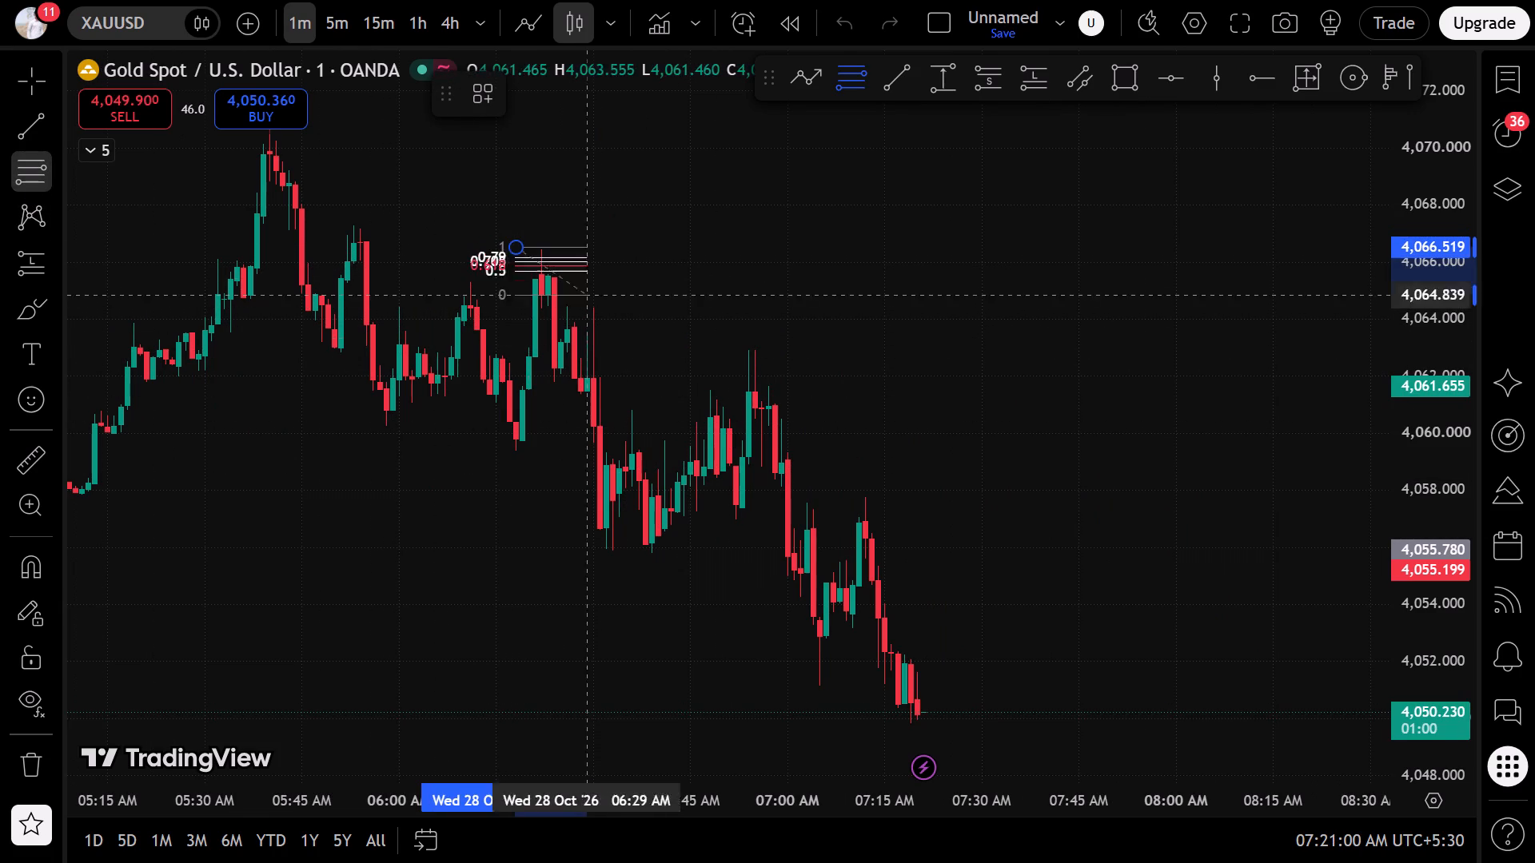
left_click(767, 555)
left_click(890, 491)
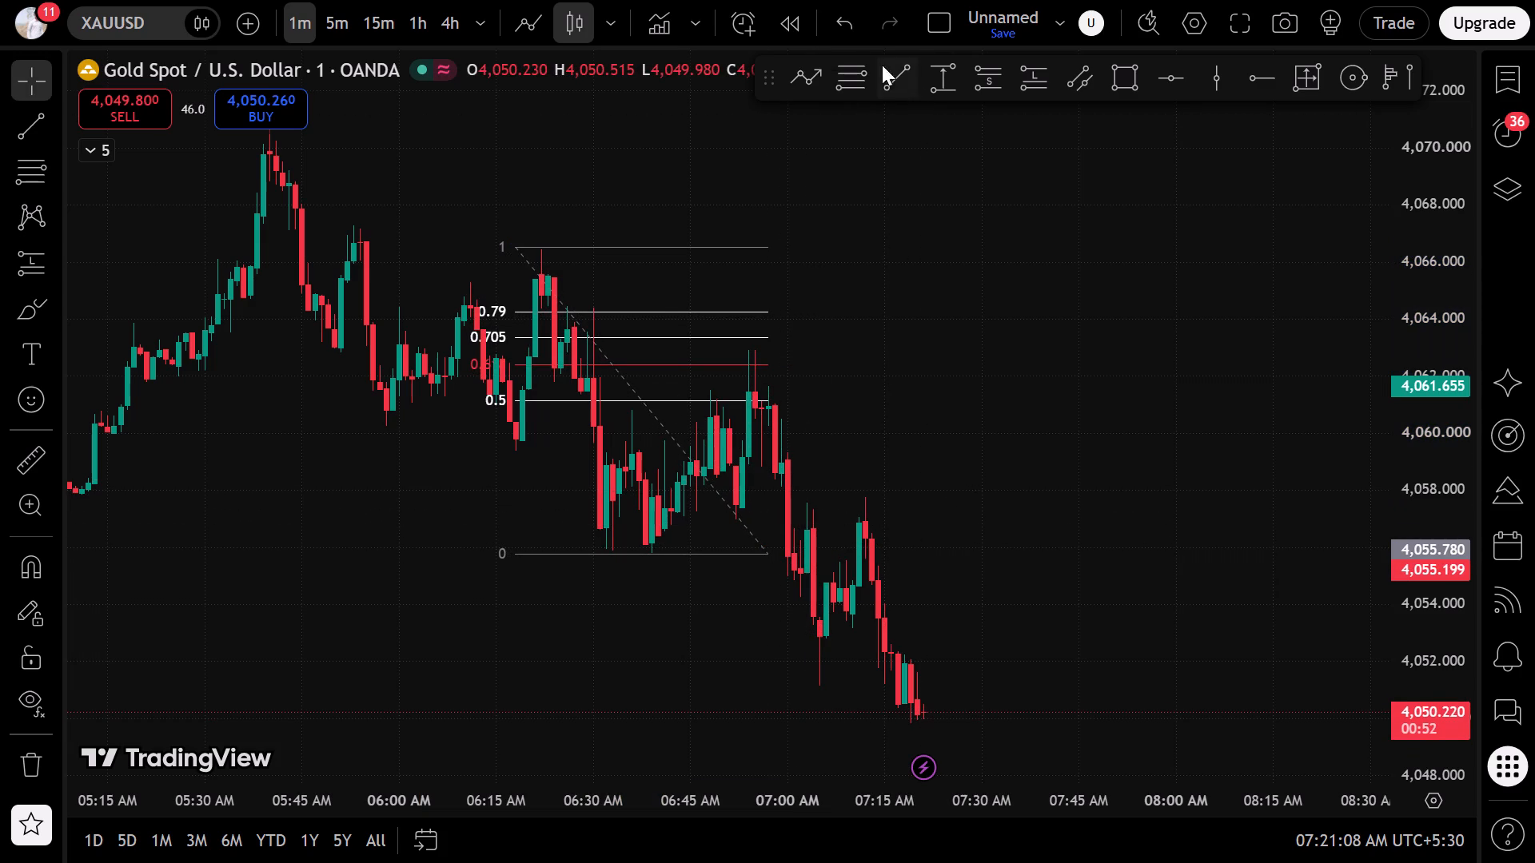
Draw a second Fib retracement from about 4,062.9 at 06:52 AM to about 4,051.1 at 07:28 AM.
left_click(848, 60)
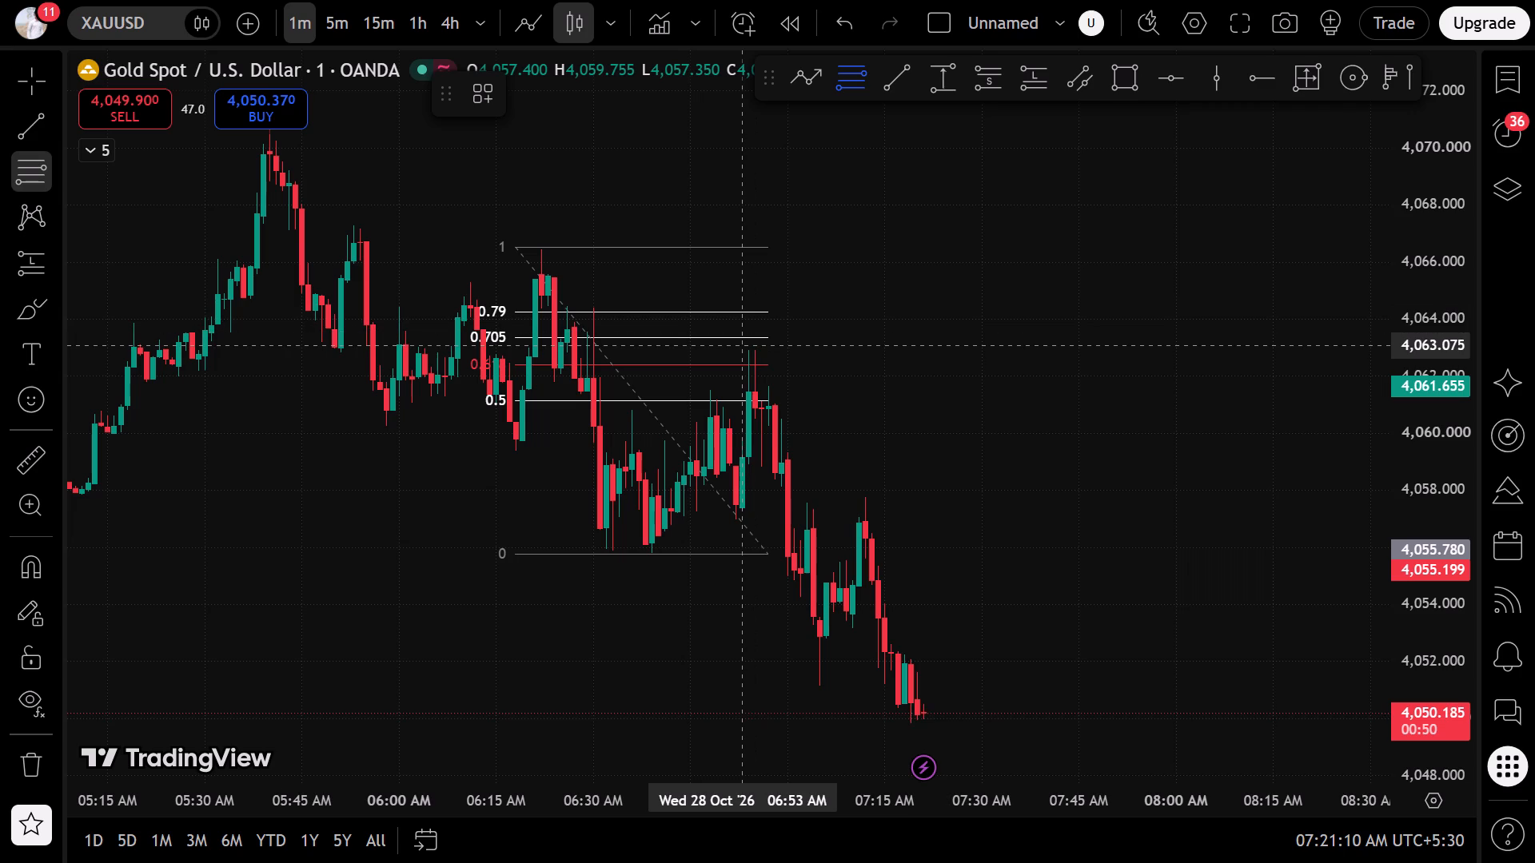
left_click_drag(734, 349, 741, 349)
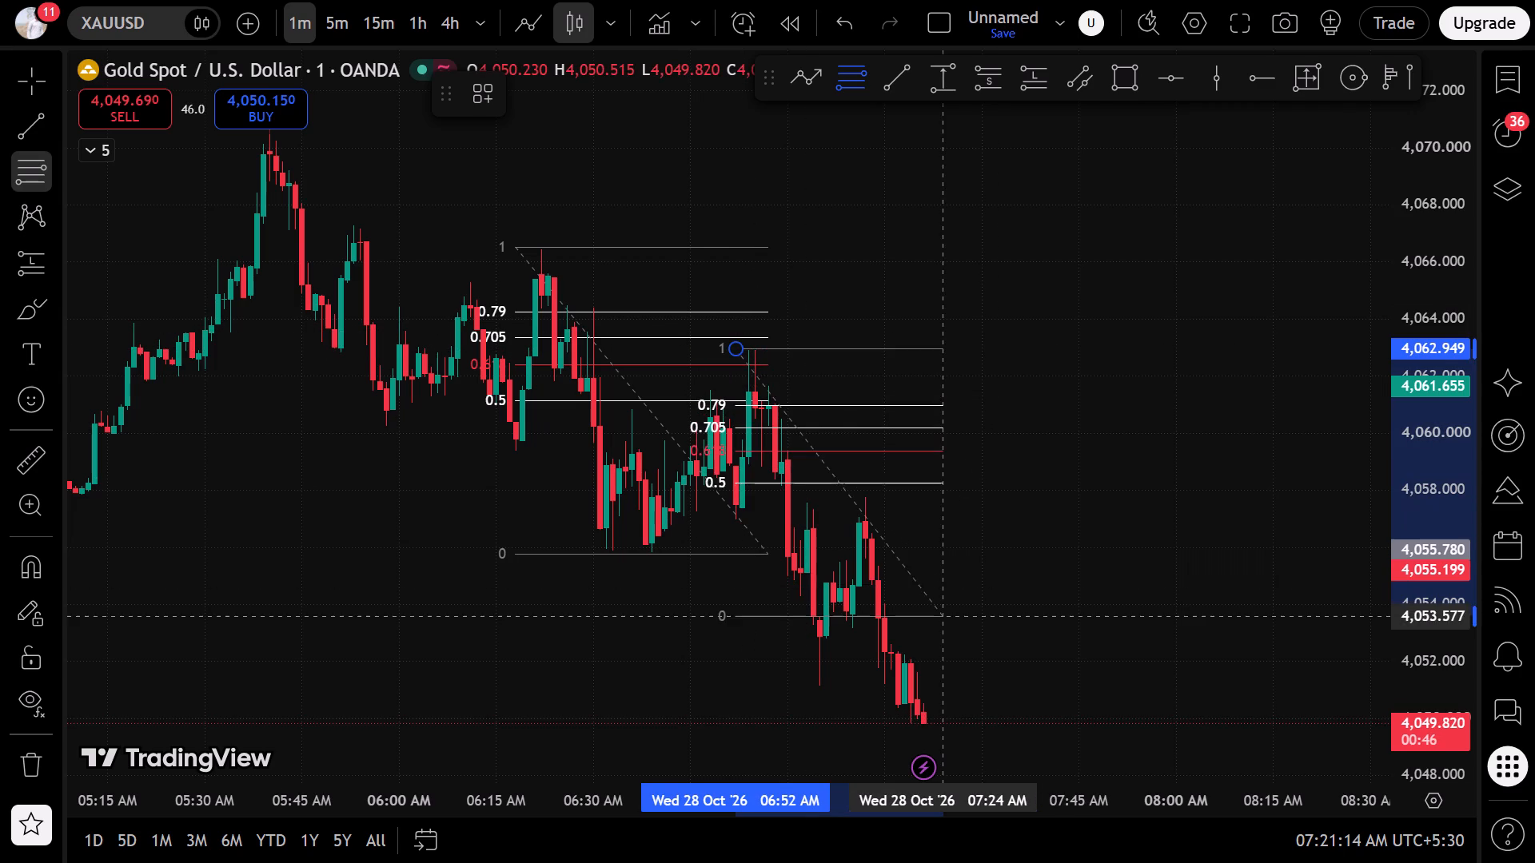
left_click(967, 685)
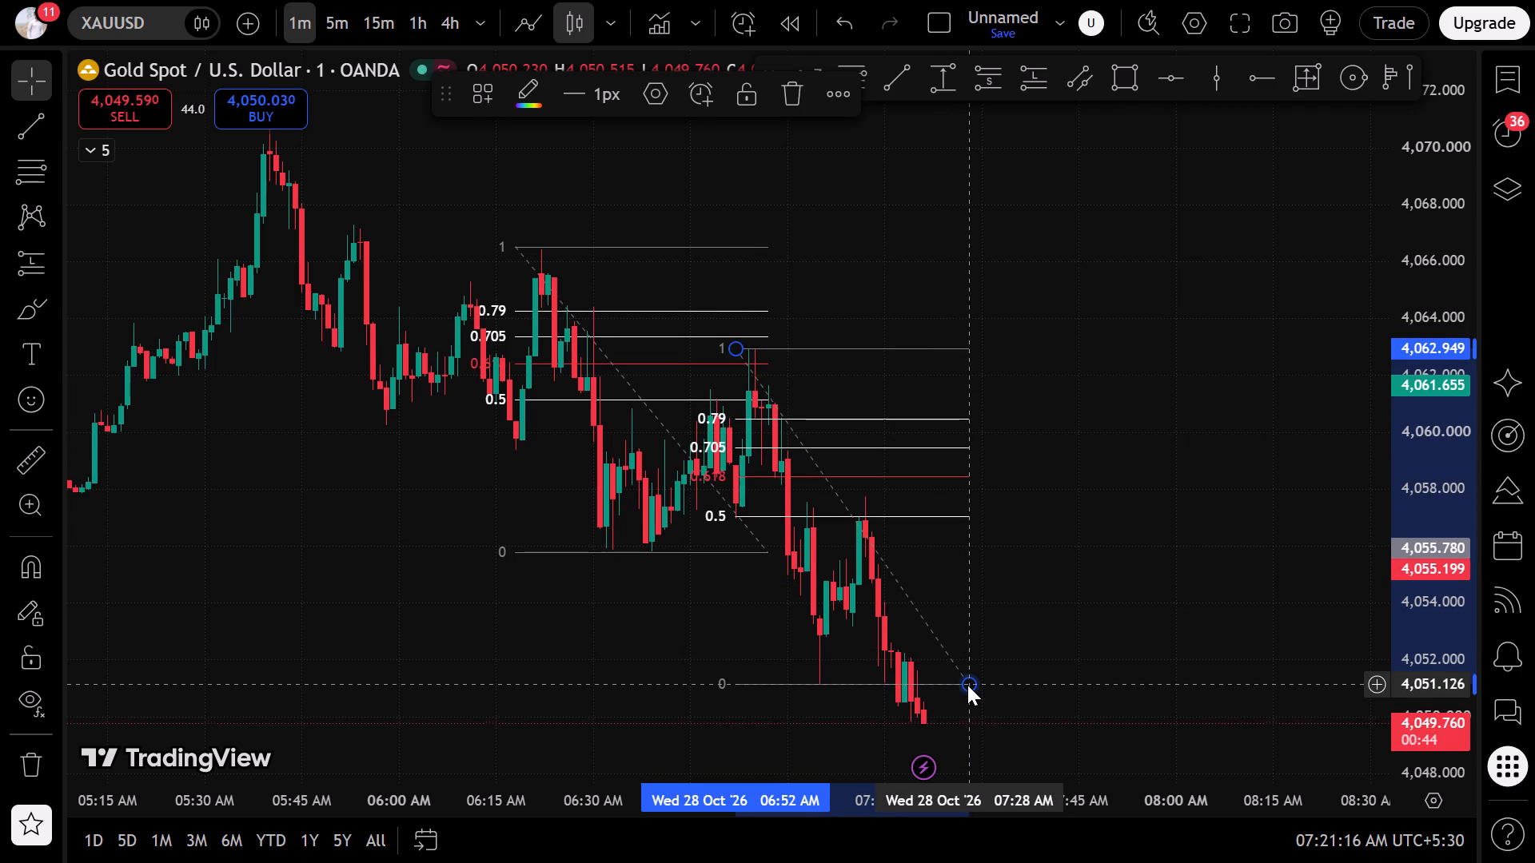
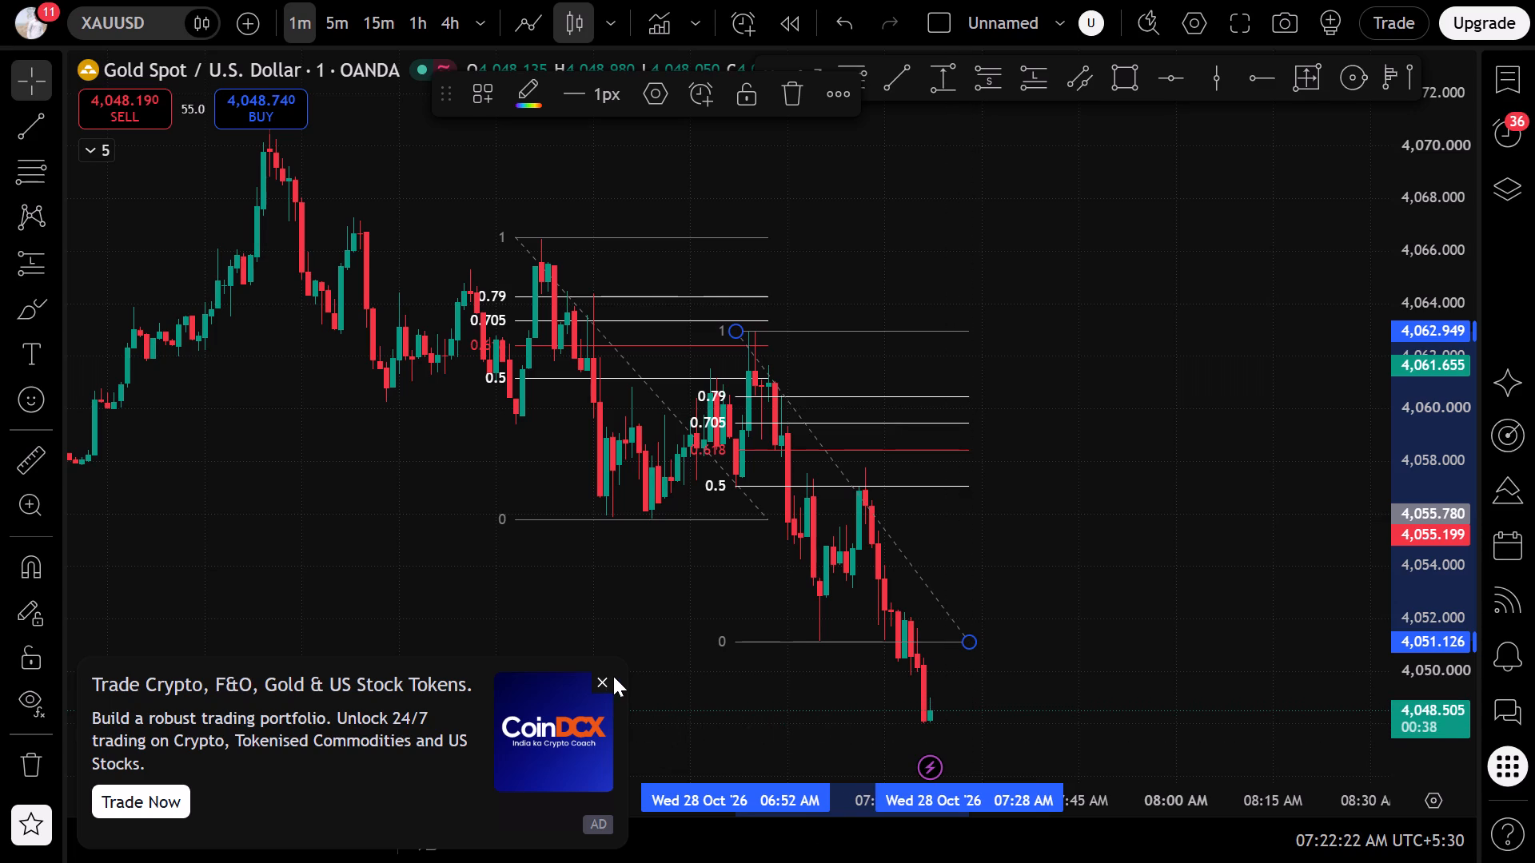
Close the advertisement covering the lower part of the chart.
left_click(593, 681)
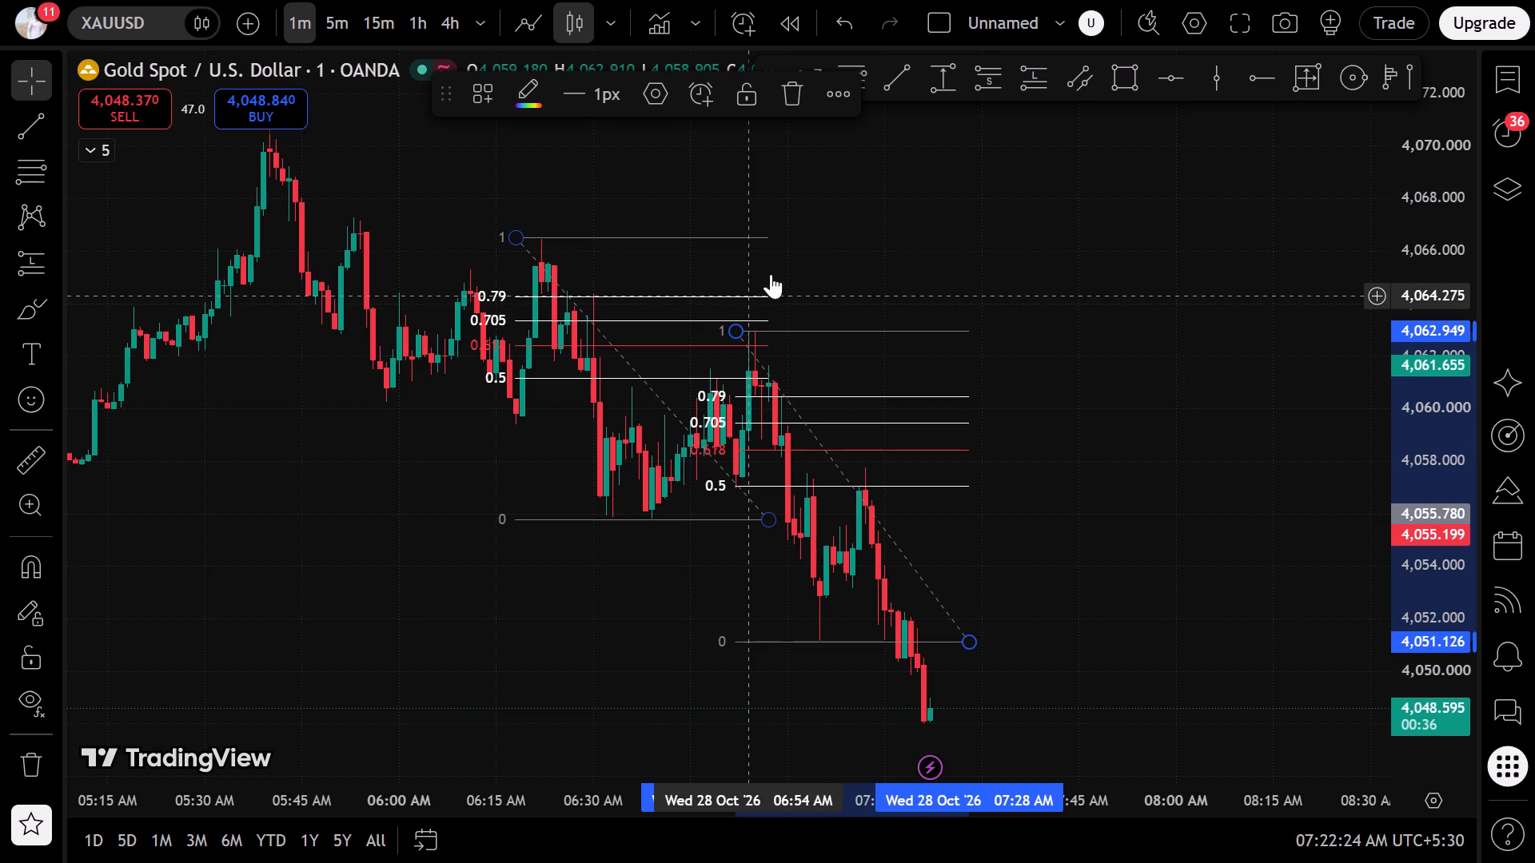
Place a short position at the first Fib's 0.5 level, entry about 4,061.1 at 06:38 AM, with its stop at the 0.79 level, about 4,064.3.
left_click(982, 76)
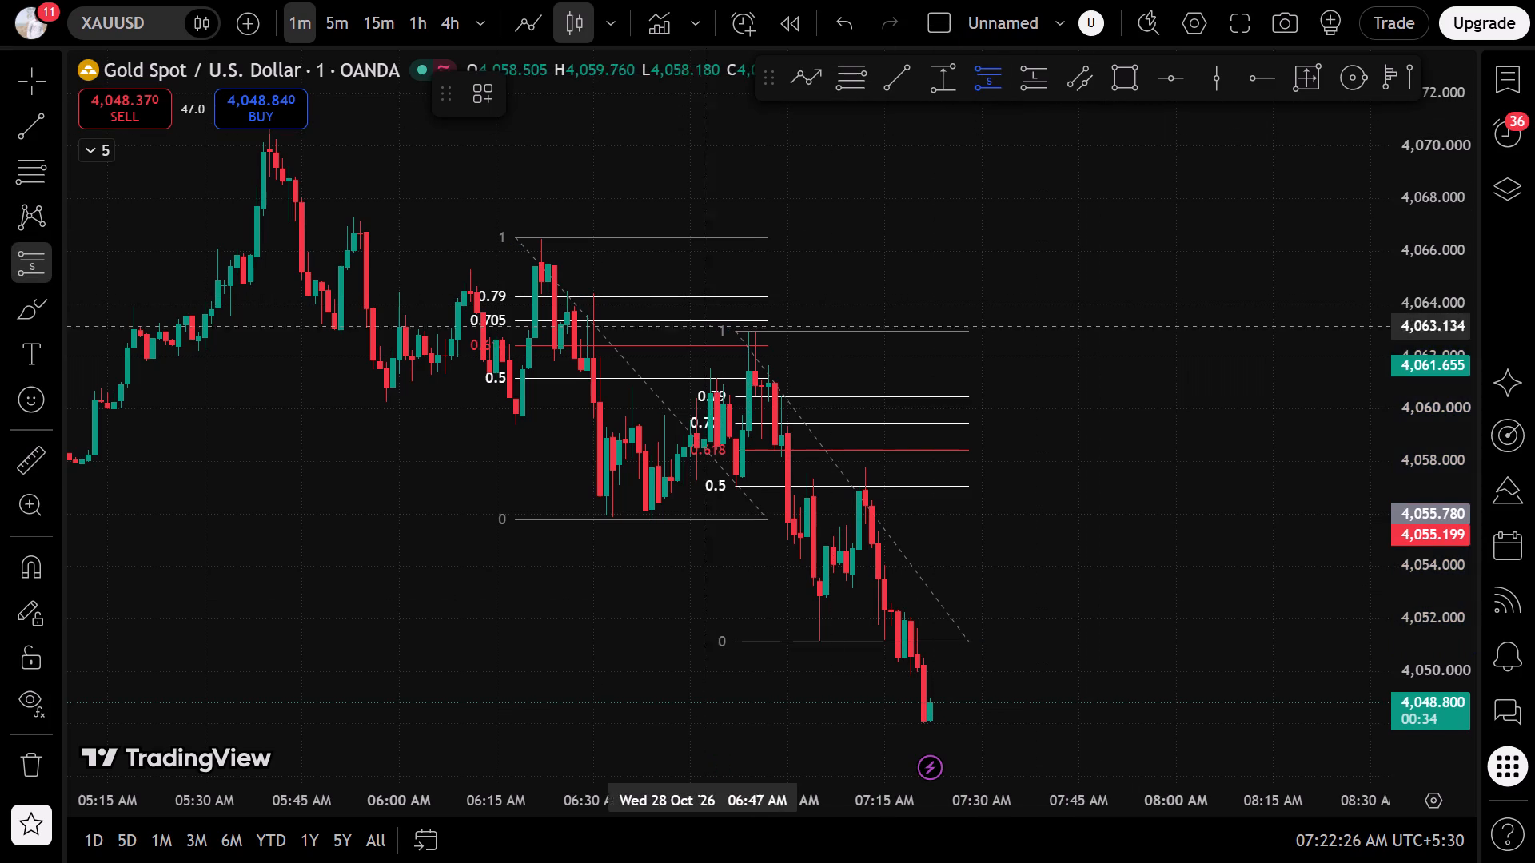
left_click(644, 380)
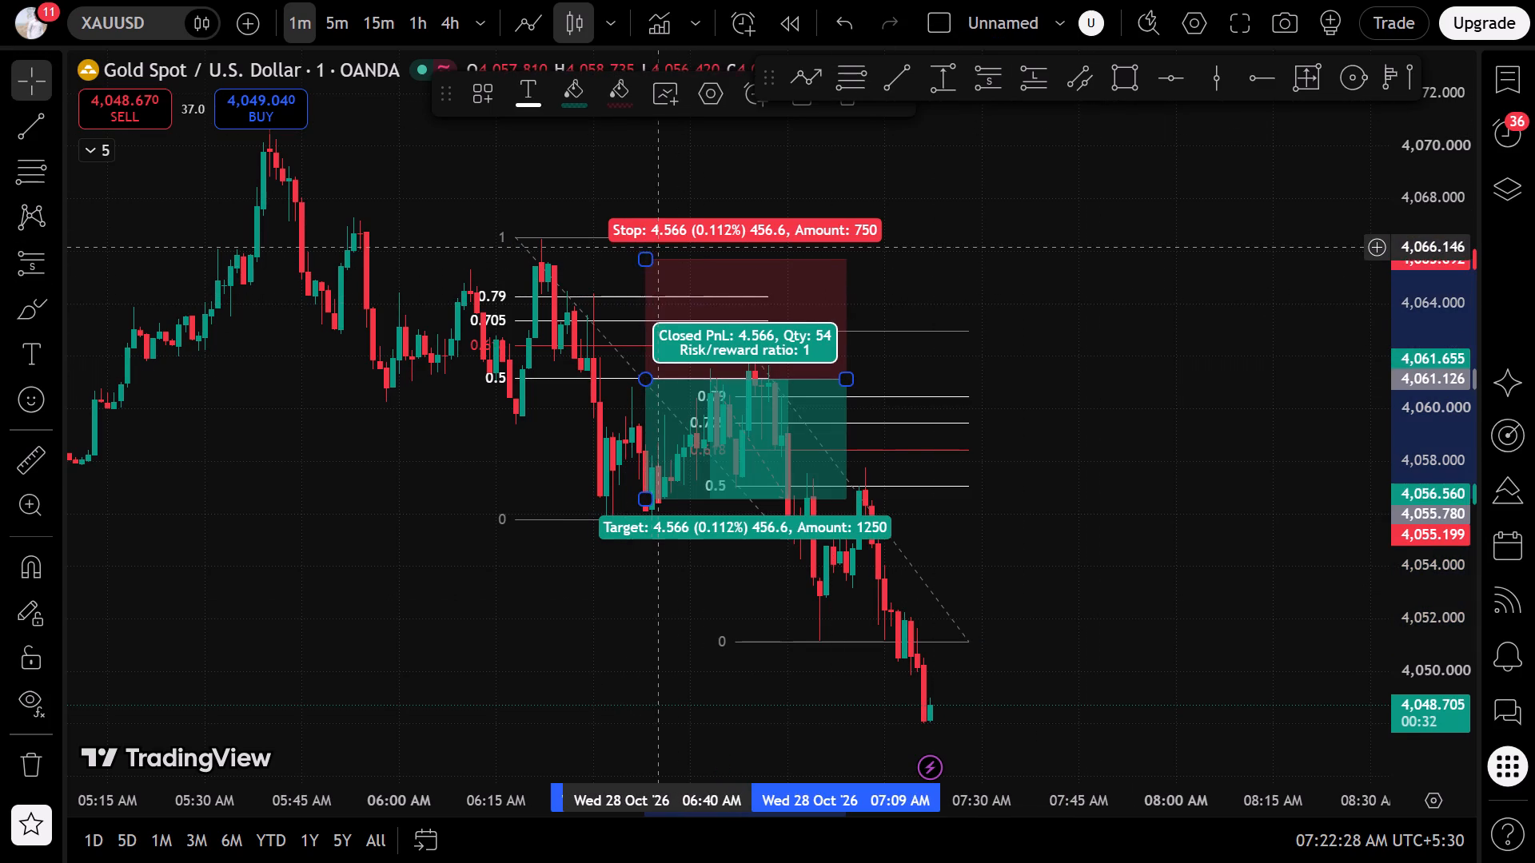
left_click_drag(650, 257, 654, 292)
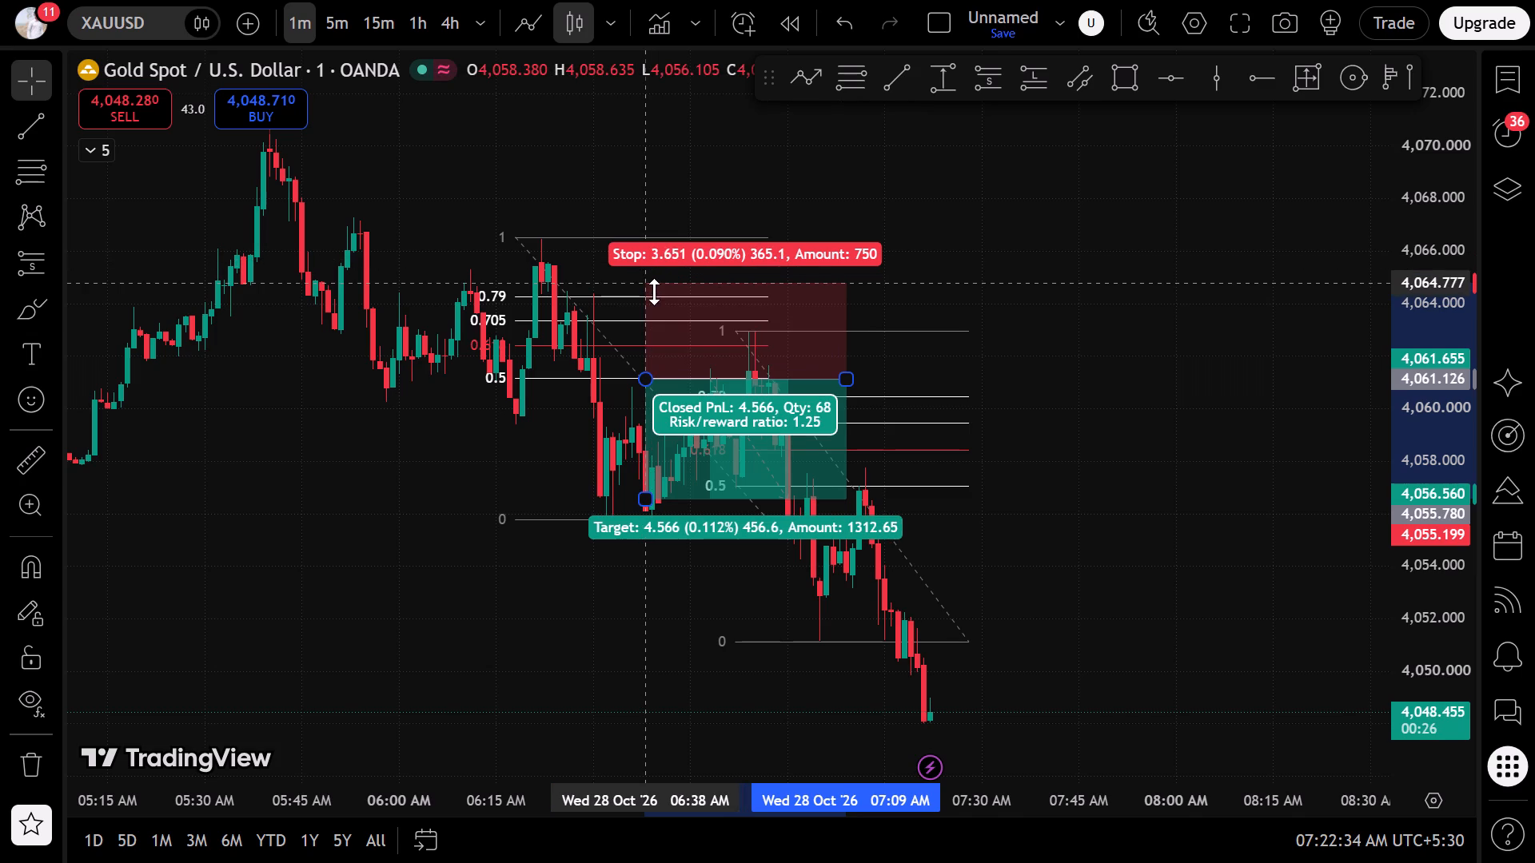
left_click_drag(654, 292, 656, 296)
left_click(260, 475)
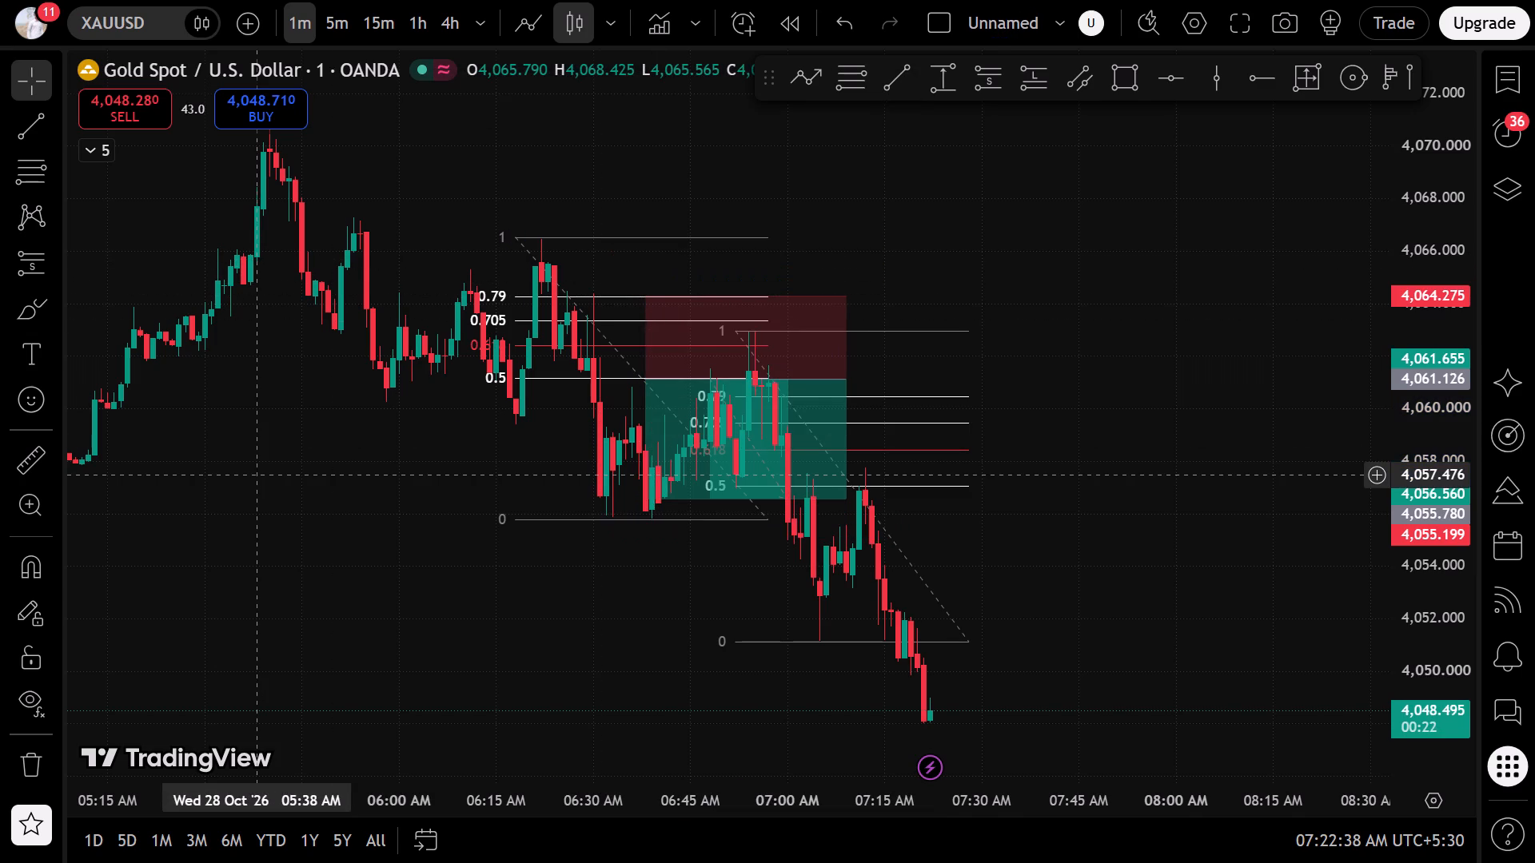
Extend the first short position's target to about 4,054.9 and shorten its box to end at about 07:05 AM.
left_click_drag(652, 497, 691, 522)
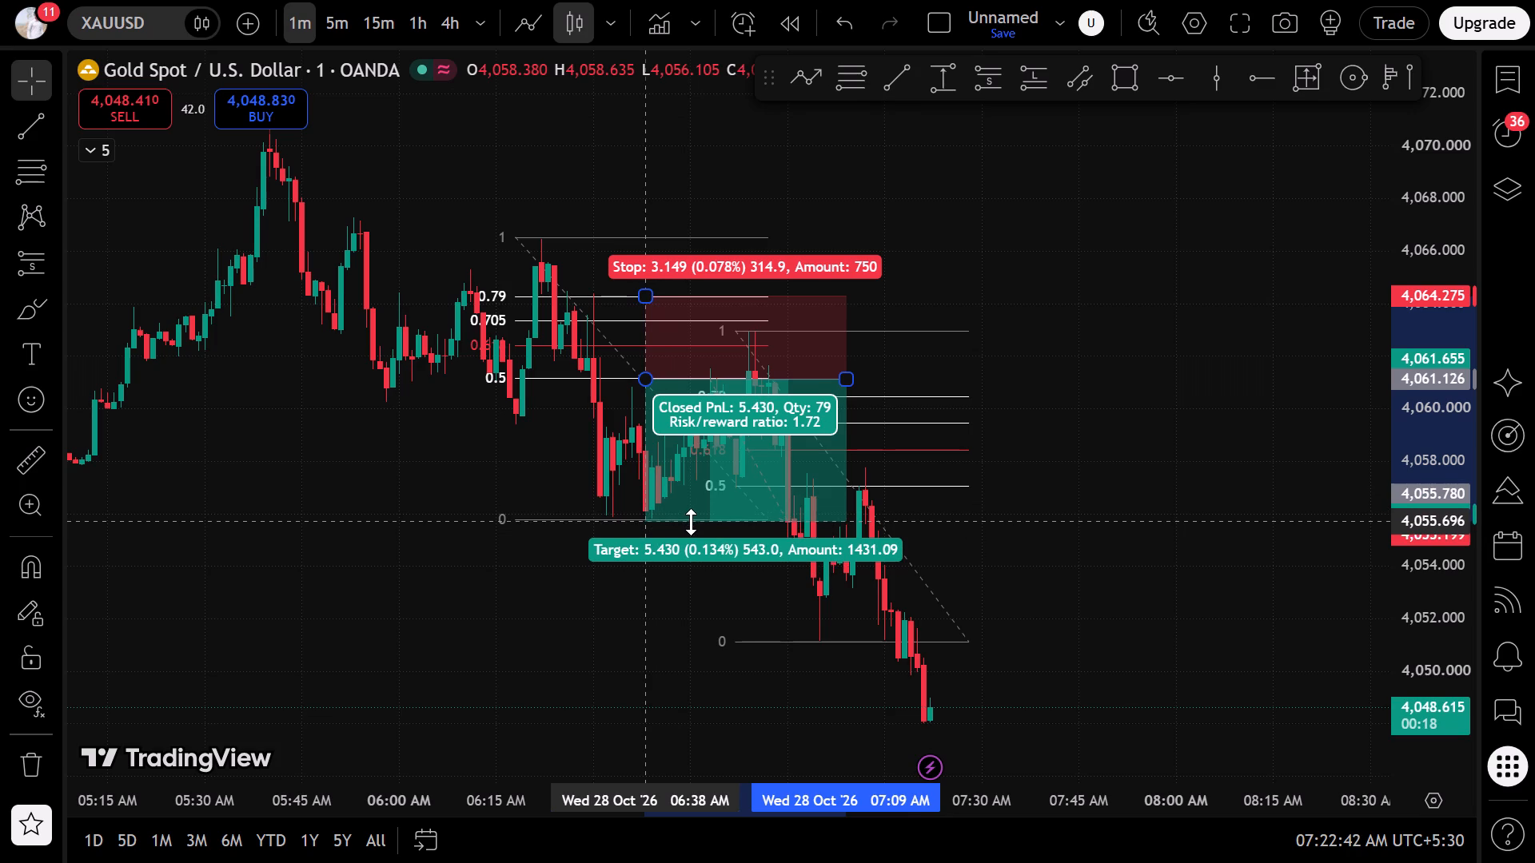
left_click_drag(691, 522, 696, 543)
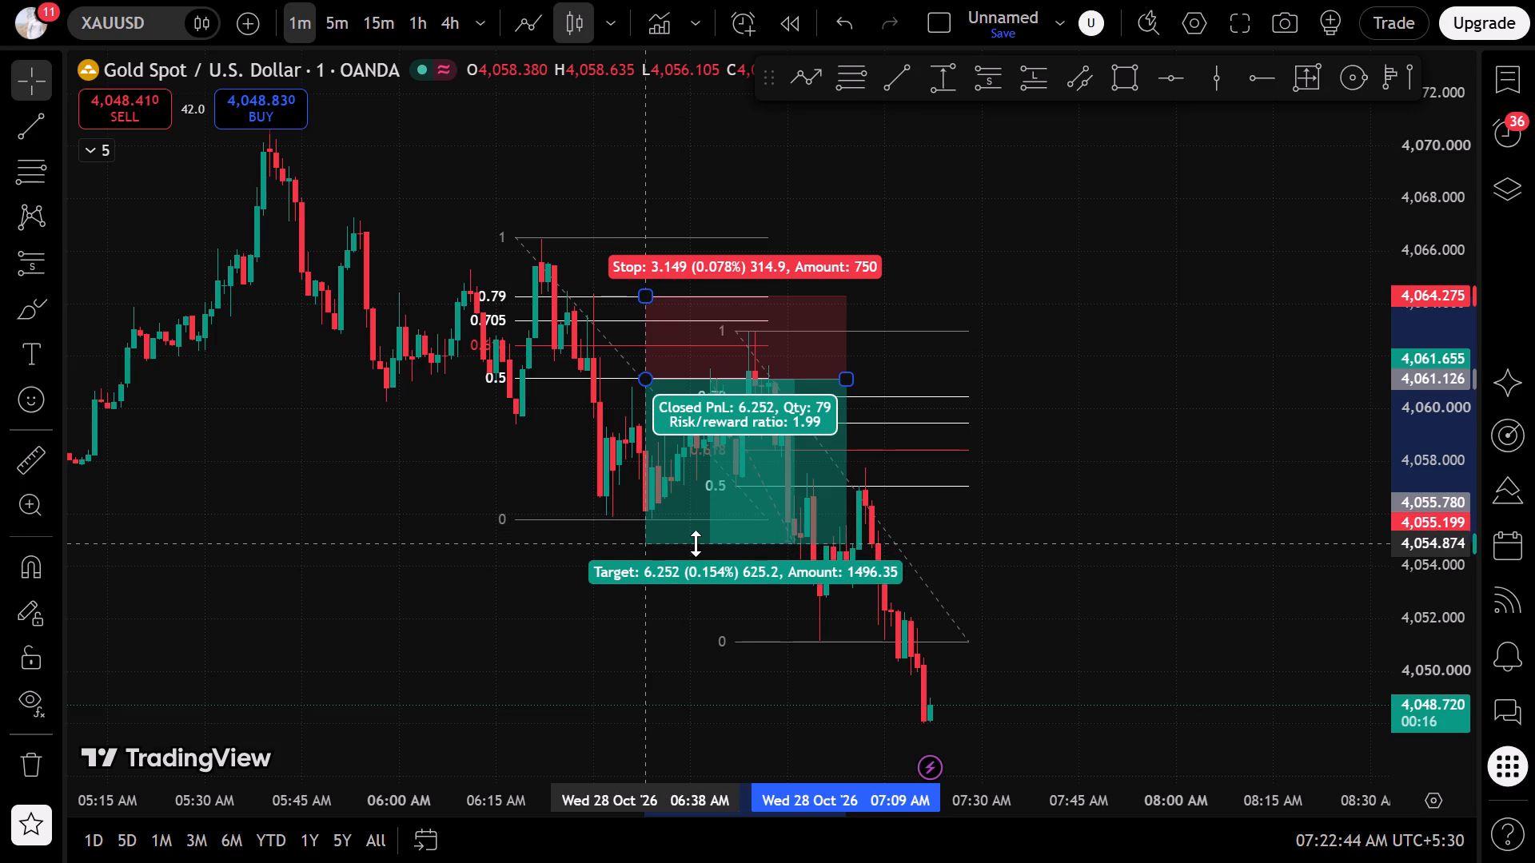
left_click_drag(696, 543, 703, 551)
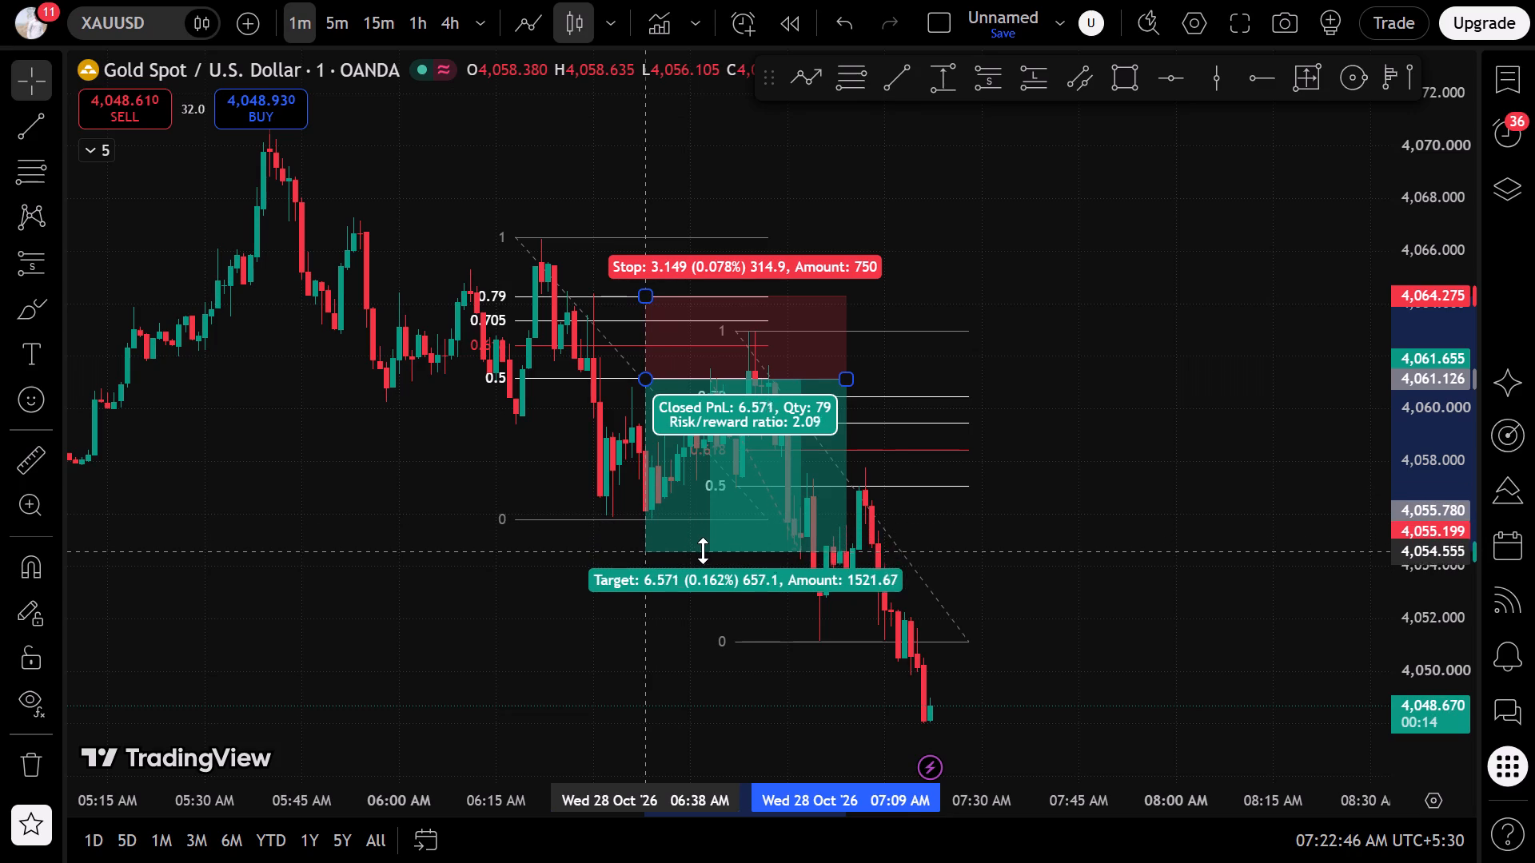
left_click_drag(703, 551, 712, 547)
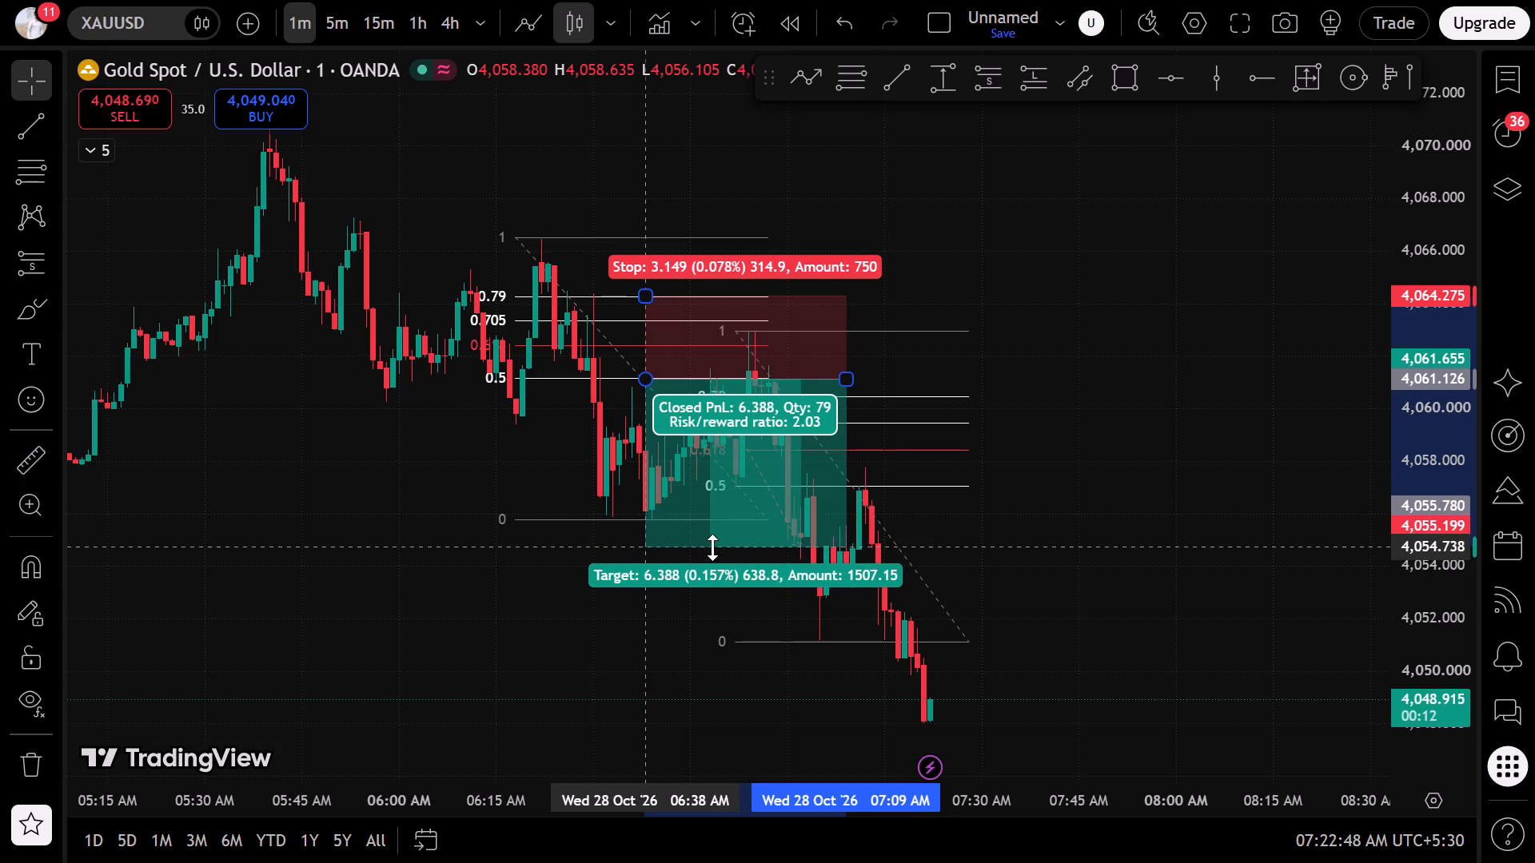
left_click_drag(712, 547, 720, 547)
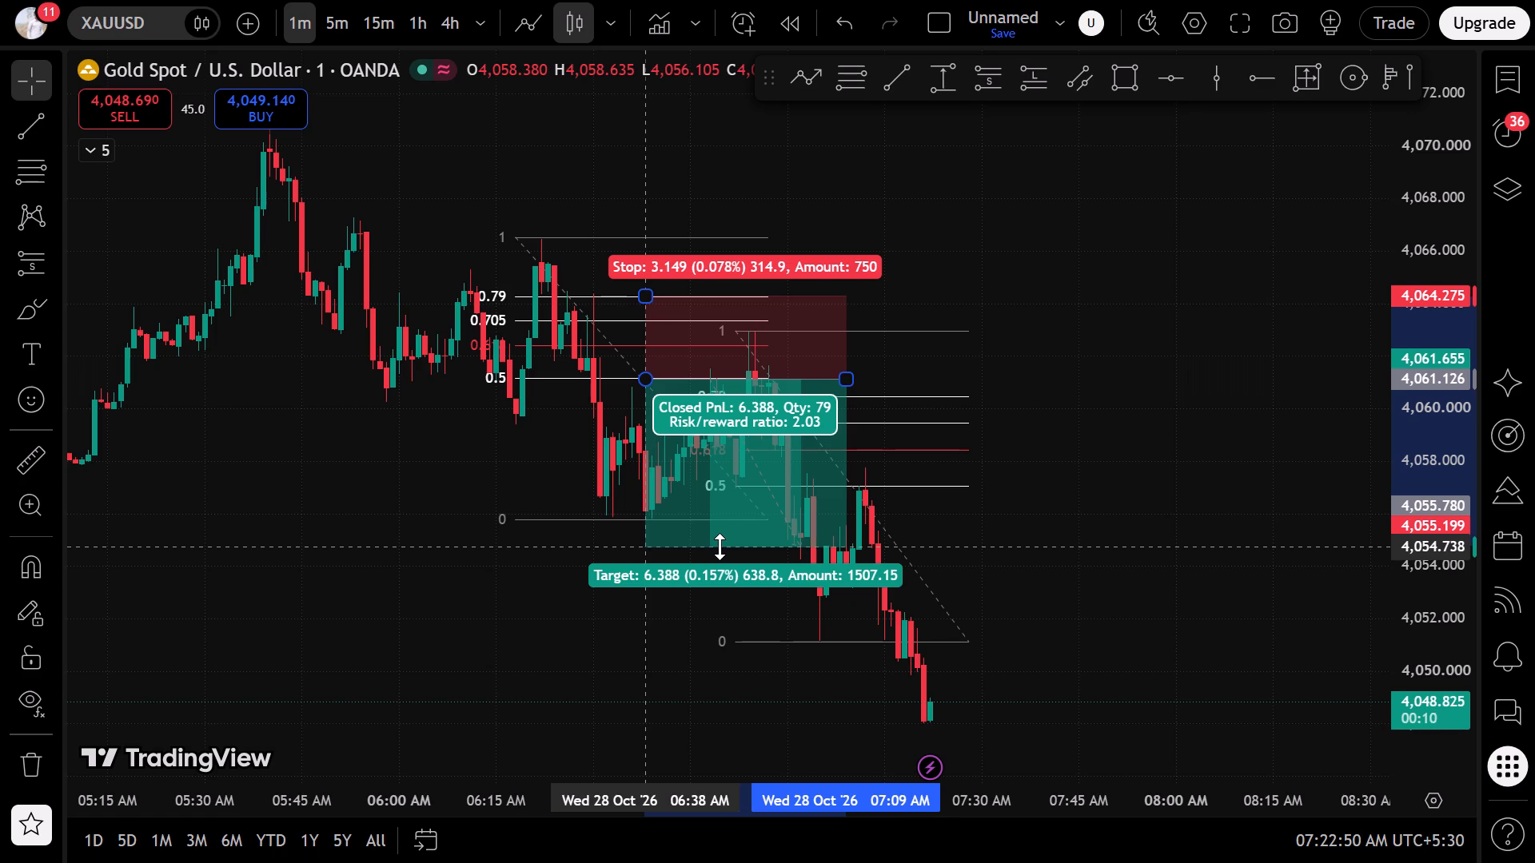
left_click_drag(720, 547, 728, 543)
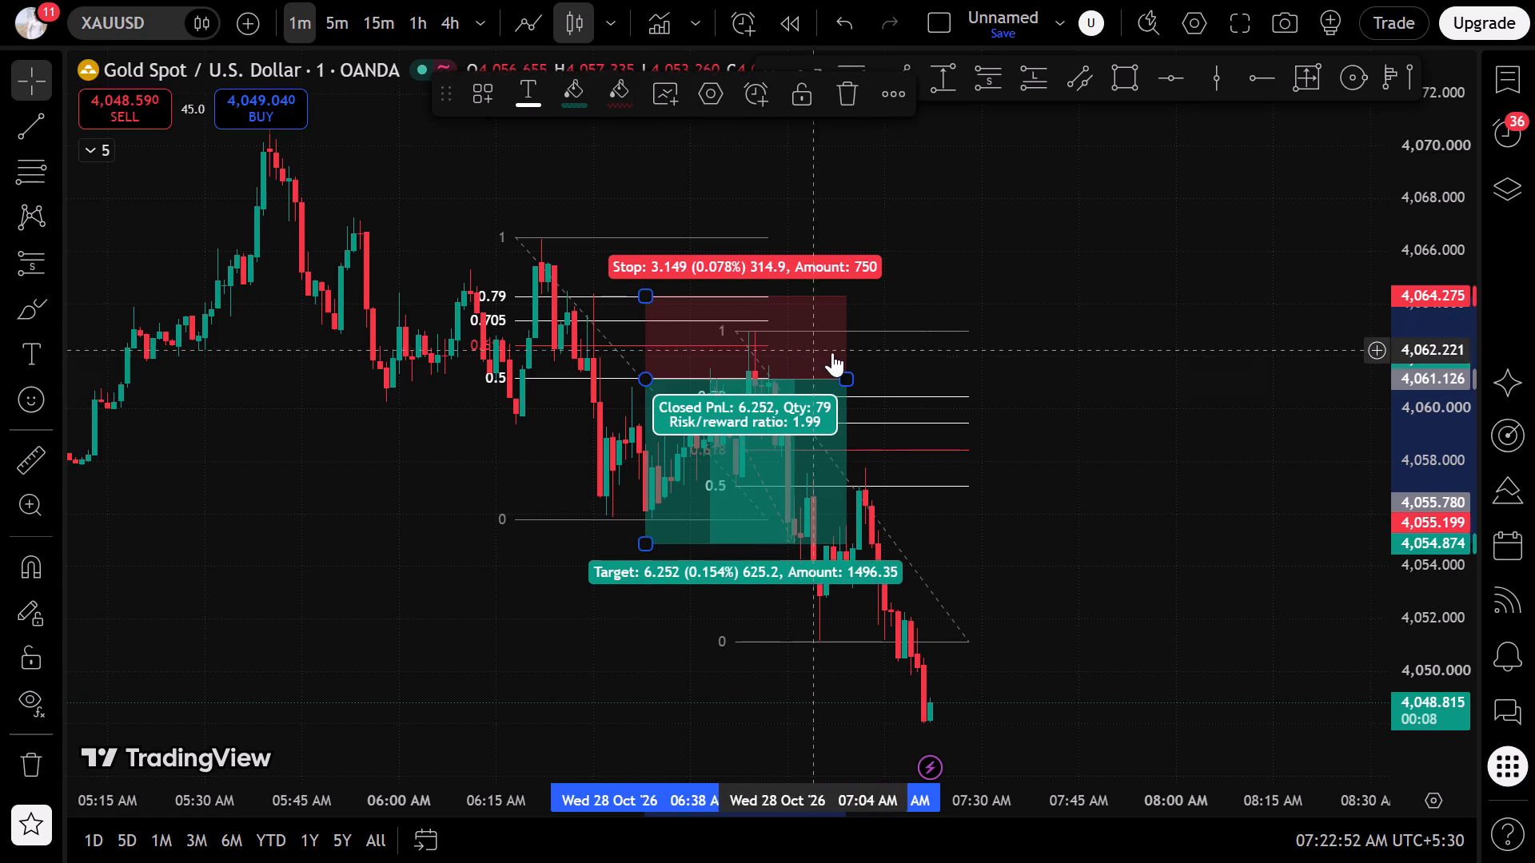
left_click_drag(839, 374, 819, 384)
left_click(625, 605)
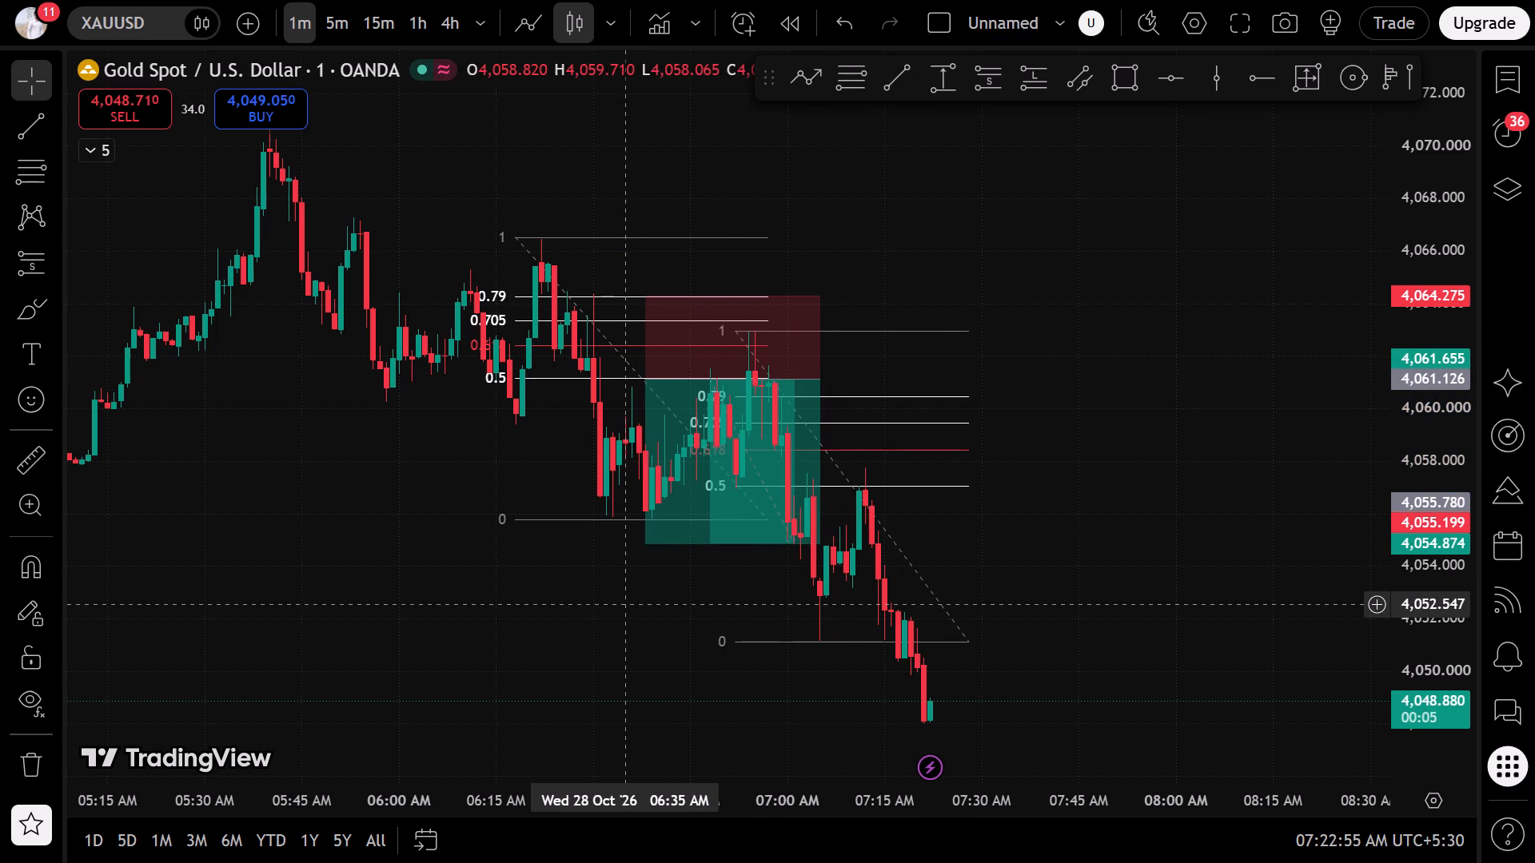
Place a second short position at the second Fib's 0.5 level, entry about 4,057.0 at 07:08 AM, stop about 4,060.4, target about 4,050.8.
left_click(45, 249)
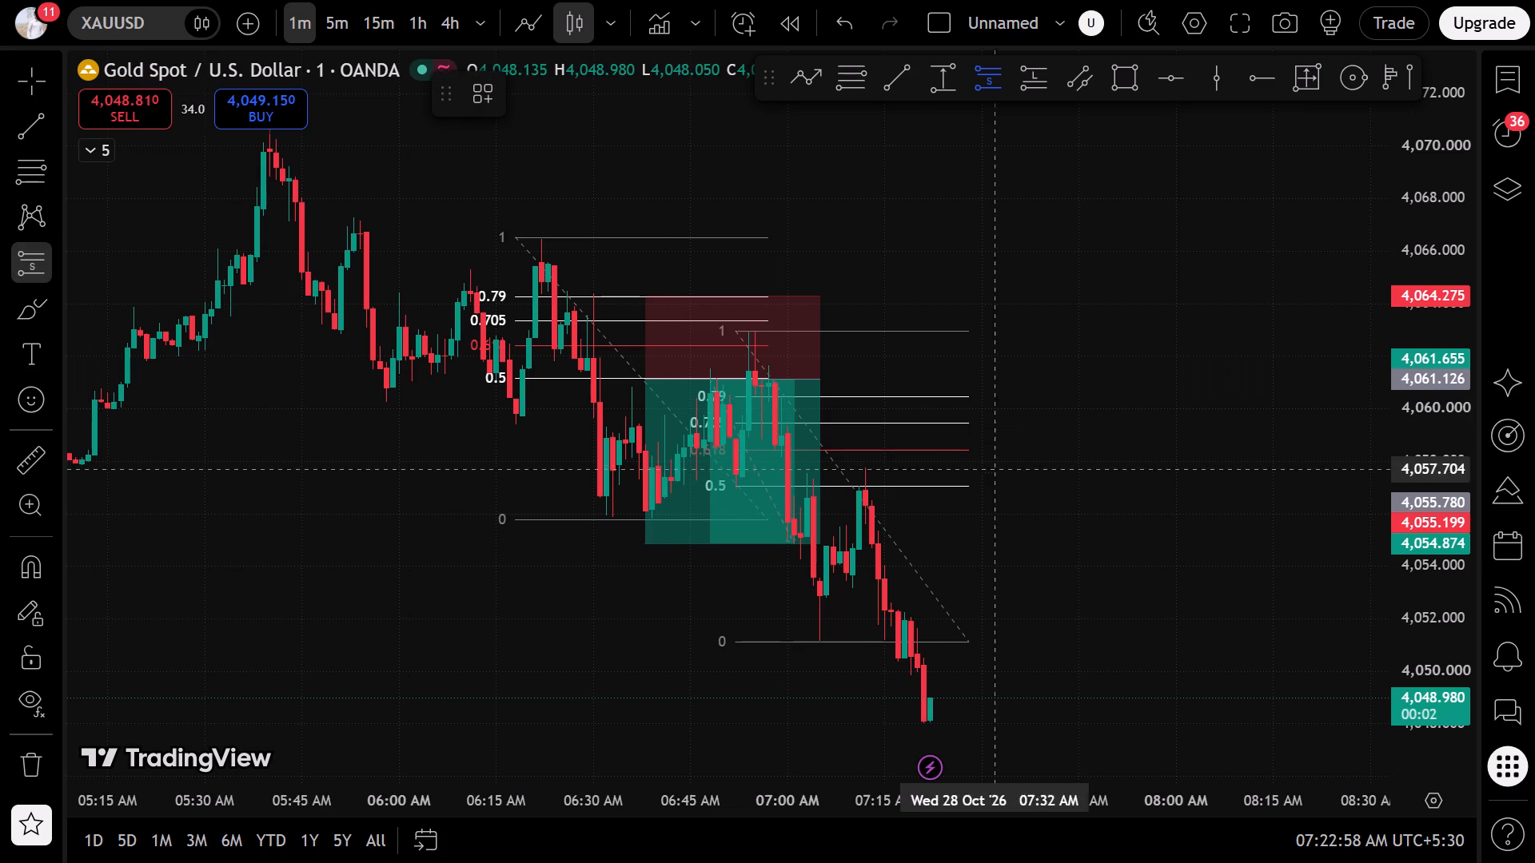
left_click(843, 487)
left_click_drag(838, 366, 847, 373)
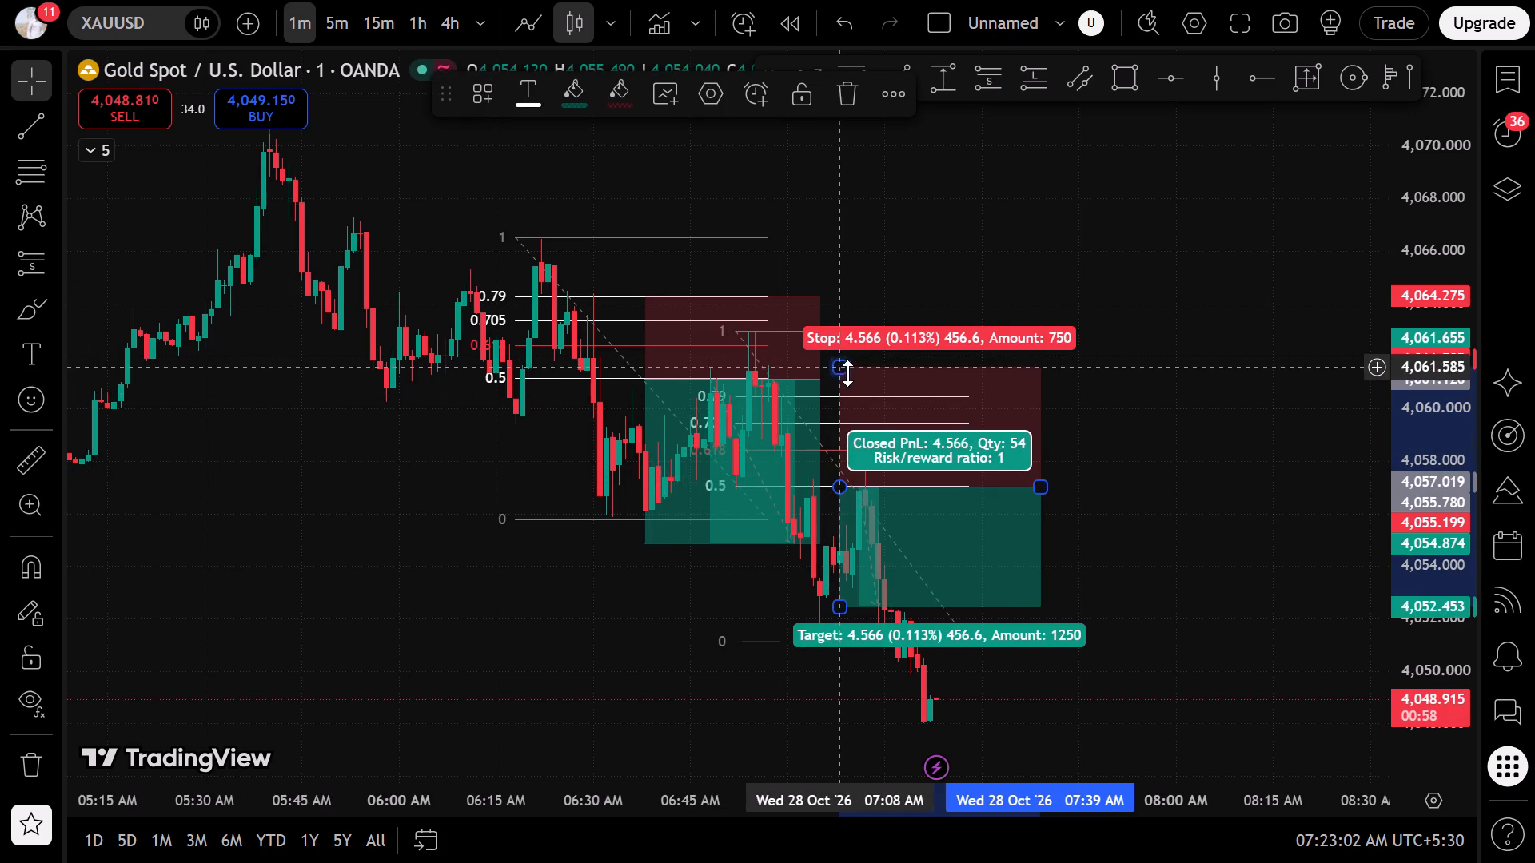
left_click_drag(847, 373, 862, 398)
left_click(188, 706)
left_click_drag(285, 630, 301, 621)
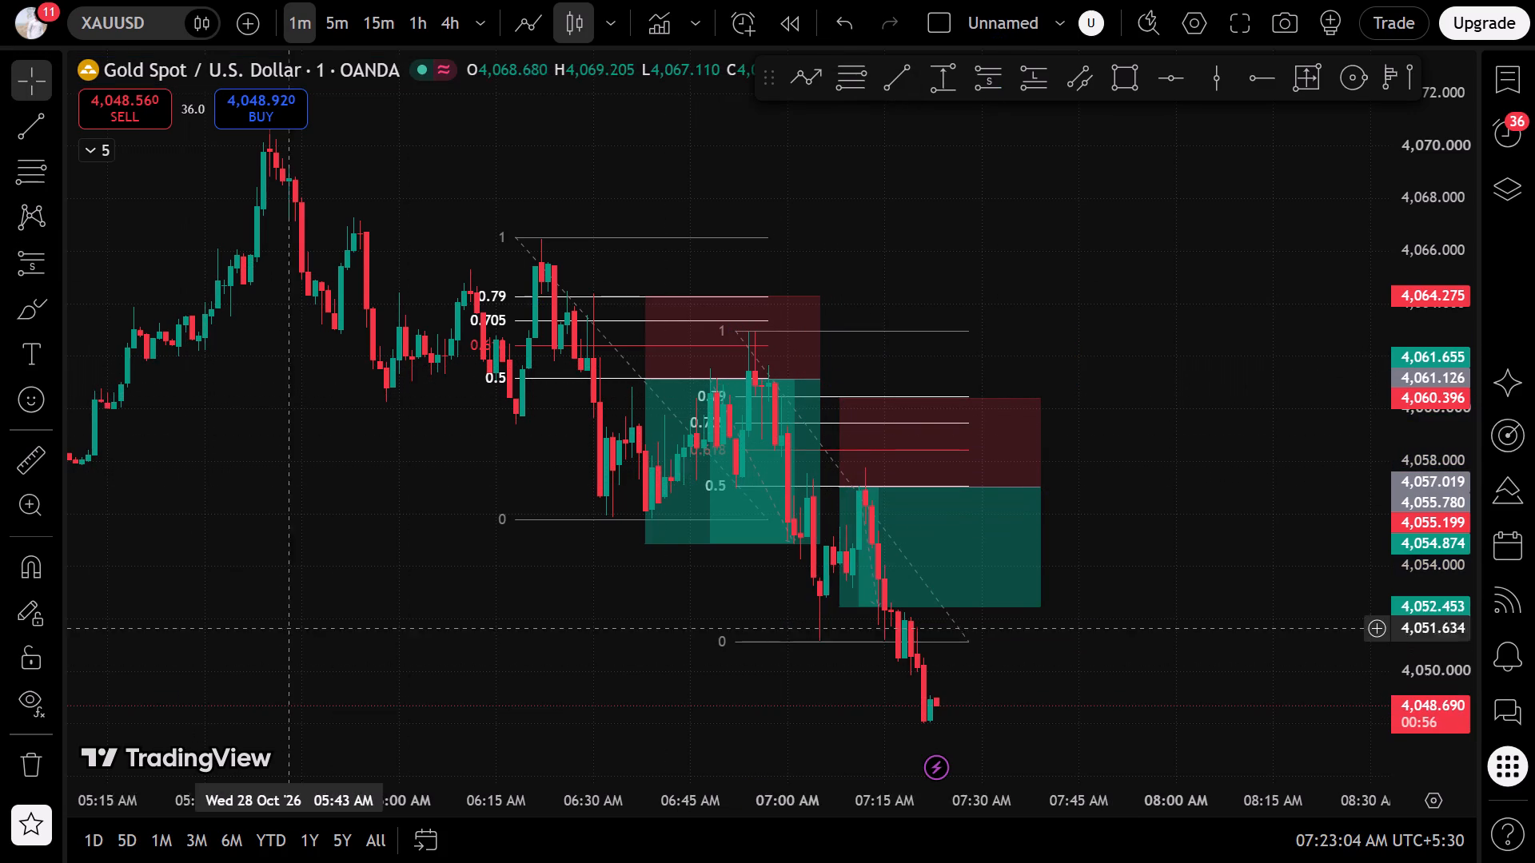
left_click_drag(301, 621, 333, 409)
left_click_drag(883, 605, 892, 650)
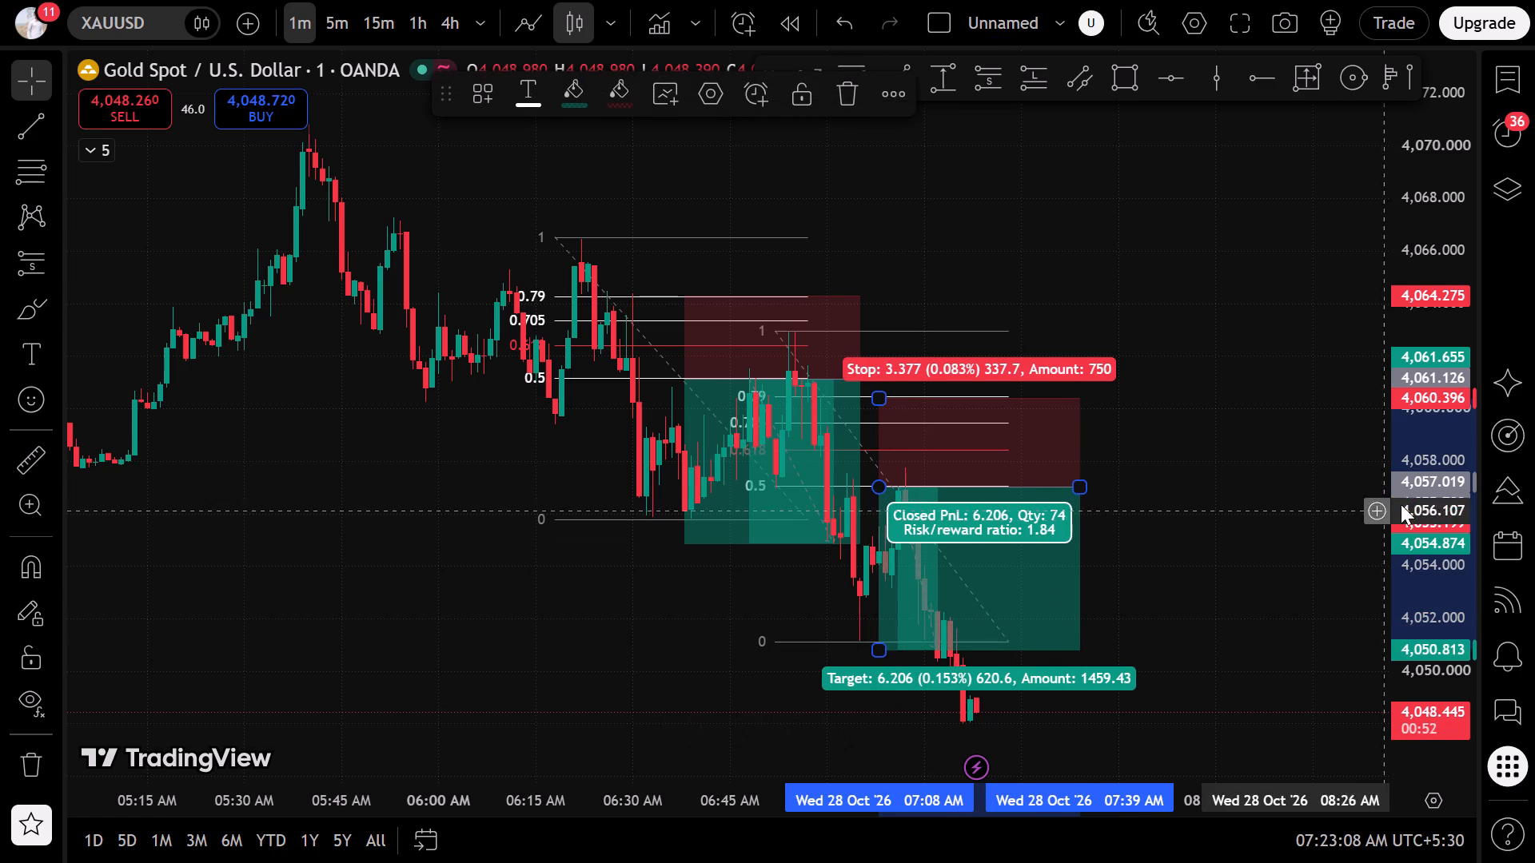
Align the second short position's stop with the second Fib's 0.79 level at about 4,060.46.
left_click_drag(1426, 499, 1381, 563)
left_click_drag(1247, 621, 1239, 546)
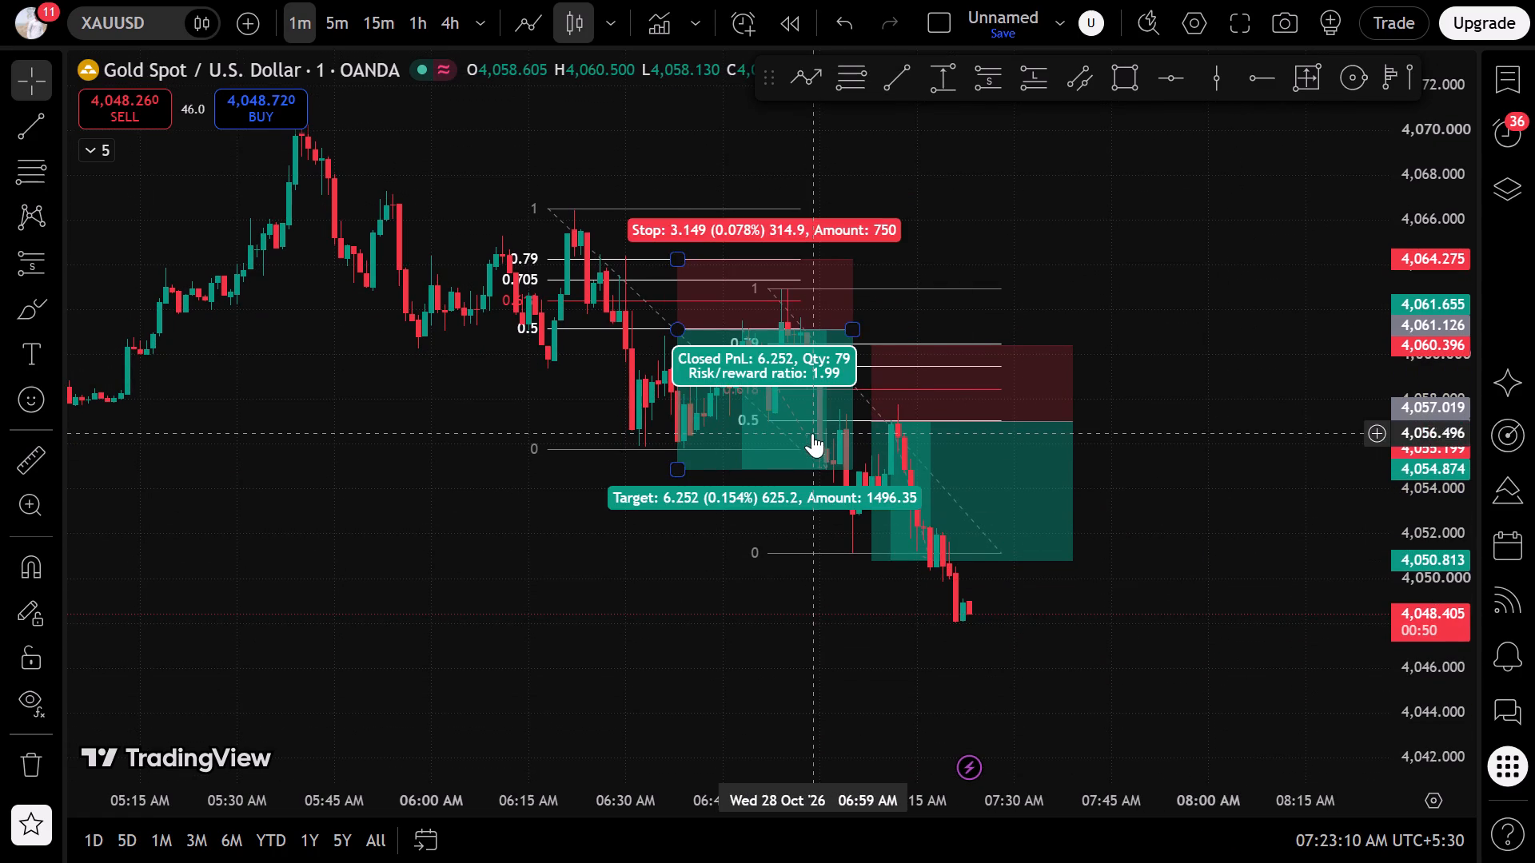
left_click_drag(1218, 453, 1304, 638)
left_click_drag(1417, 666, 1332, 200)
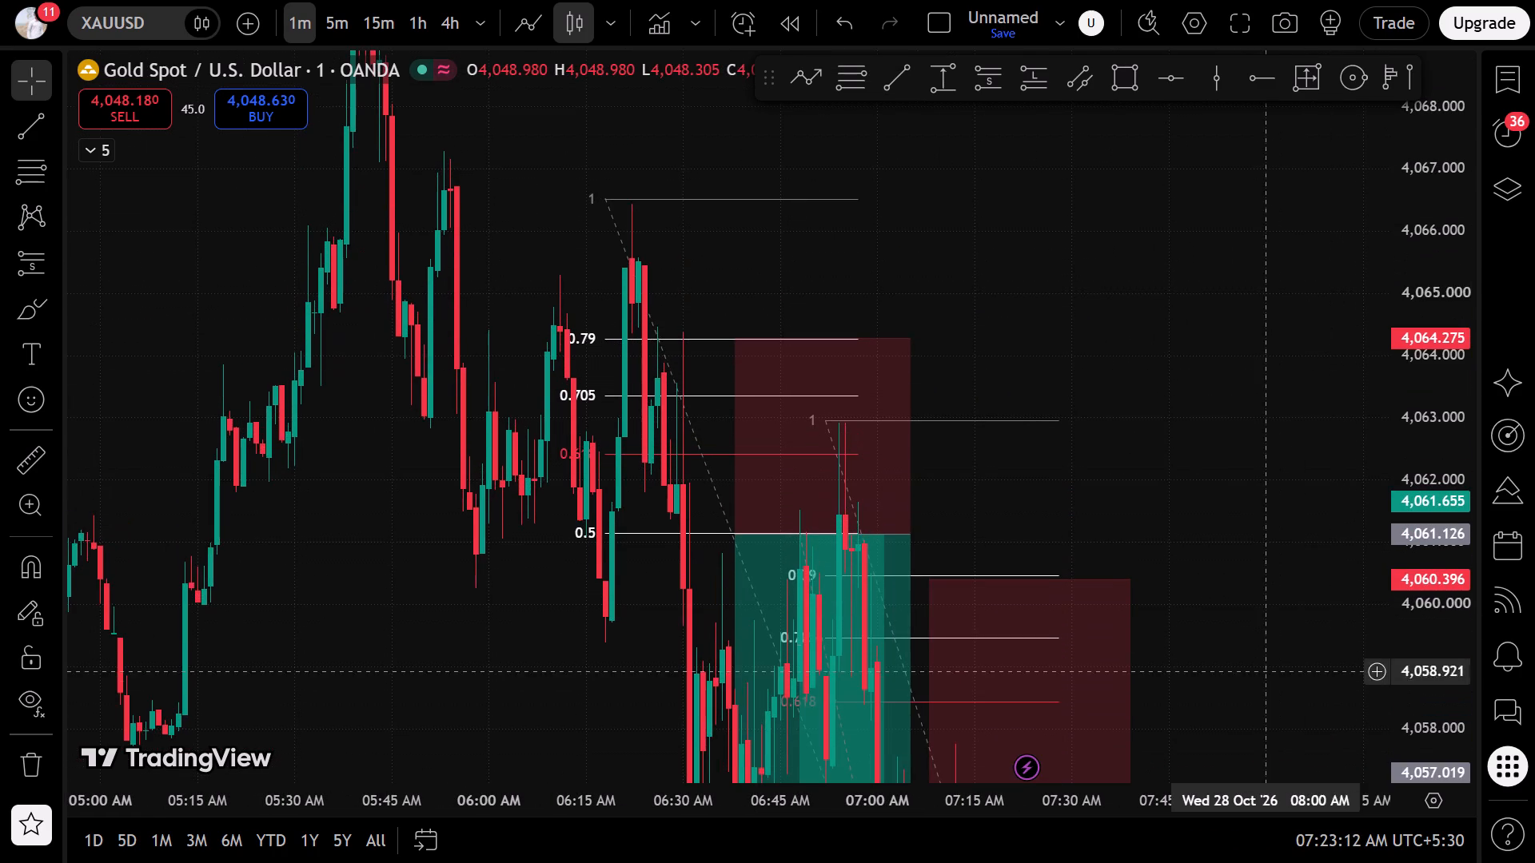
left_click_drag(1270, 681, 1276, 455)
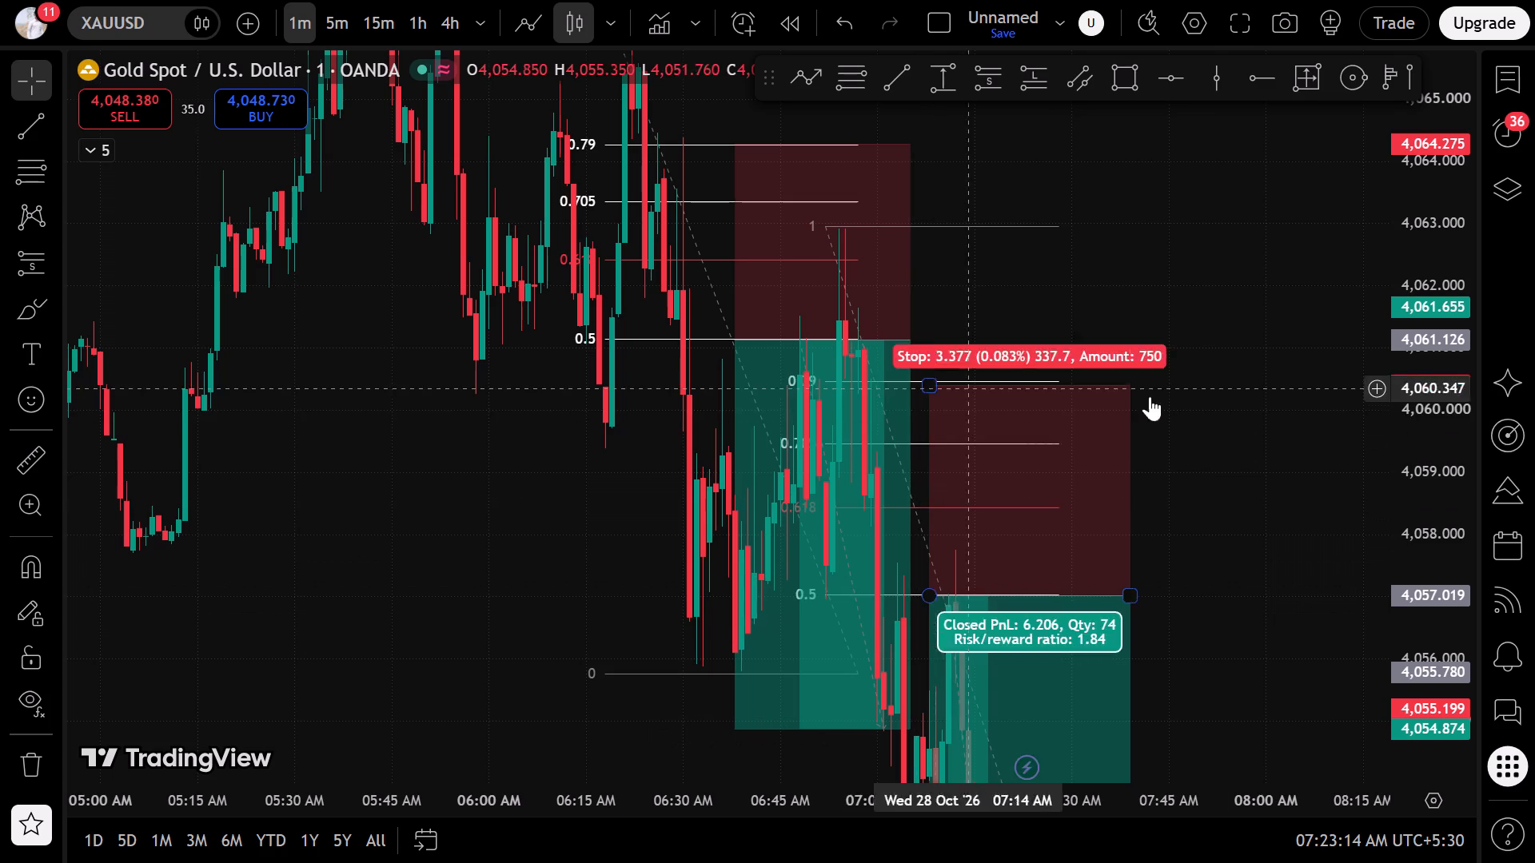
left_click(921, 380)
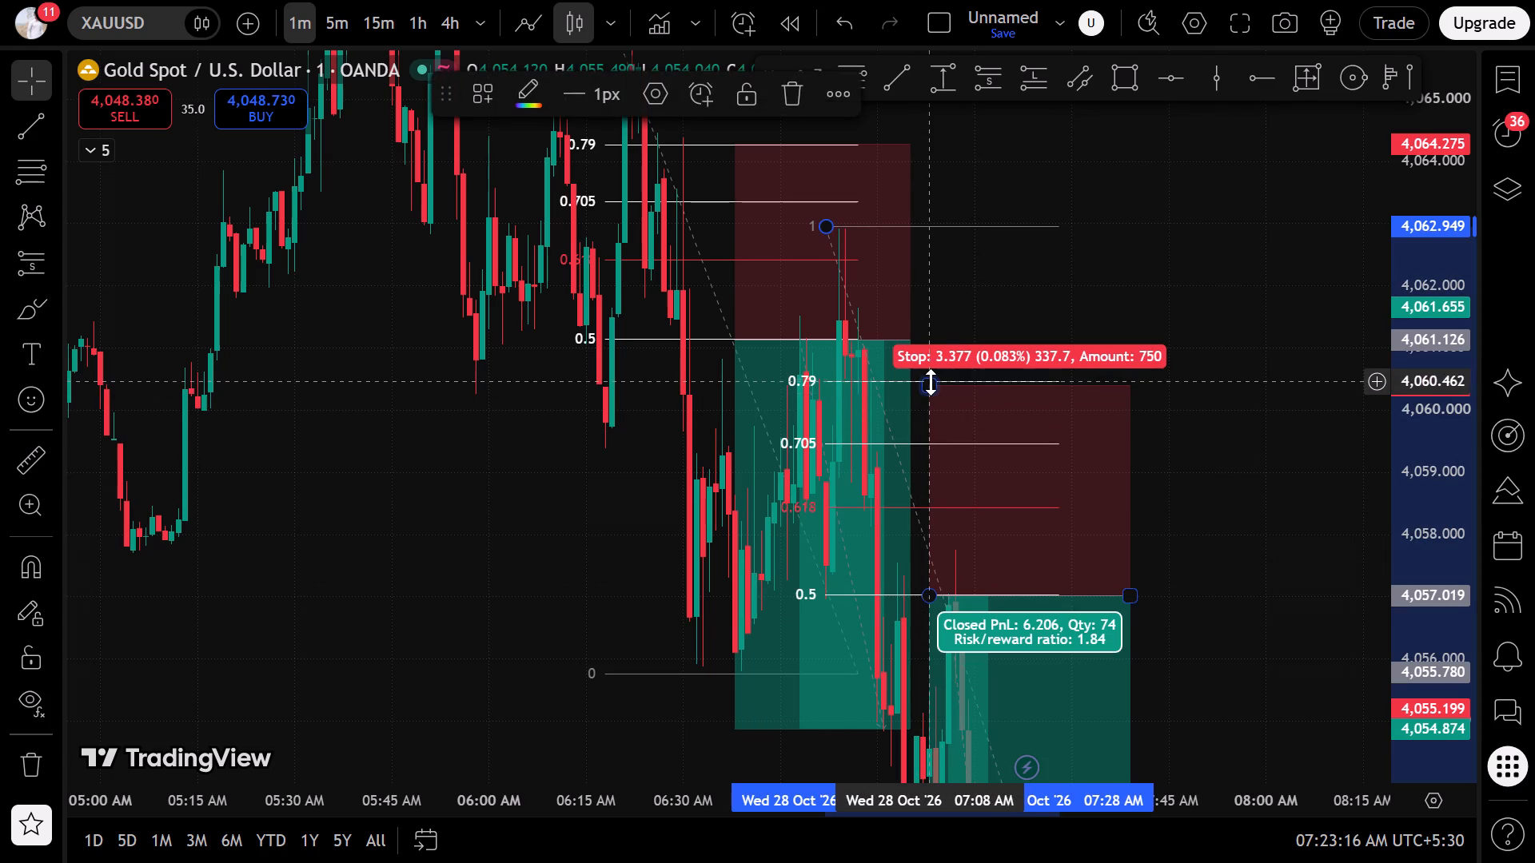
left_click_drag(931, 382, 939, 380)
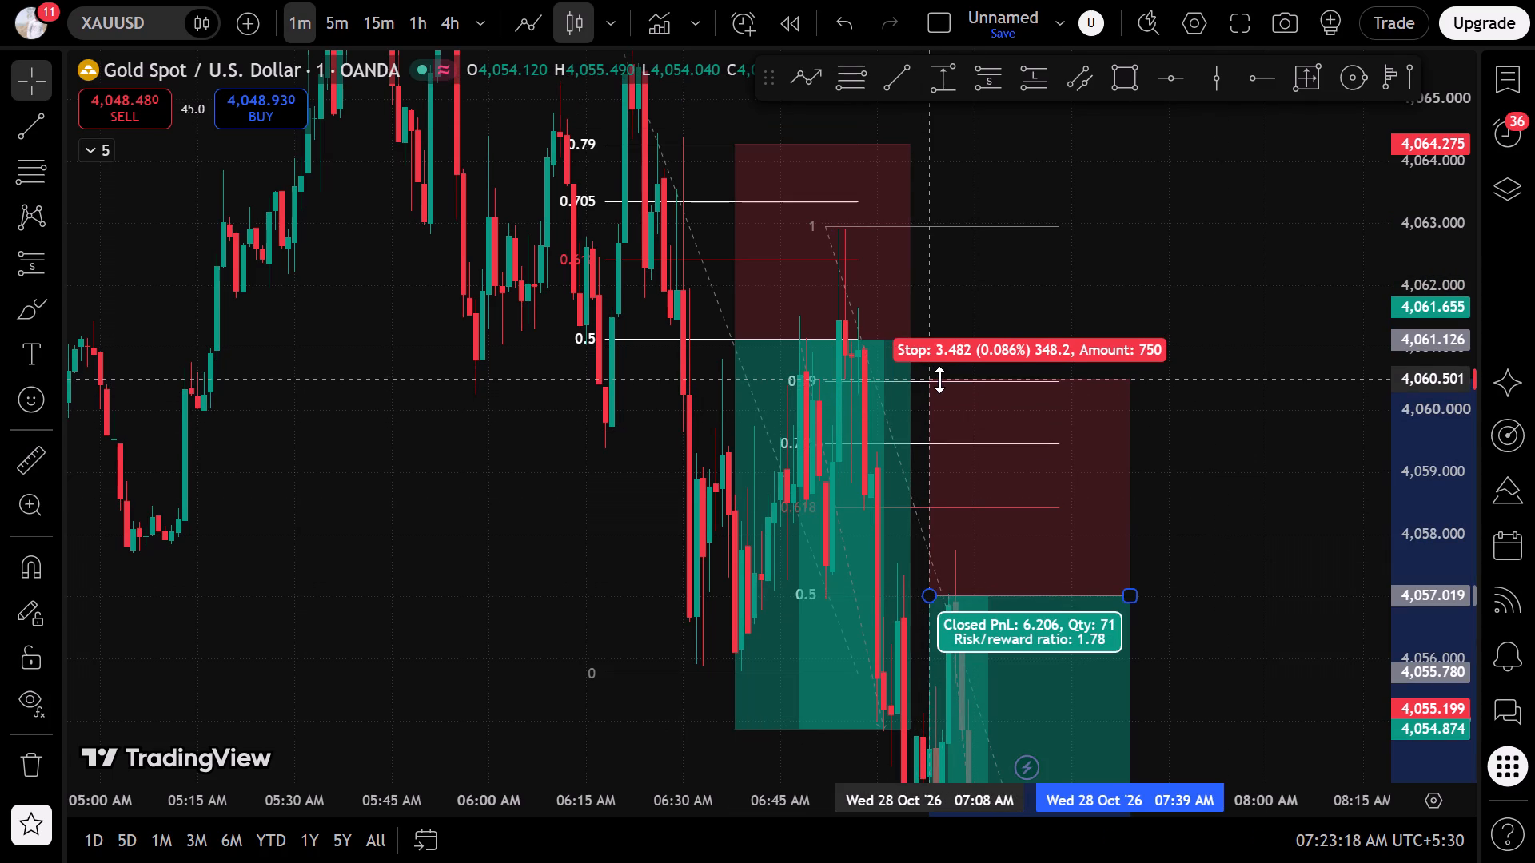
left_click_drag(939, 380, 938, 381)
left_click(1312, 506)
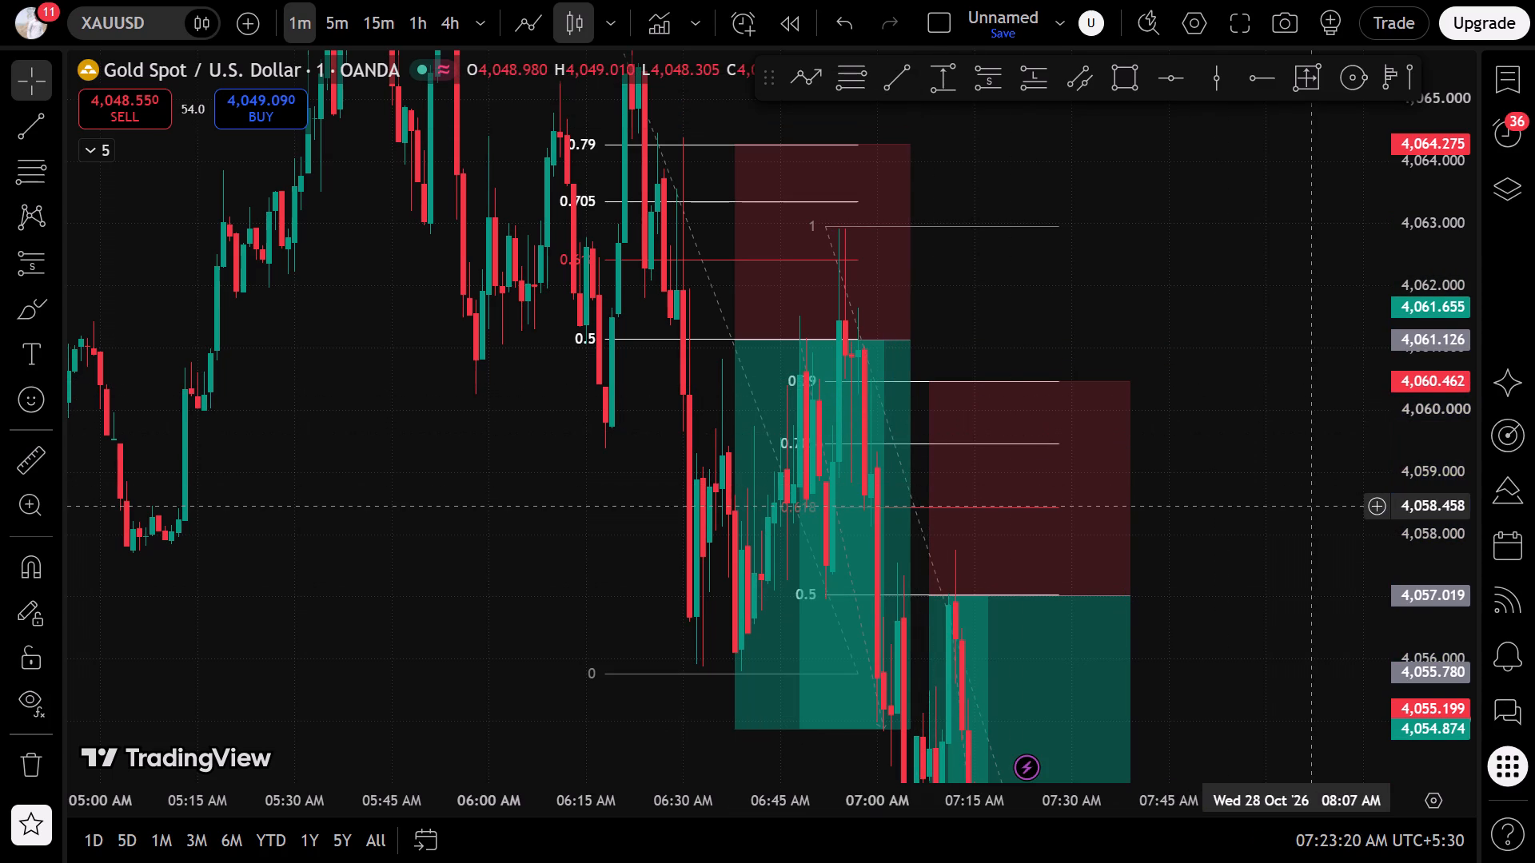
Extend the second short position's target down to about 4,050.1.
left_click_drag(1412, 456, 1377, 674)
left_click_drag(1342, 694, 1310, 460)
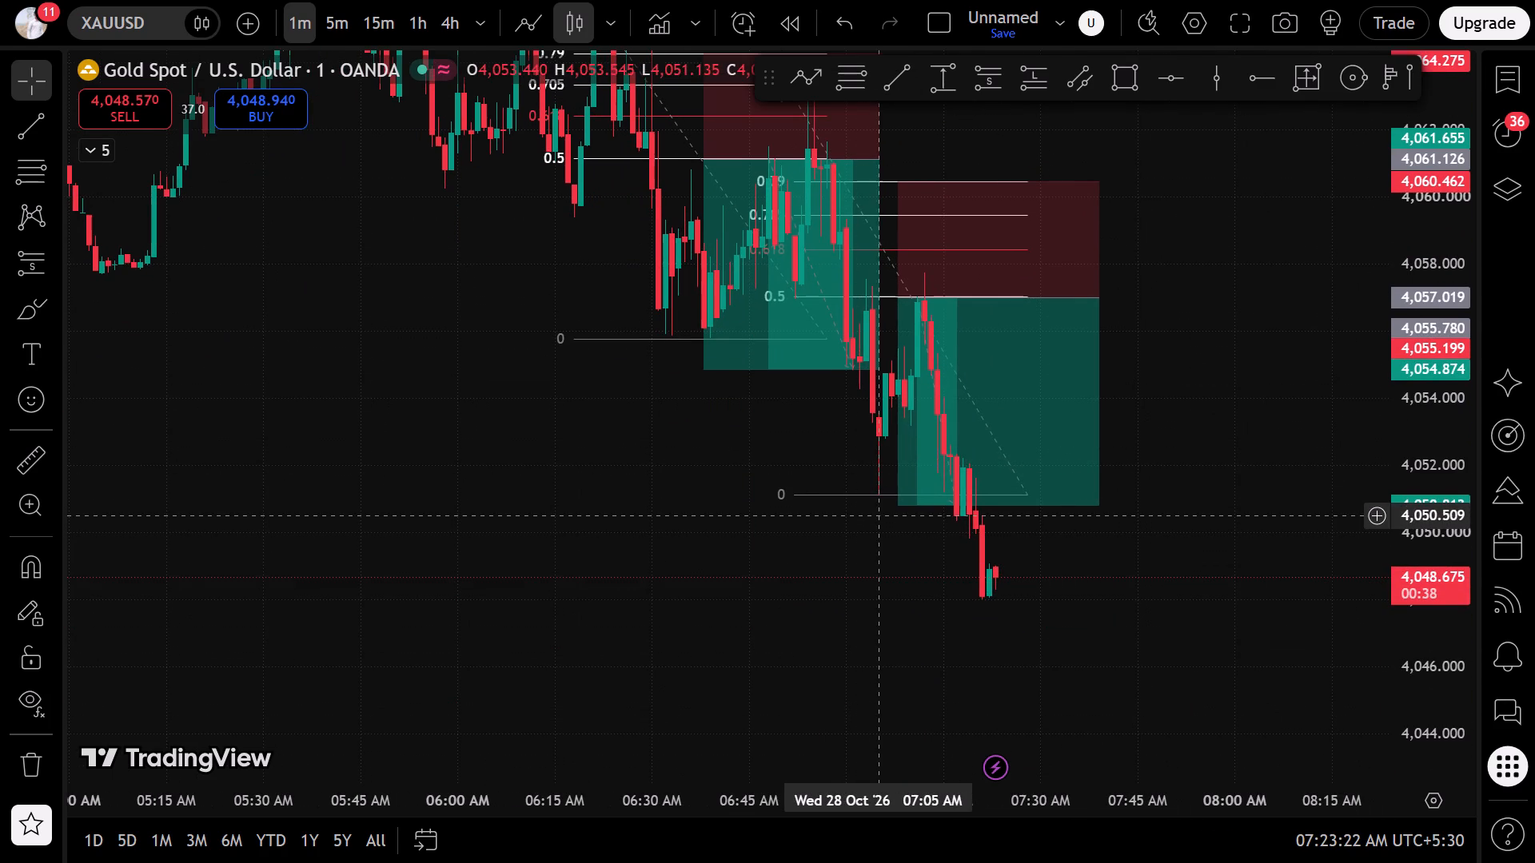
left_click_drag(898, 508, 940, 520)
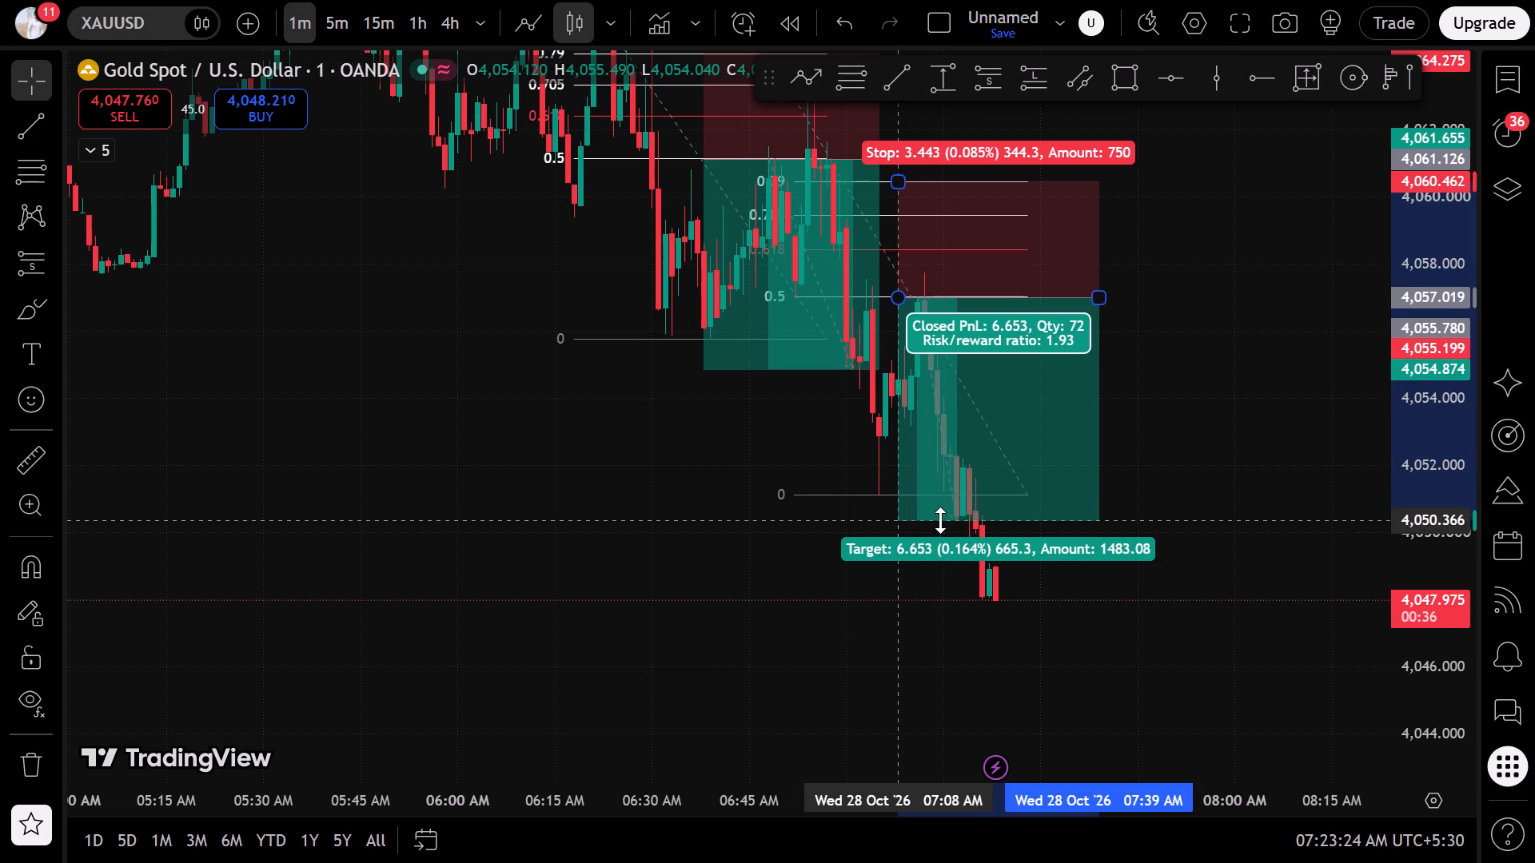
left_click_drag(940, 520, 974, 529)
left_click(1152, 601)
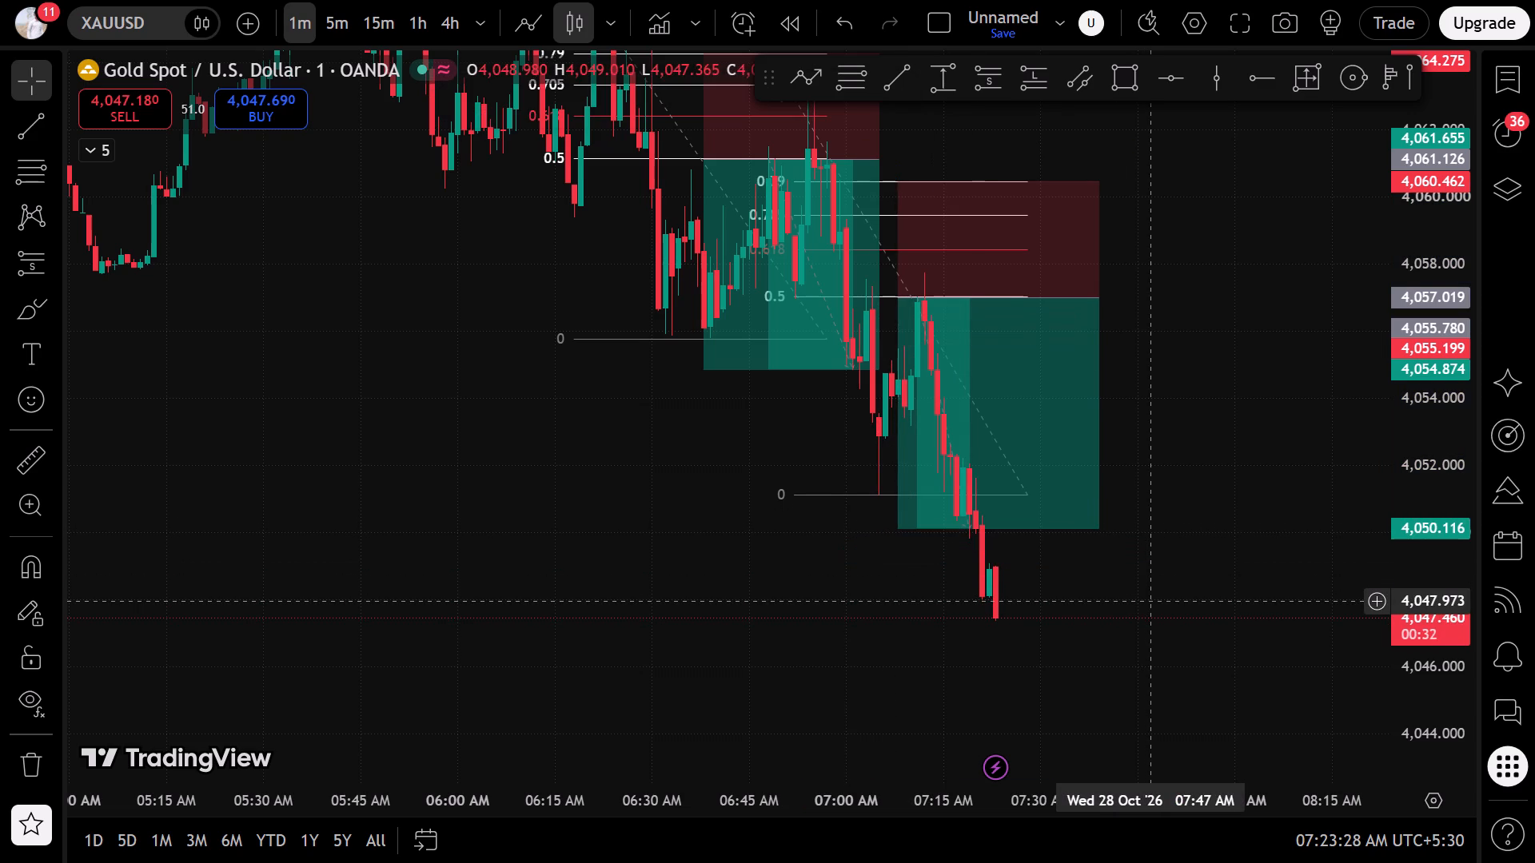
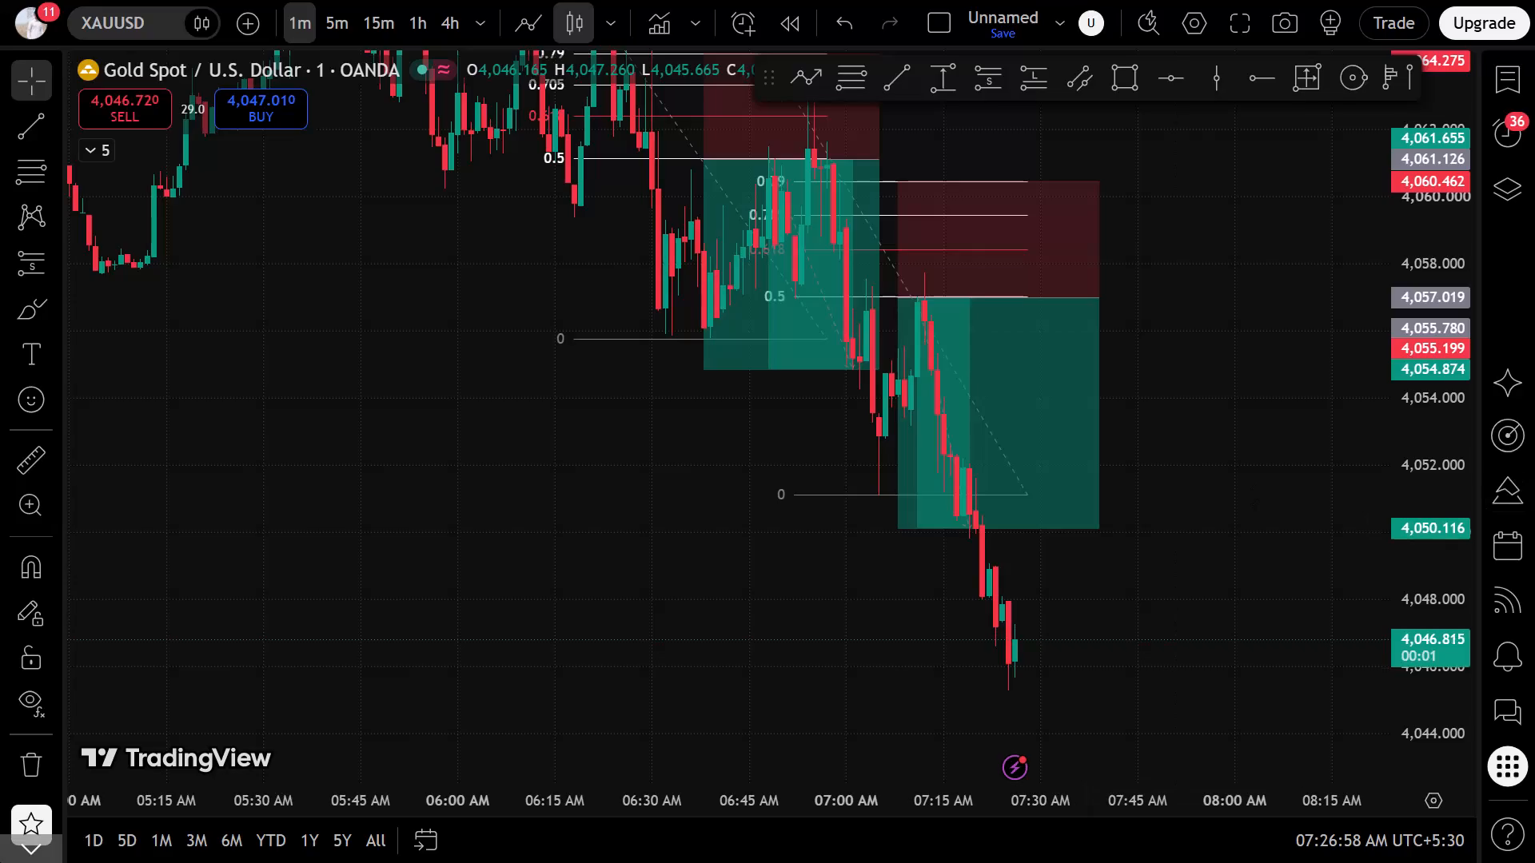
Examine the earlier 1-minute price action from this morning's short positions back to around midnight for further swings.
left_click_drag(264, 328, 1131, 567)
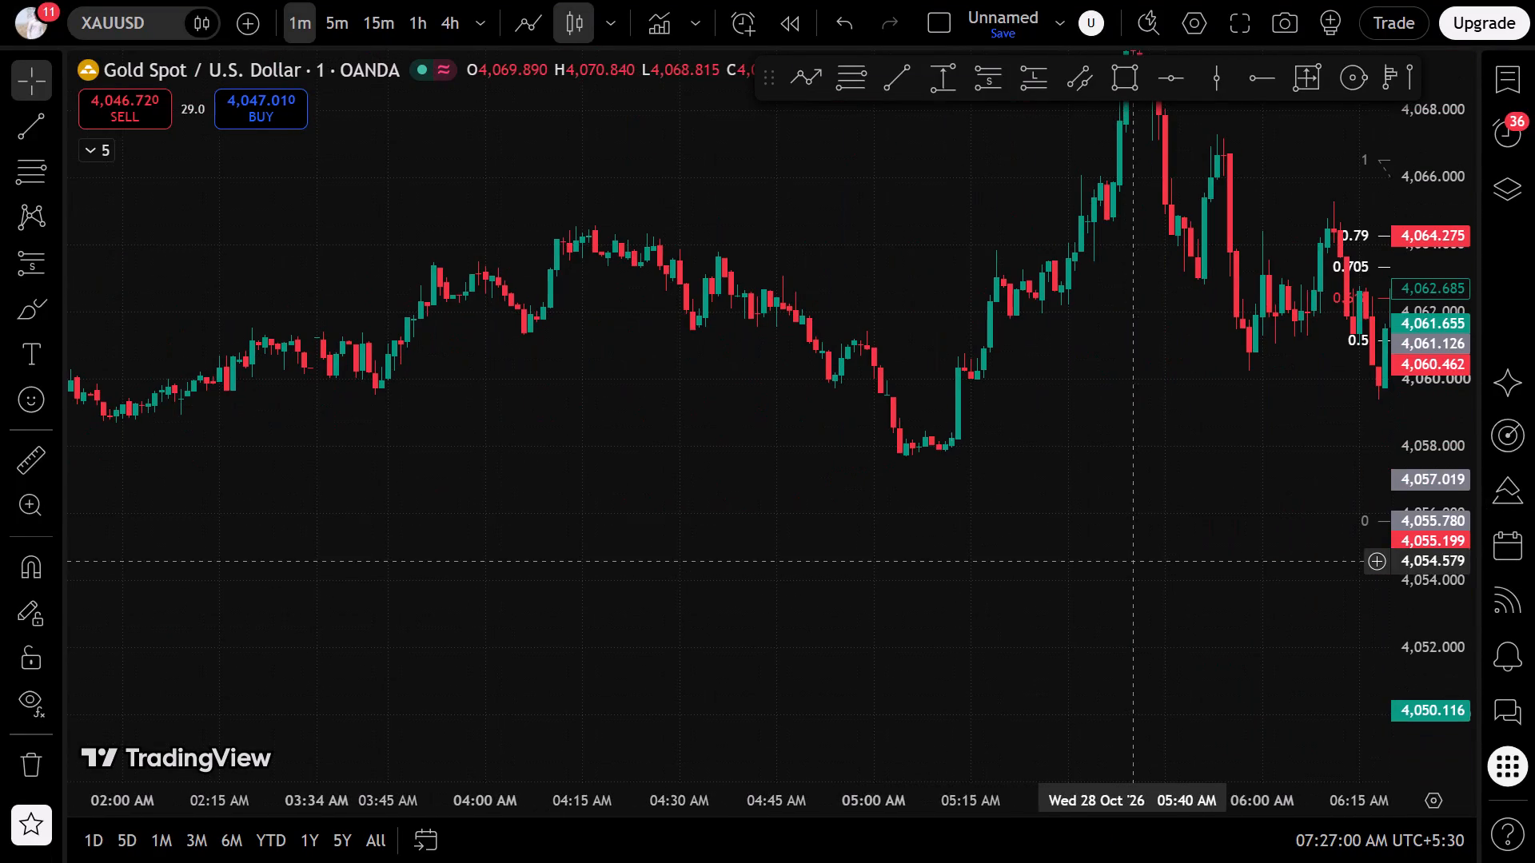
scroll(966, 511, "down", 5)
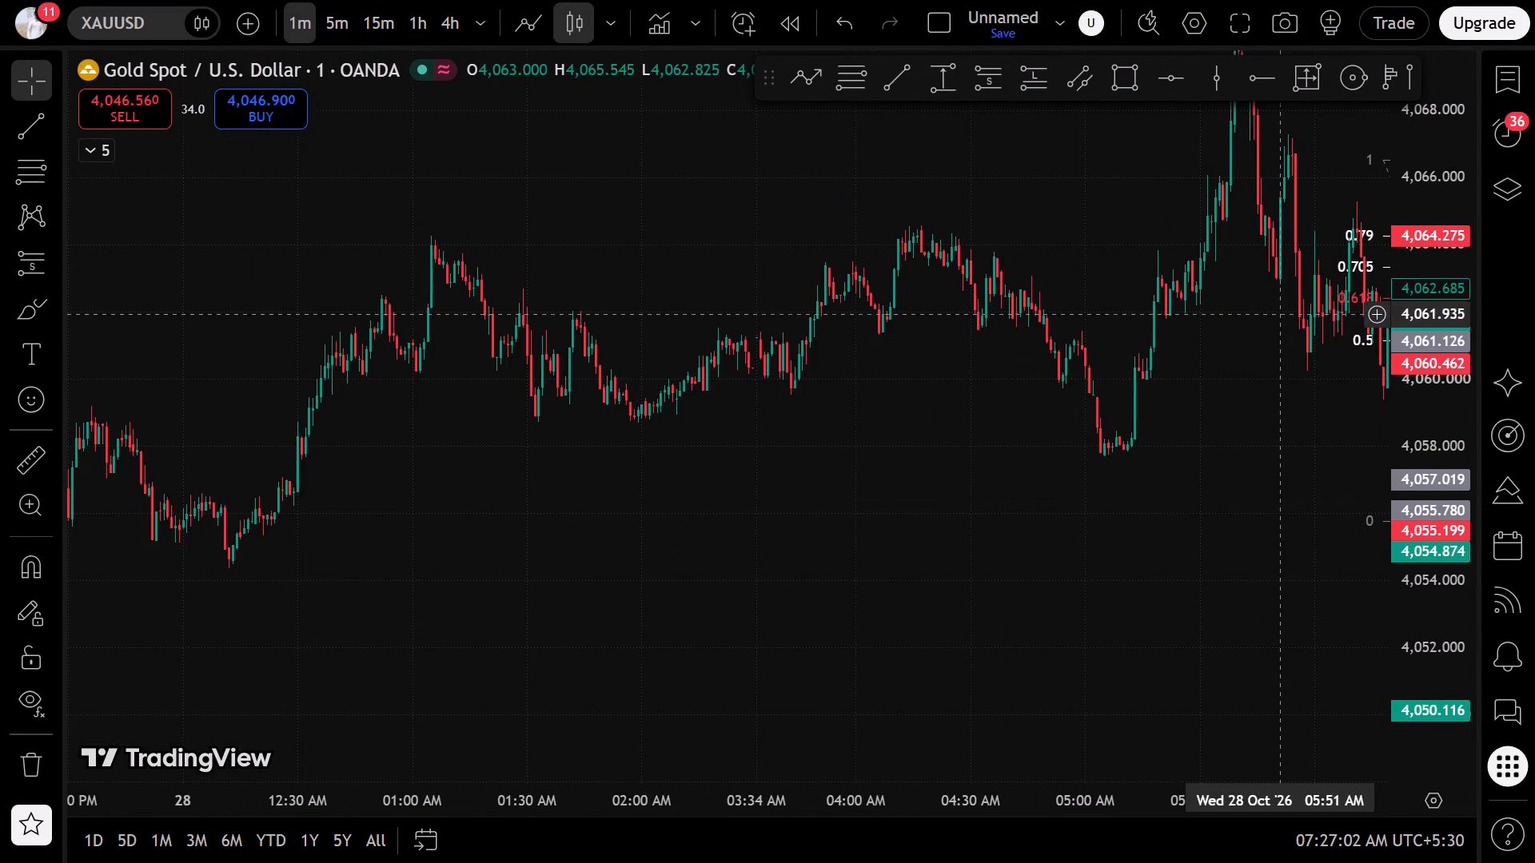
left_click_drag(1174, 471, 684, 571)
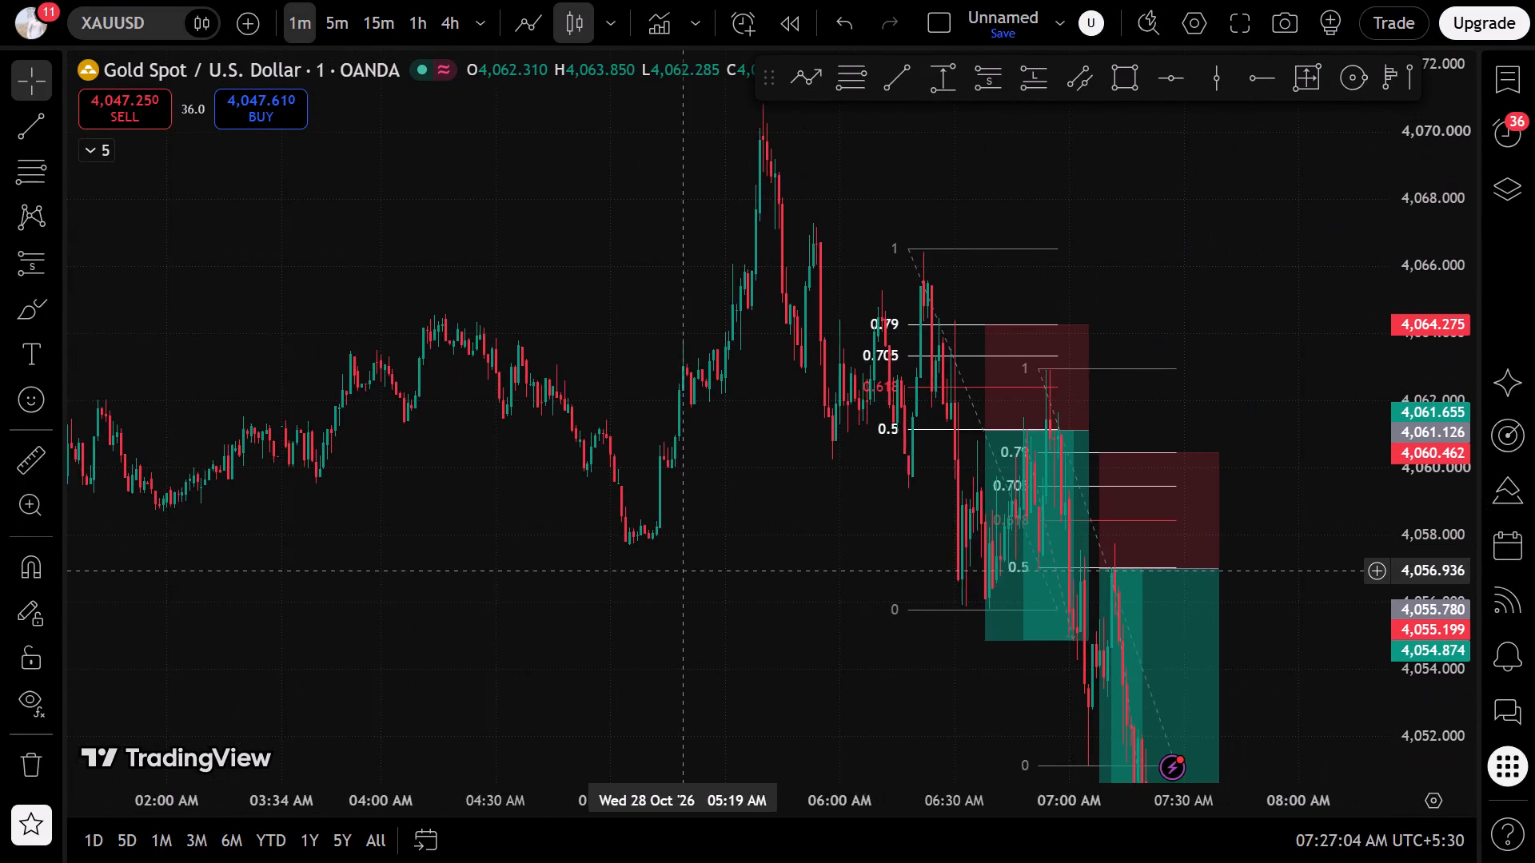
scroll(681, 571, "up", 3)
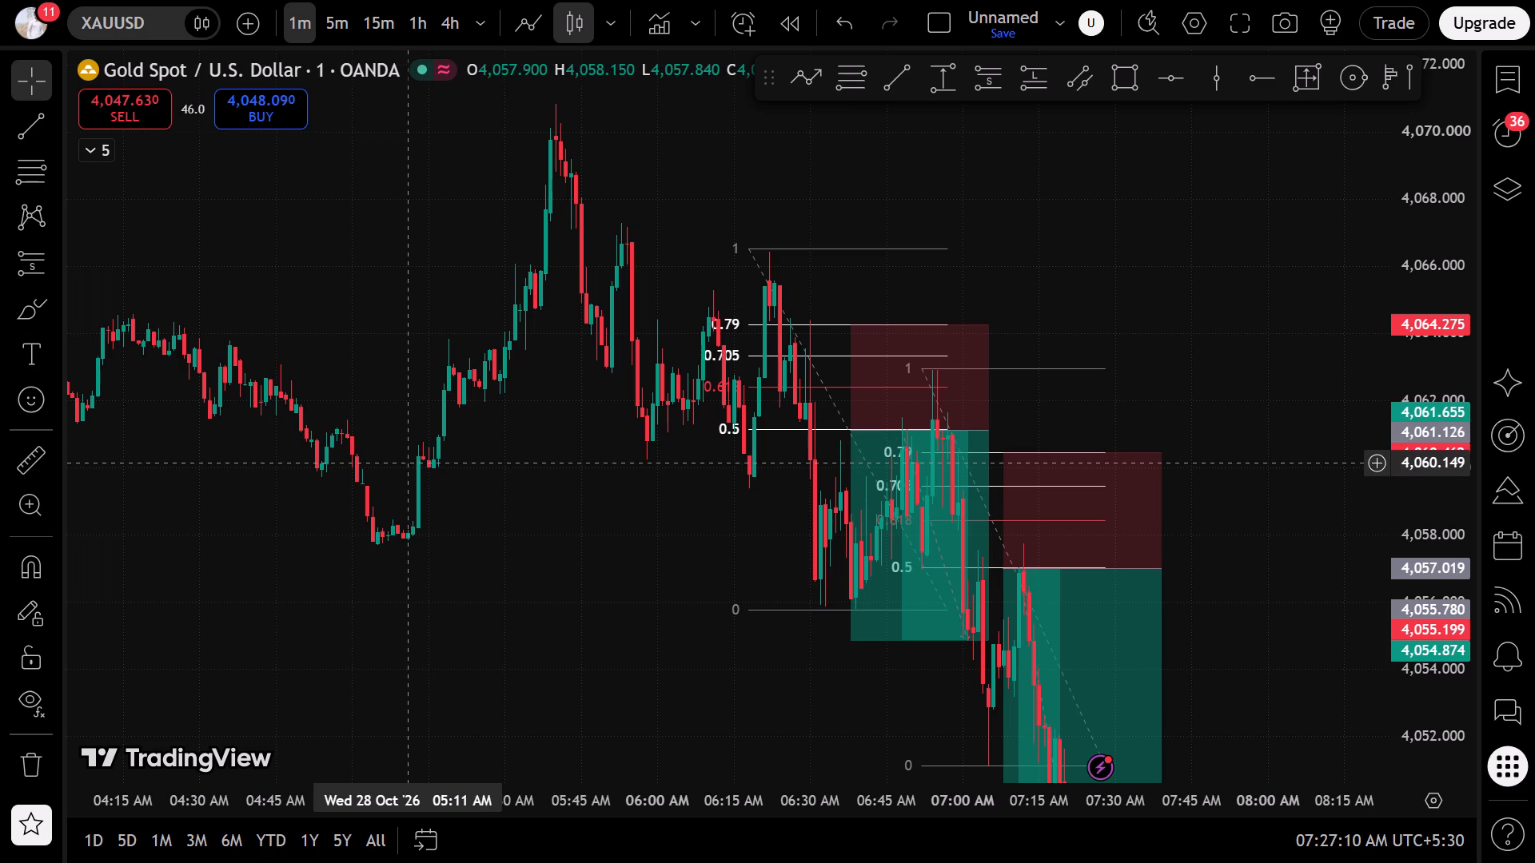
left_click_drag(409, 463, 417, 467)
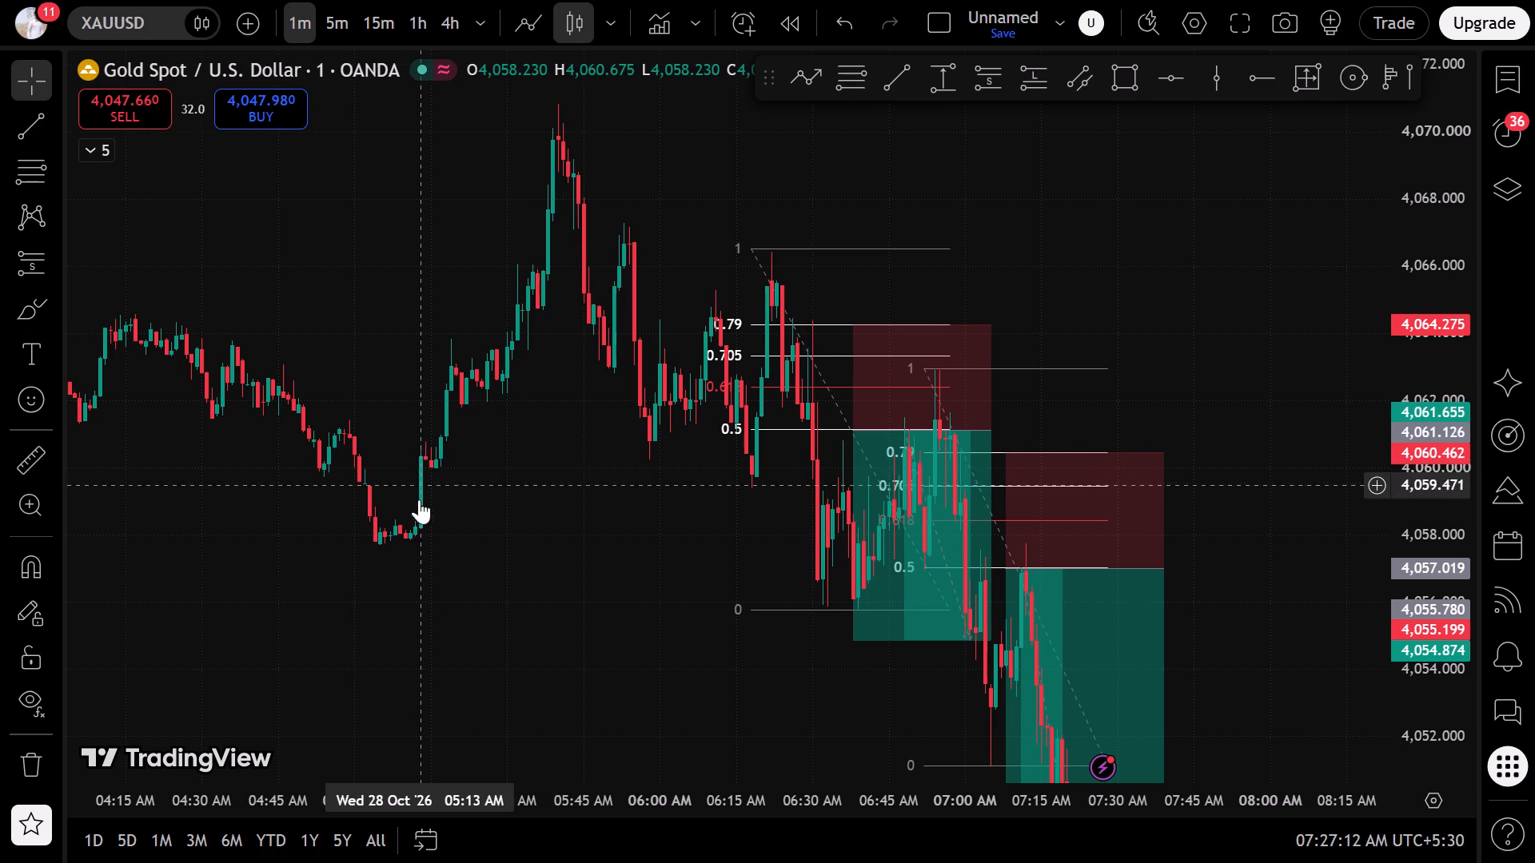
left_click_drag(365, 605, 432, 614)
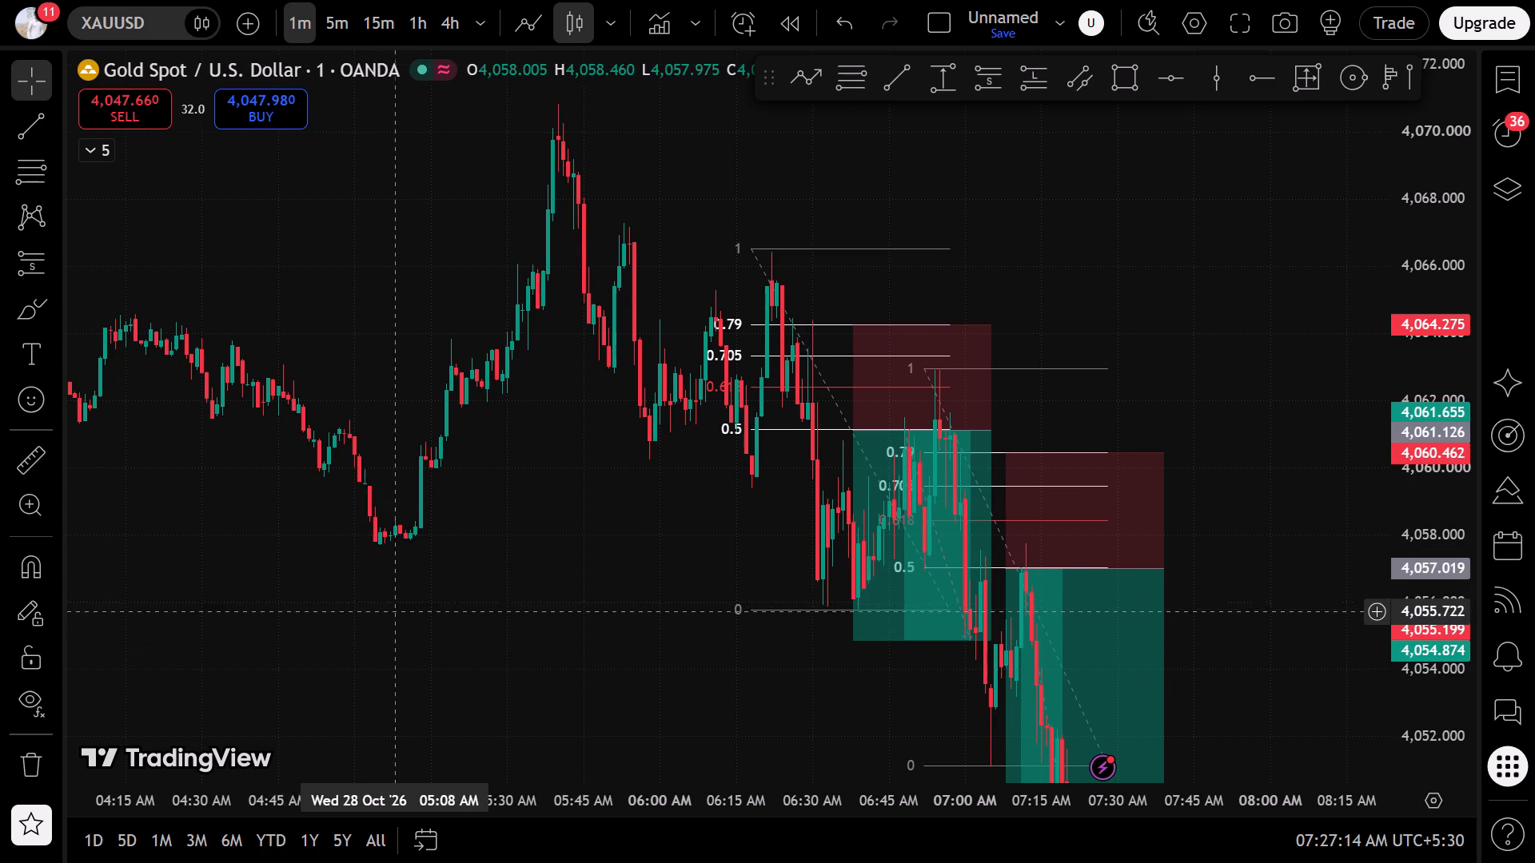
left_click_drag(432, 614, 1322, 589)
scroll(935, 527, "down", 3)
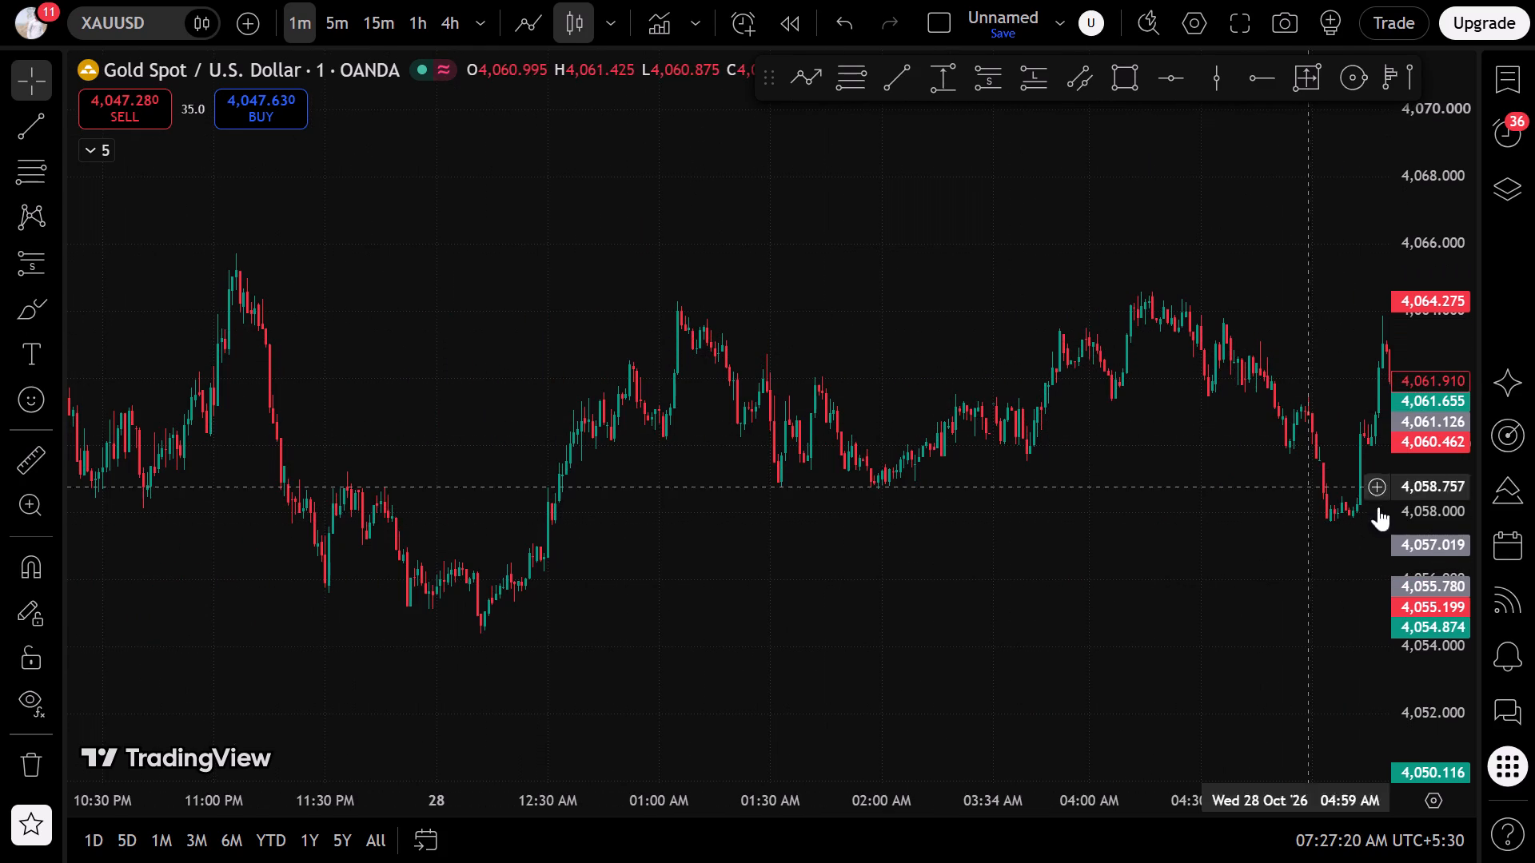
left_click_drag(1449, 551, 1374, 233)
scroll(990, 389, "up", 6)
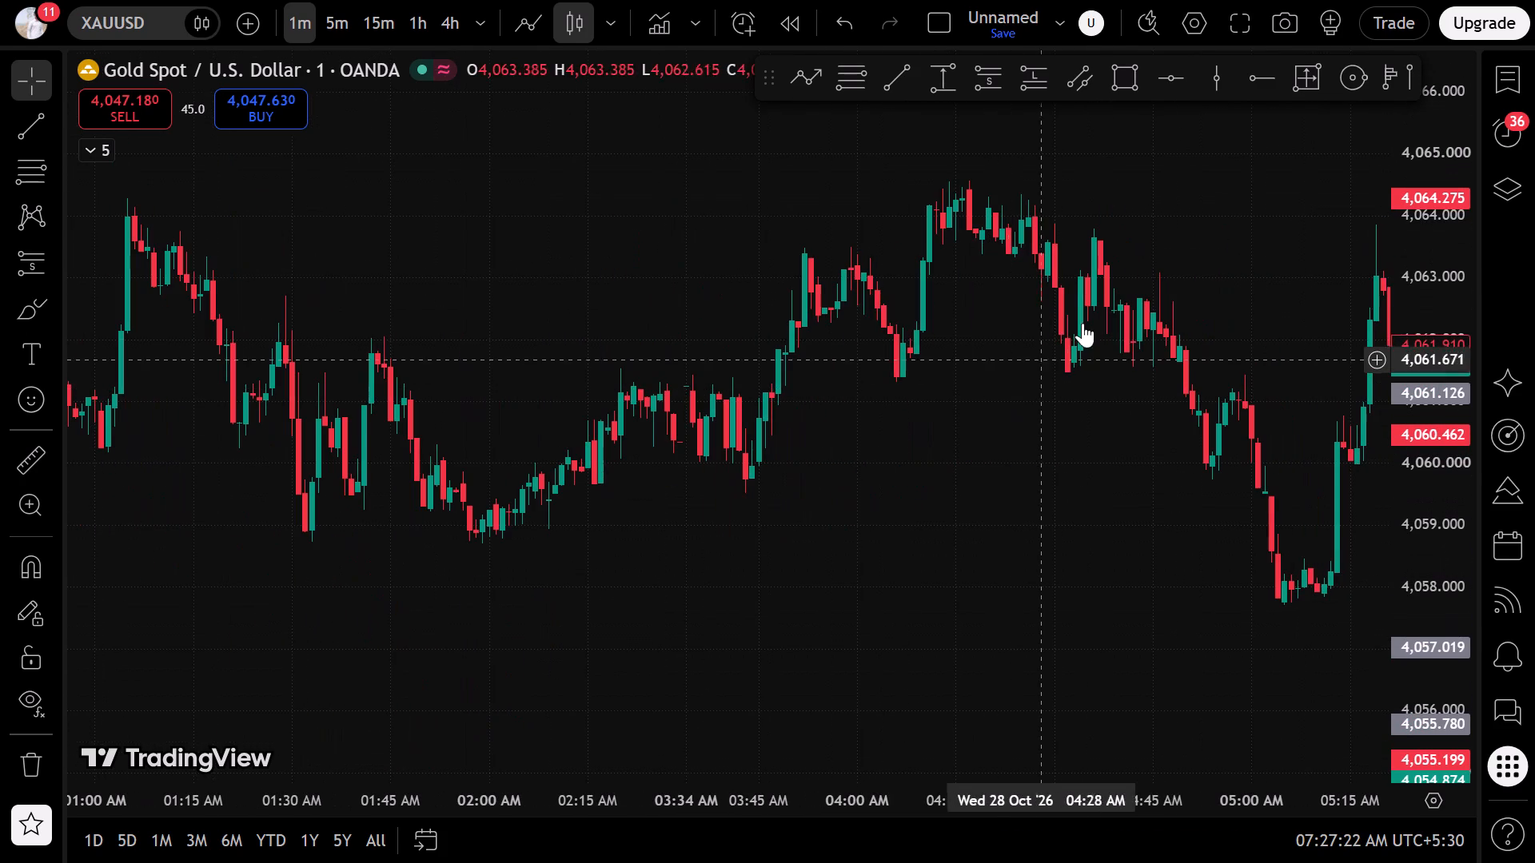
scroll(923, 431, "down", 5)
left_click_drag(601, 559, 1107, 355)
left_click_drag(1102, 422, 790, 732)
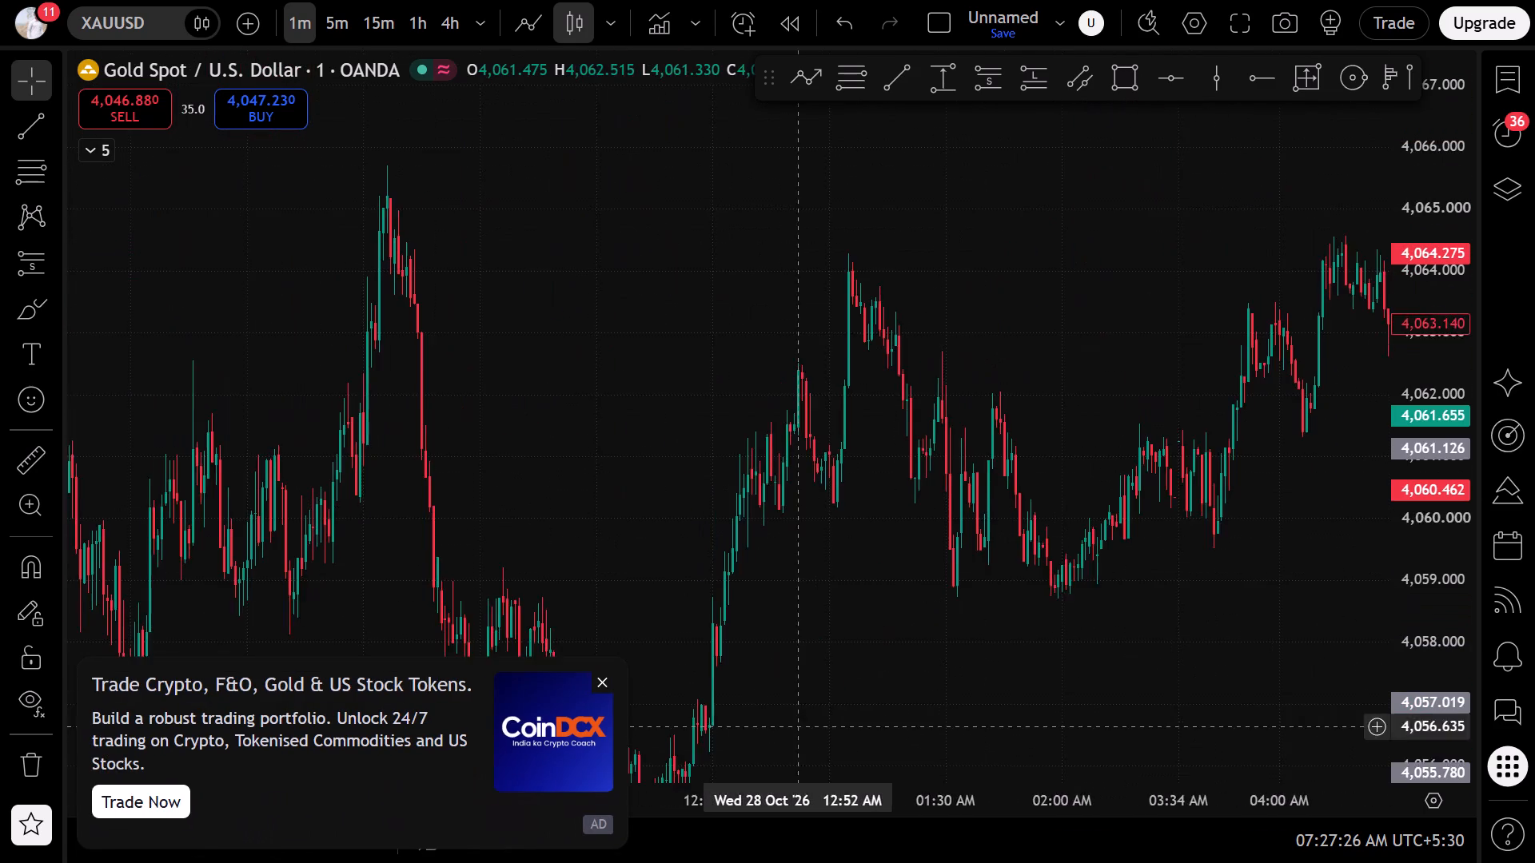
scroll(899, 533, "up", 4)
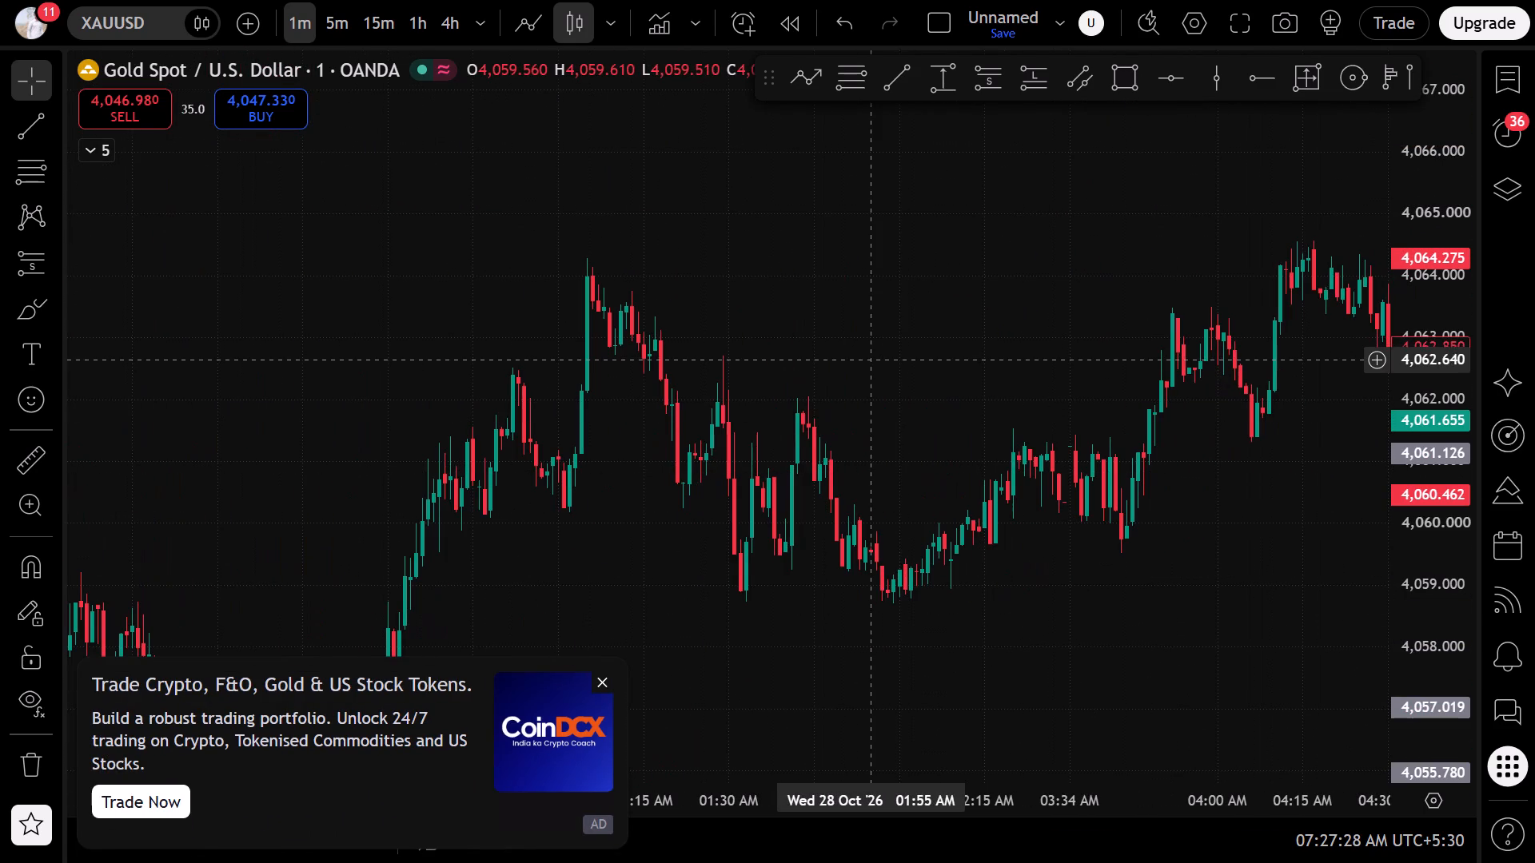
Dismiss the advertisement covering the chart around the late-evening price action of 27 October.
left_click(620, 688)
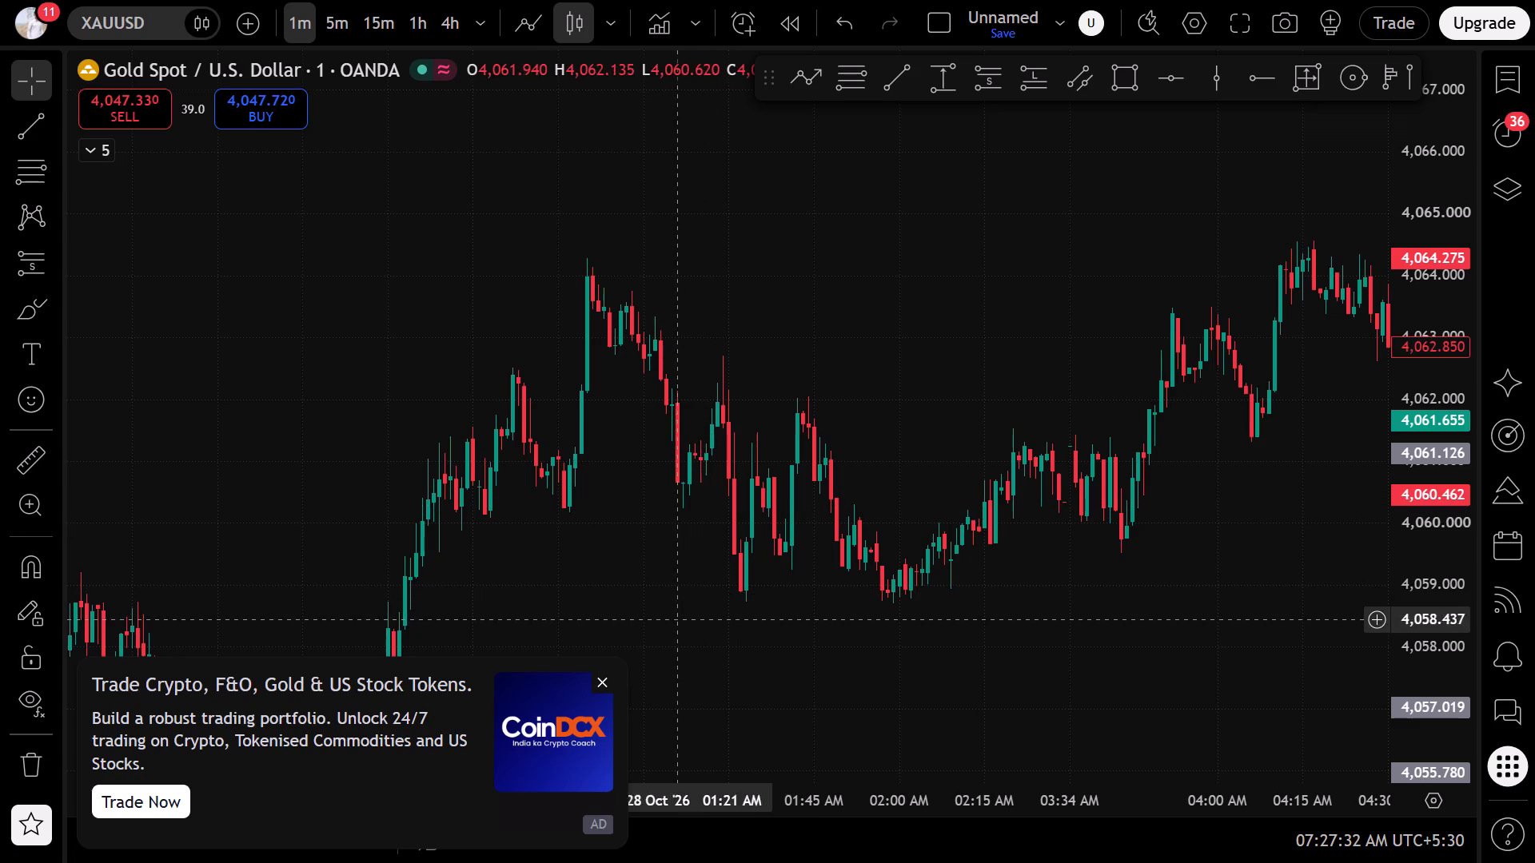
left_click_drag(538, 597, 1238, 439)
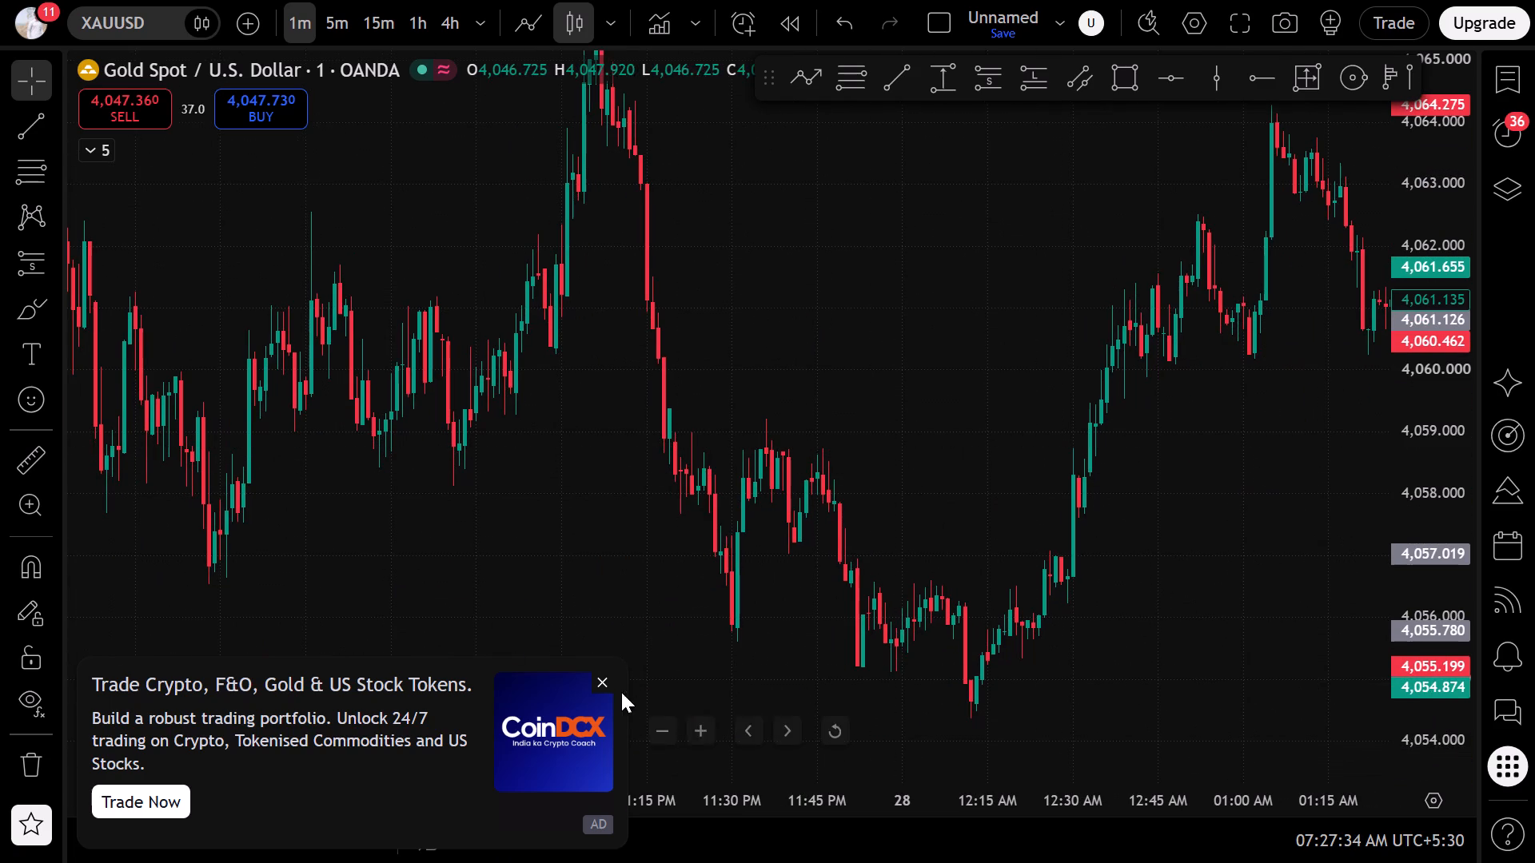
left_click(608, 682)
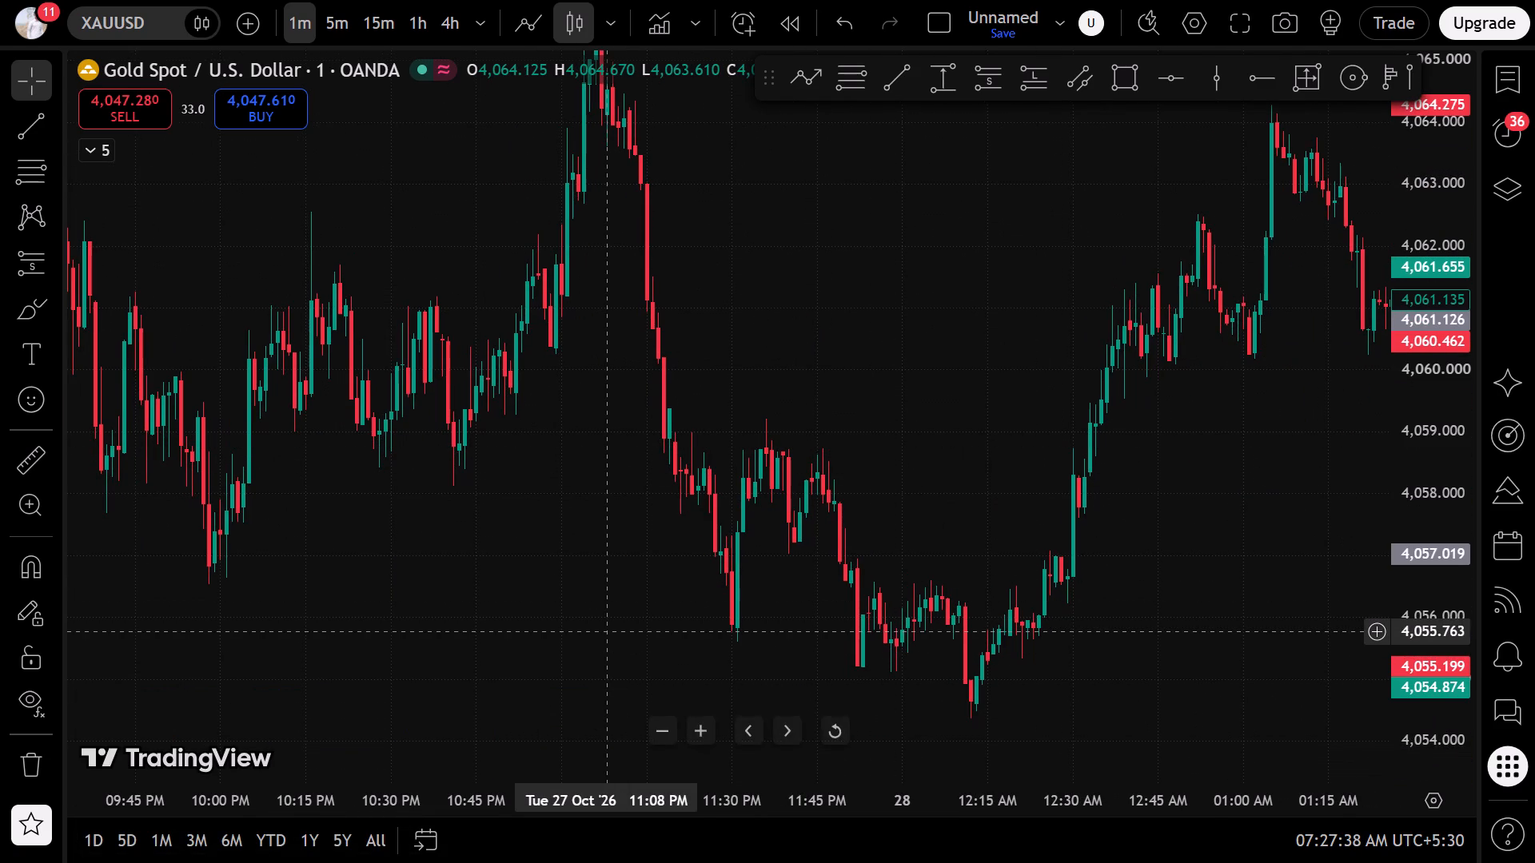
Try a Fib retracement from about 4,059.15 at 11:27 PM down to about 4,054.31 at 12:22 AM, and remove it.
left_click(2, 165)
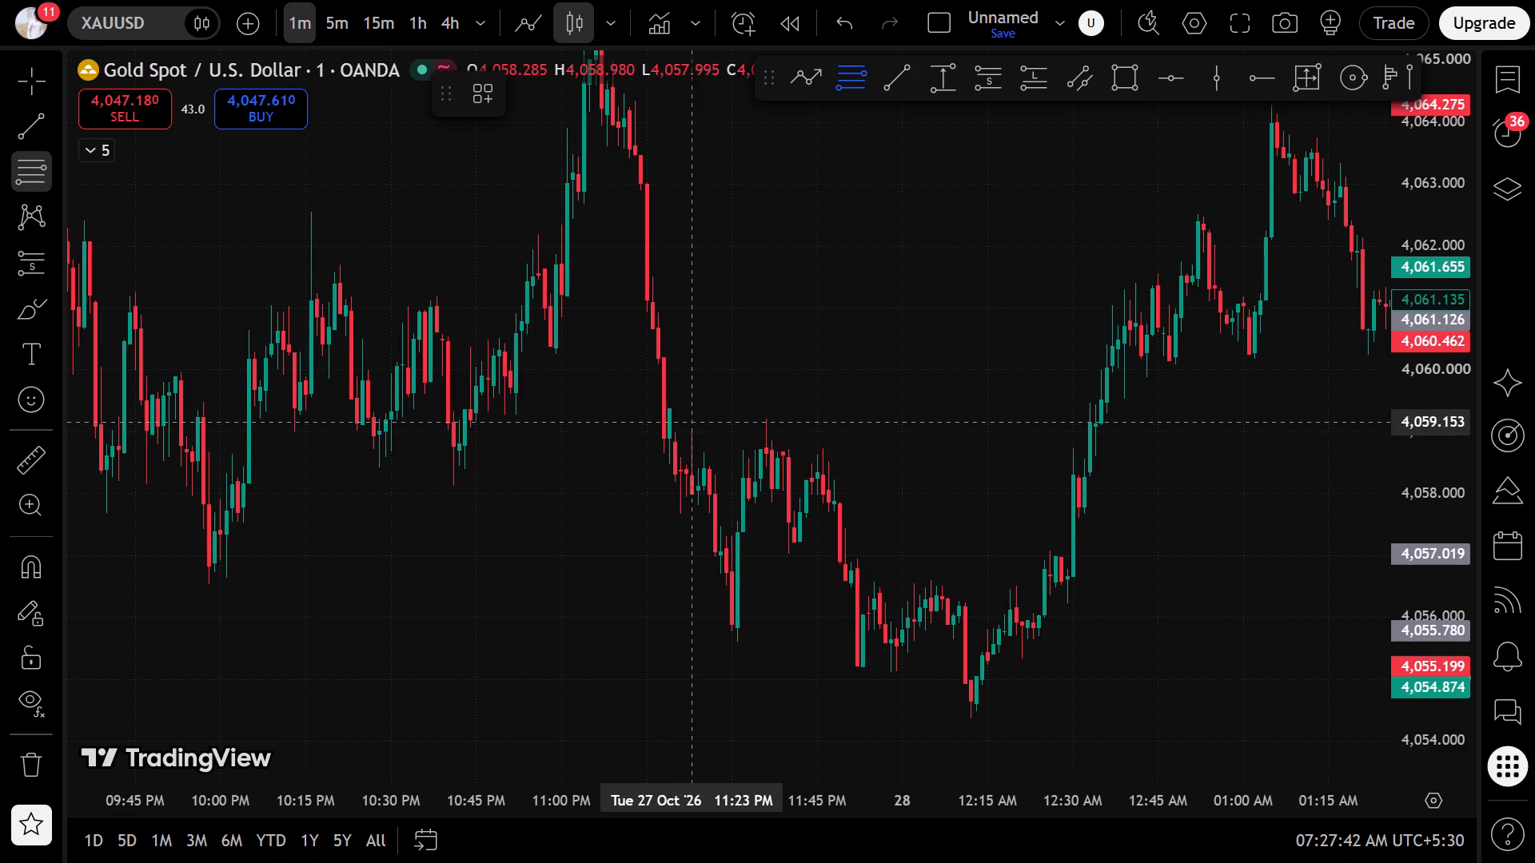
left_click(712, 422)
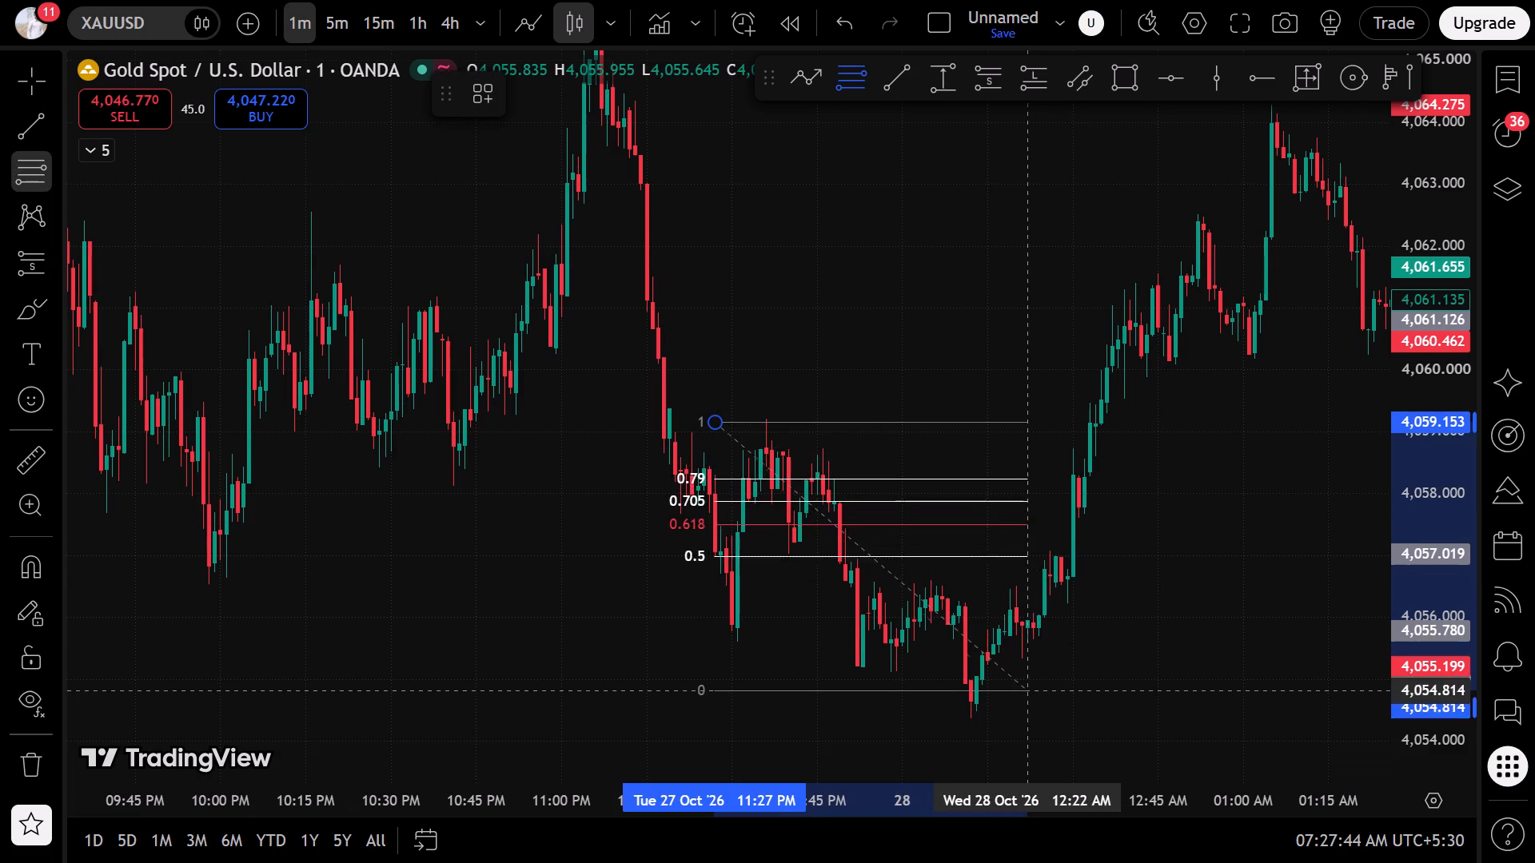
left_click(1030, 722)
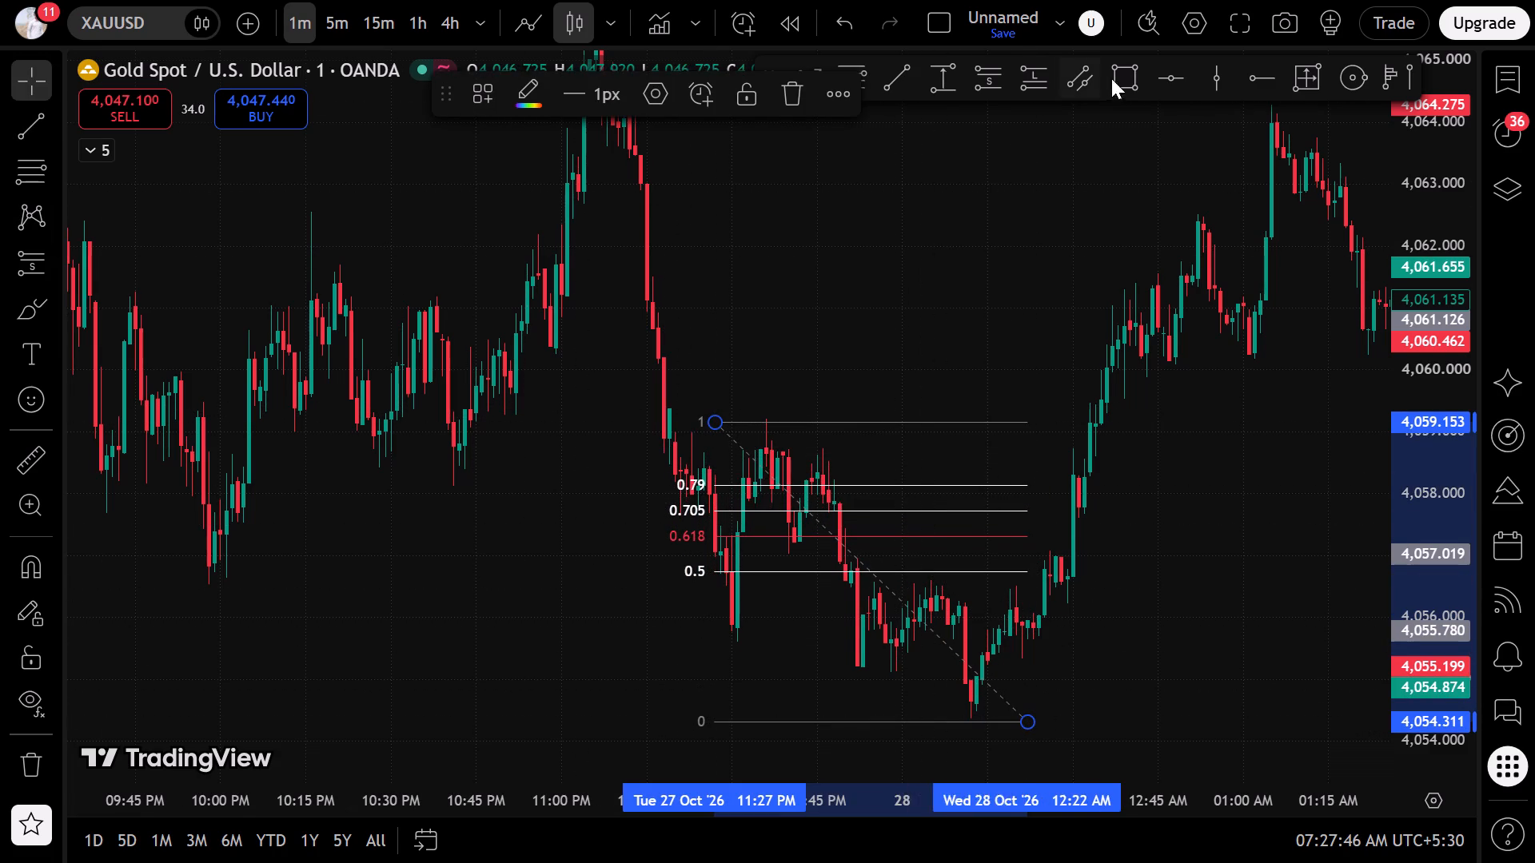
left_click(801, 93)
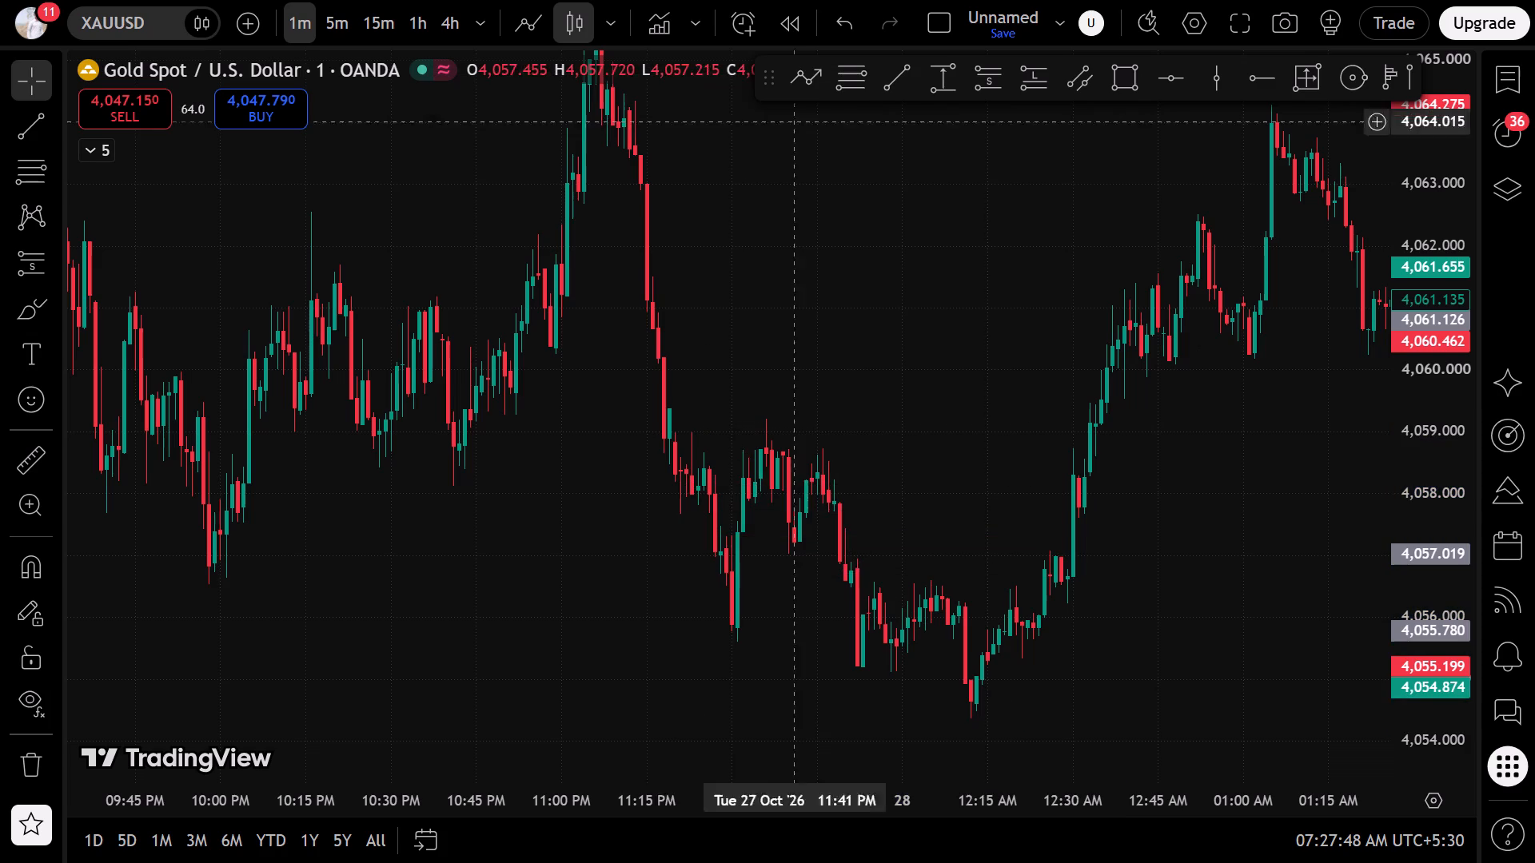
Delete the long position around 09:00 PM on 27 October and the Fib retracement spanning 08:34 to 09:20 PM.
left_click_drag(778, 296, 1370, 451)
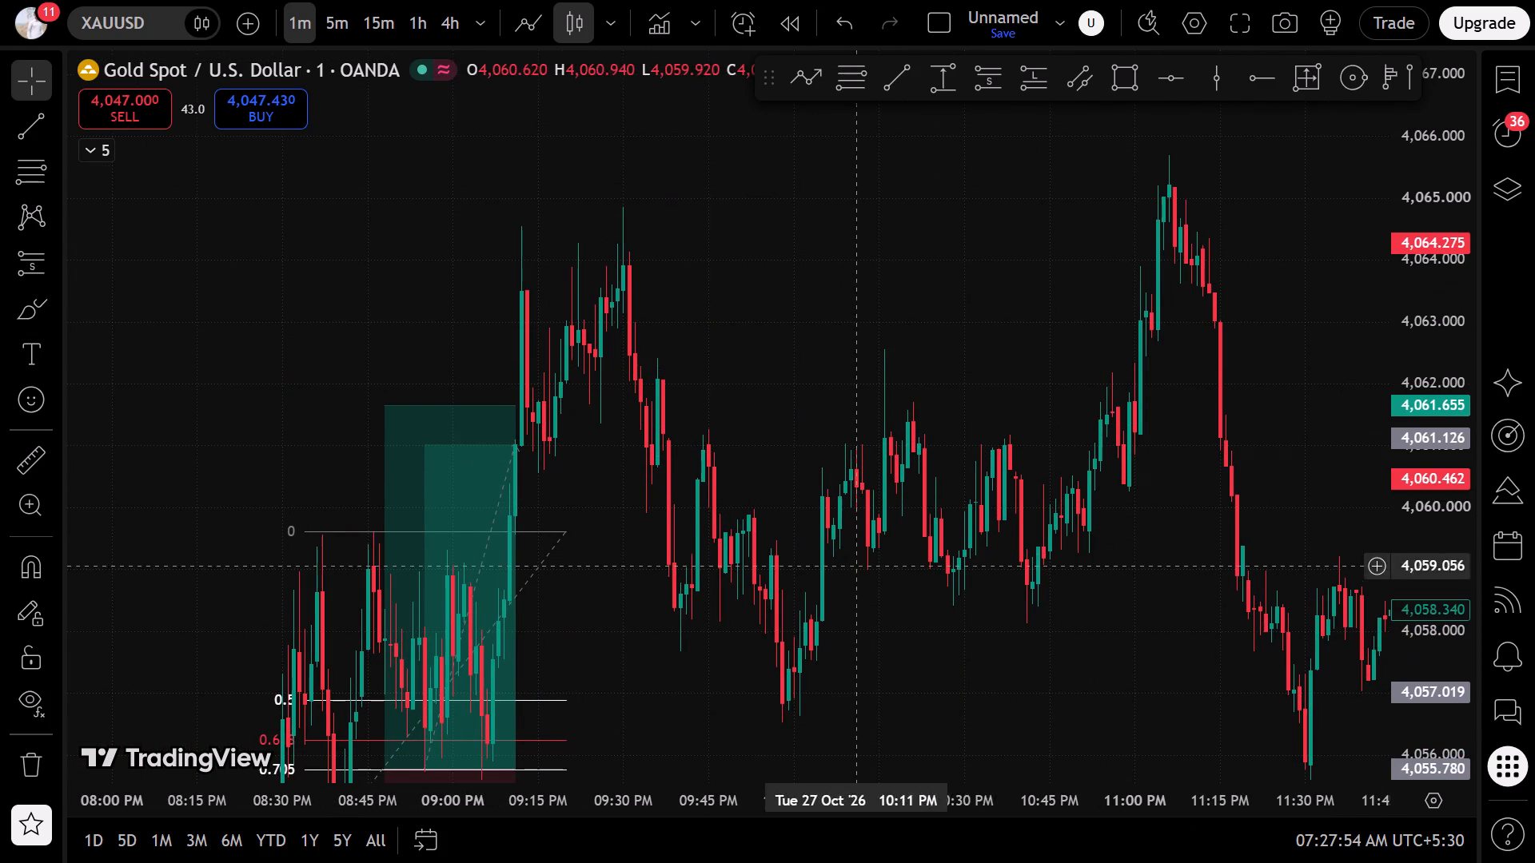
left_click_drag(1465, 341, 1422, 507)
left_click_drag(1043, 612, 1042, 609)
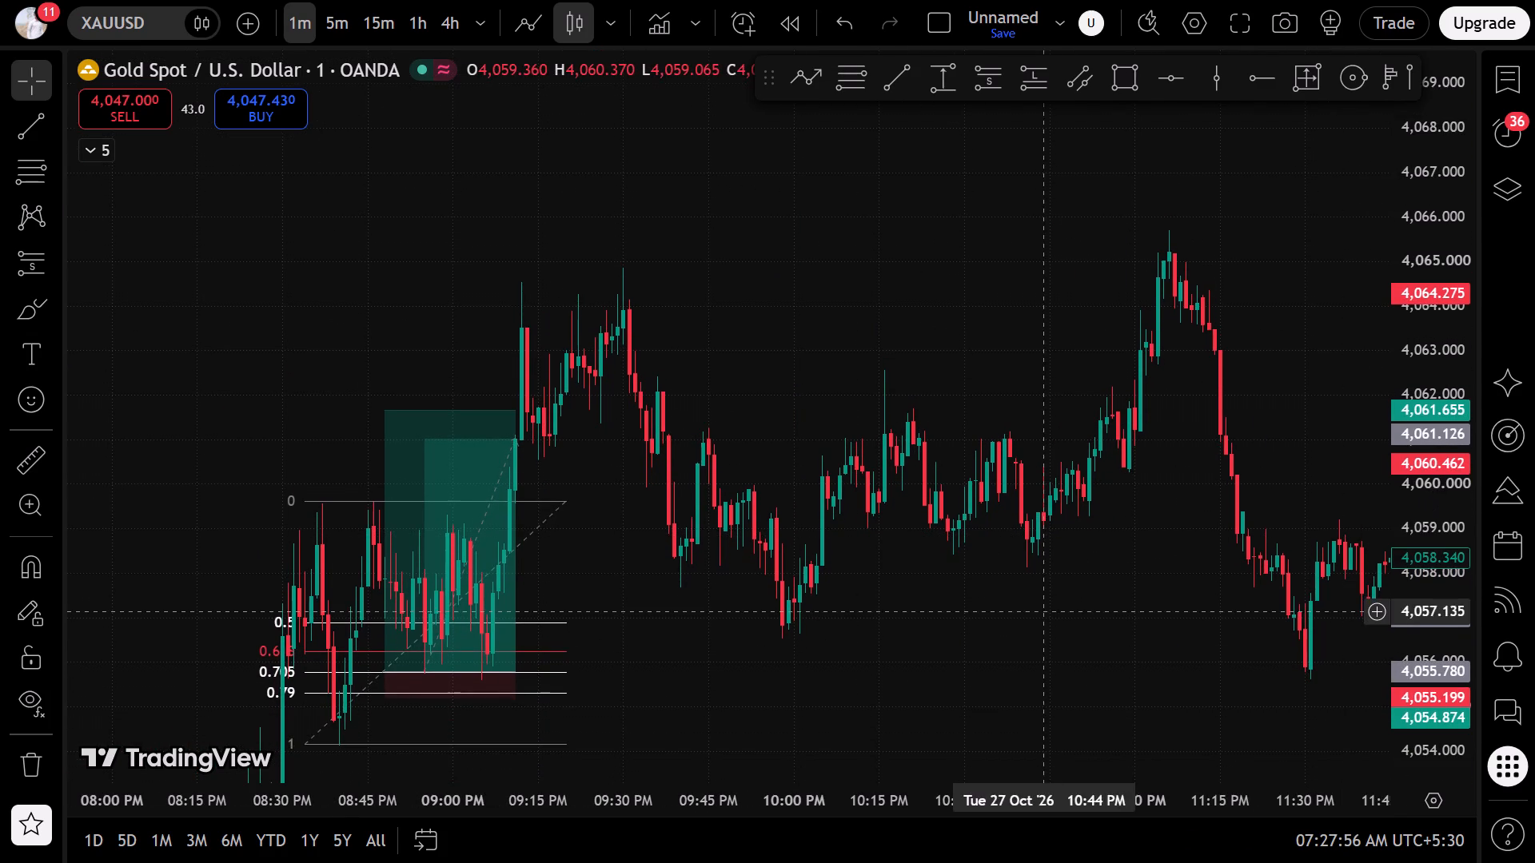
left_click_drag(1042, 609, 1366, 352)
left_click_drag(1232, 427, 1159, 602)
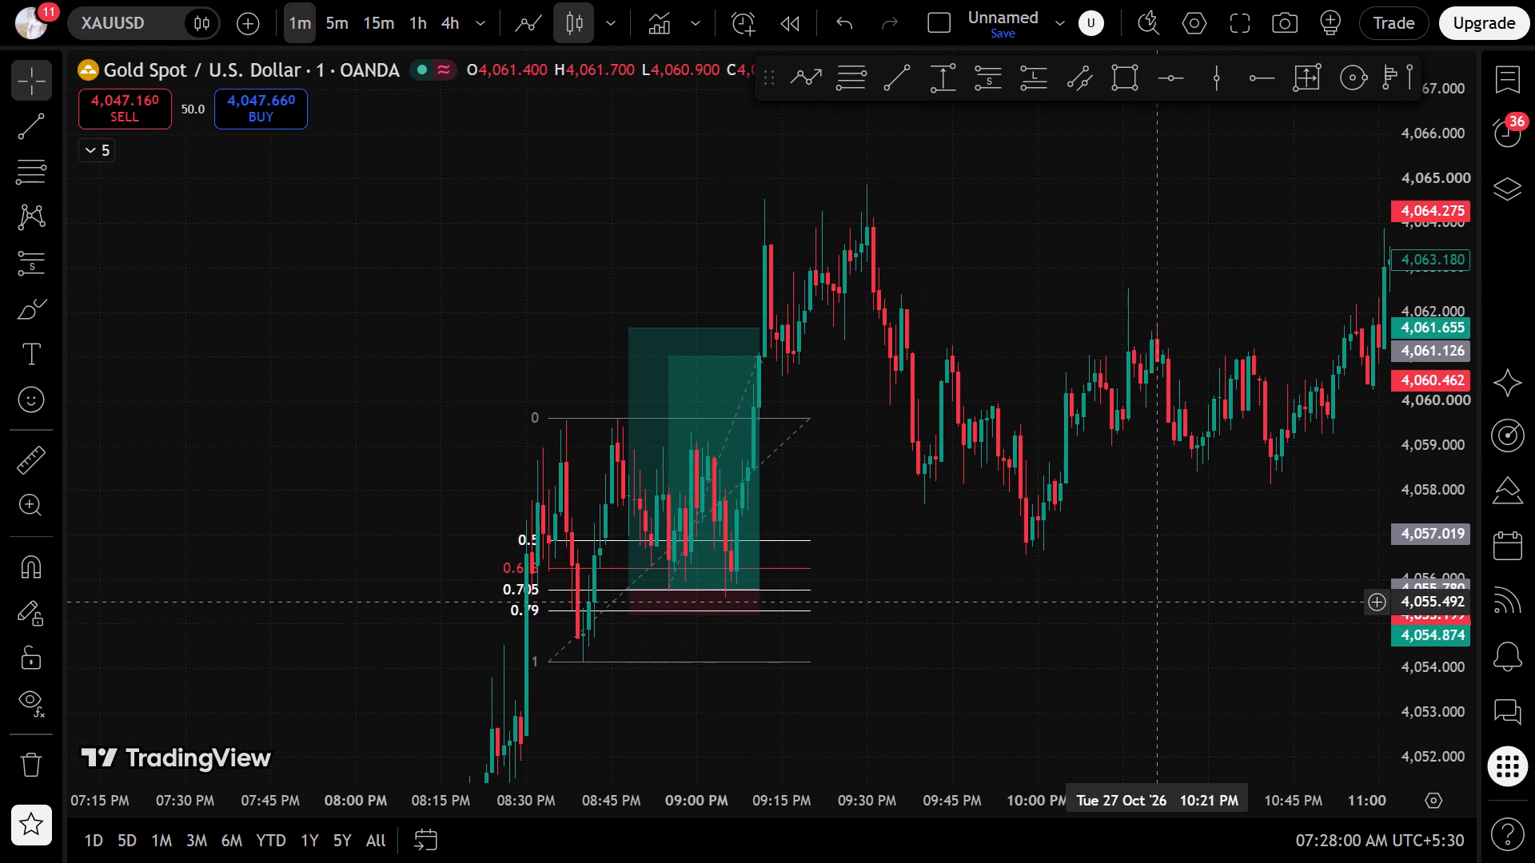
left_click(723, 519)
left_click(846, 96)
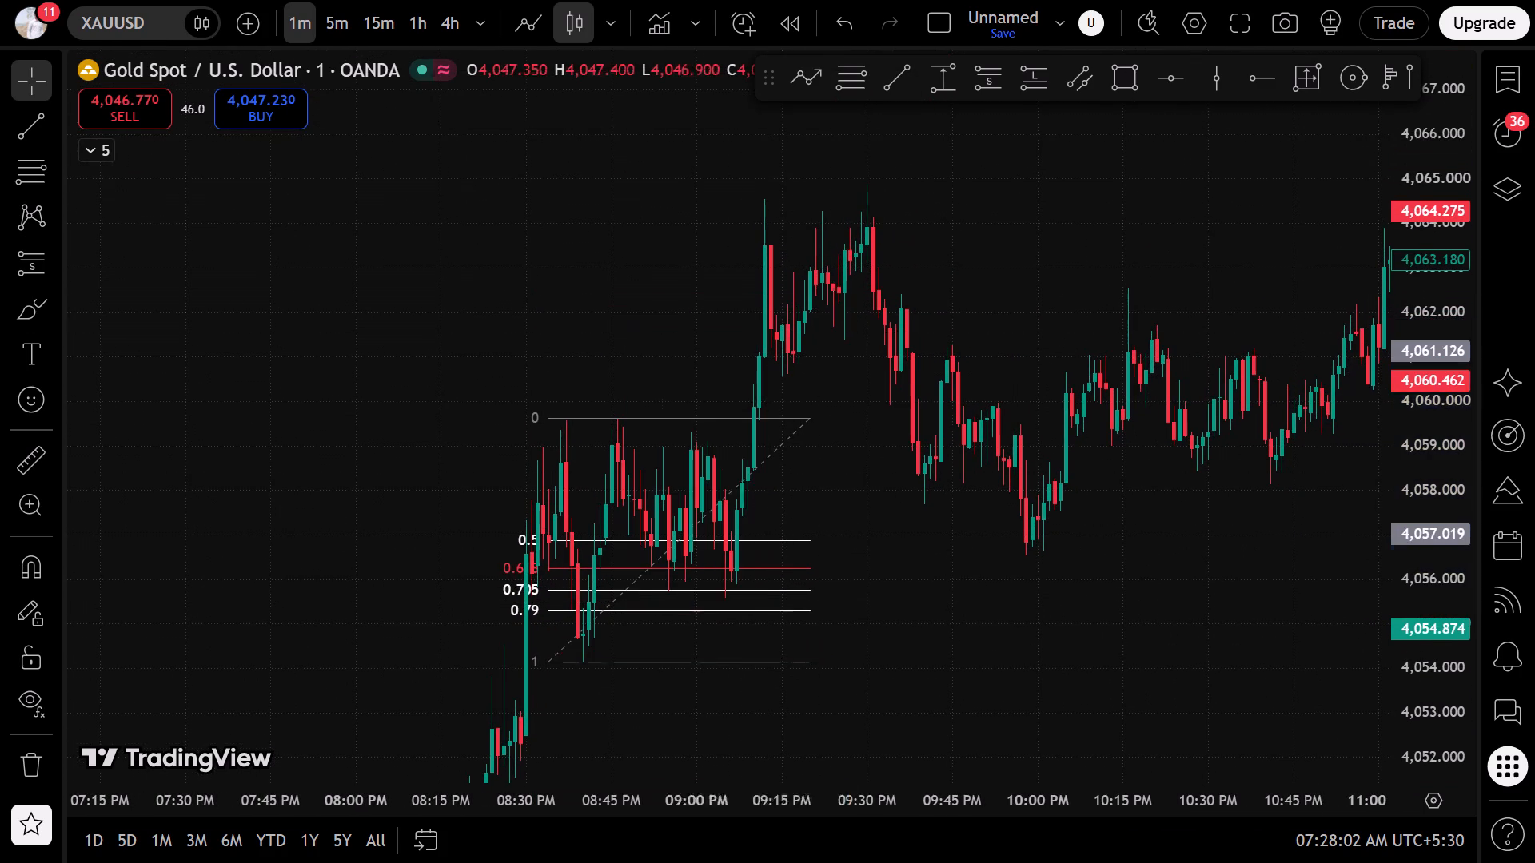
left_click(720, 594)
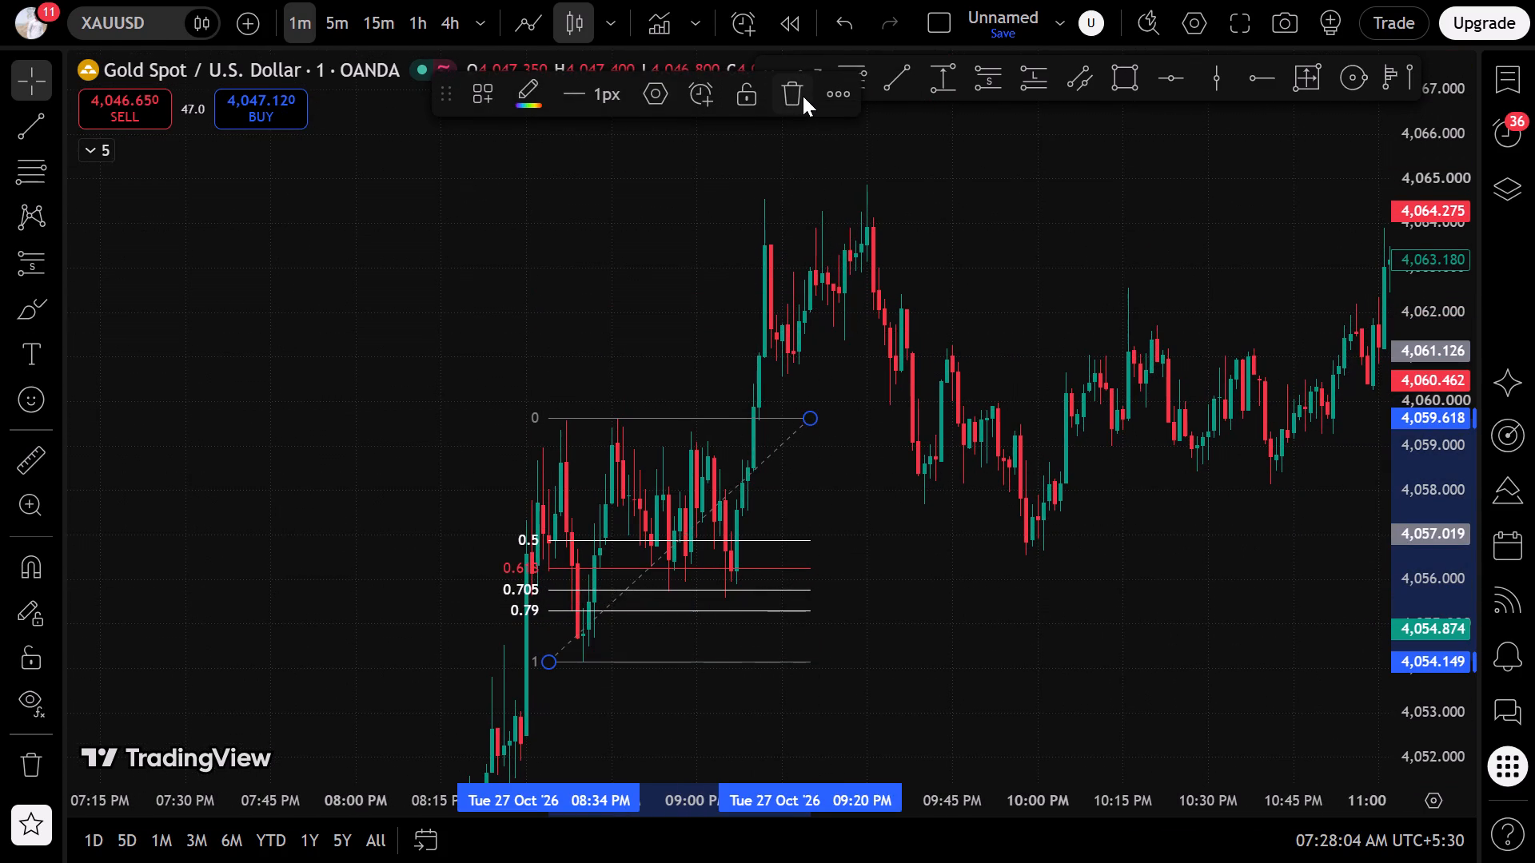
left_click(794, 93)
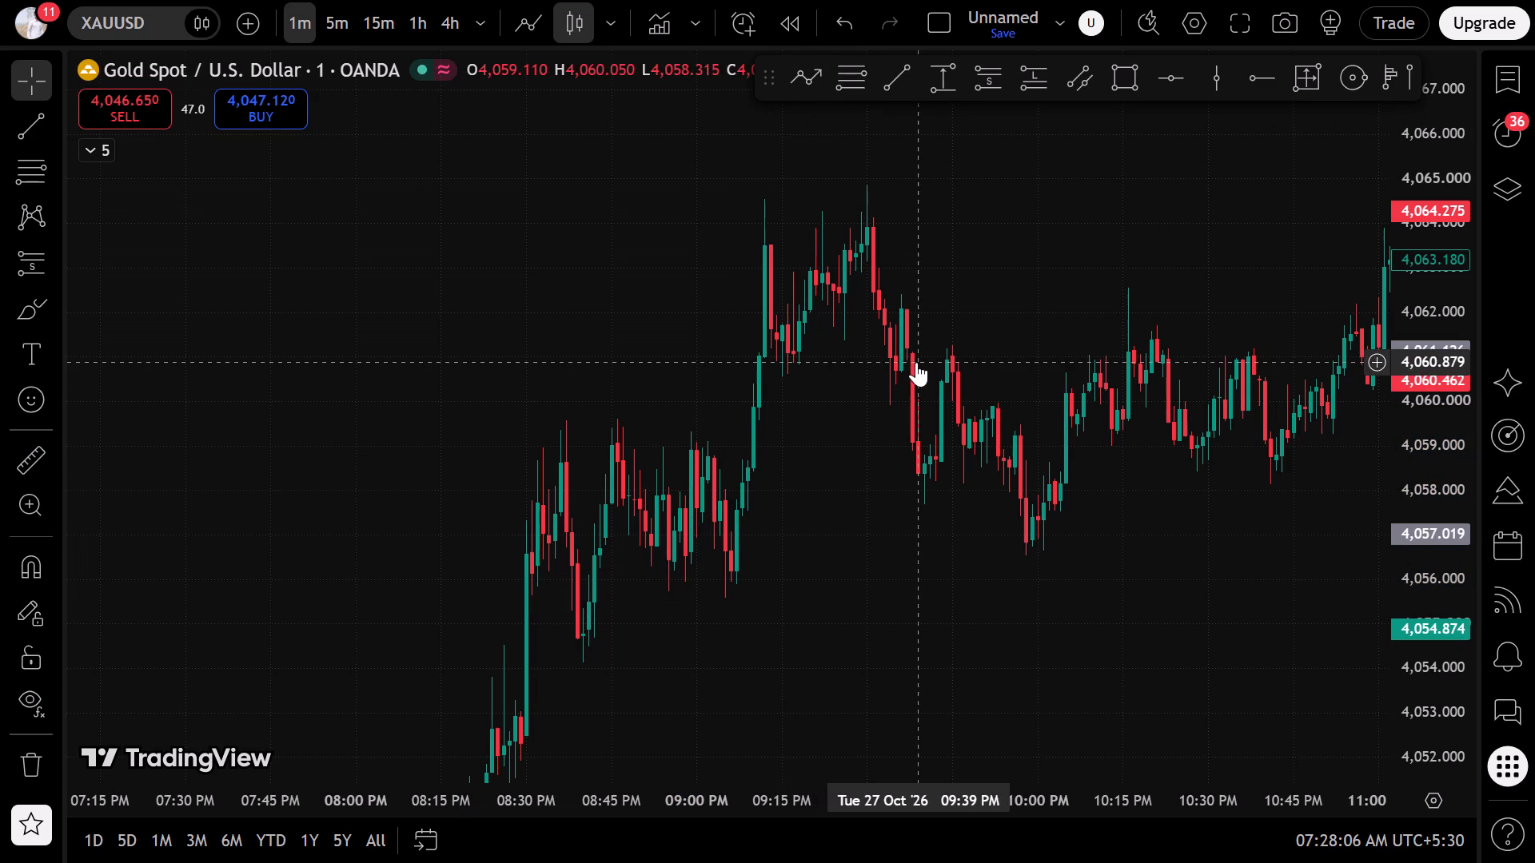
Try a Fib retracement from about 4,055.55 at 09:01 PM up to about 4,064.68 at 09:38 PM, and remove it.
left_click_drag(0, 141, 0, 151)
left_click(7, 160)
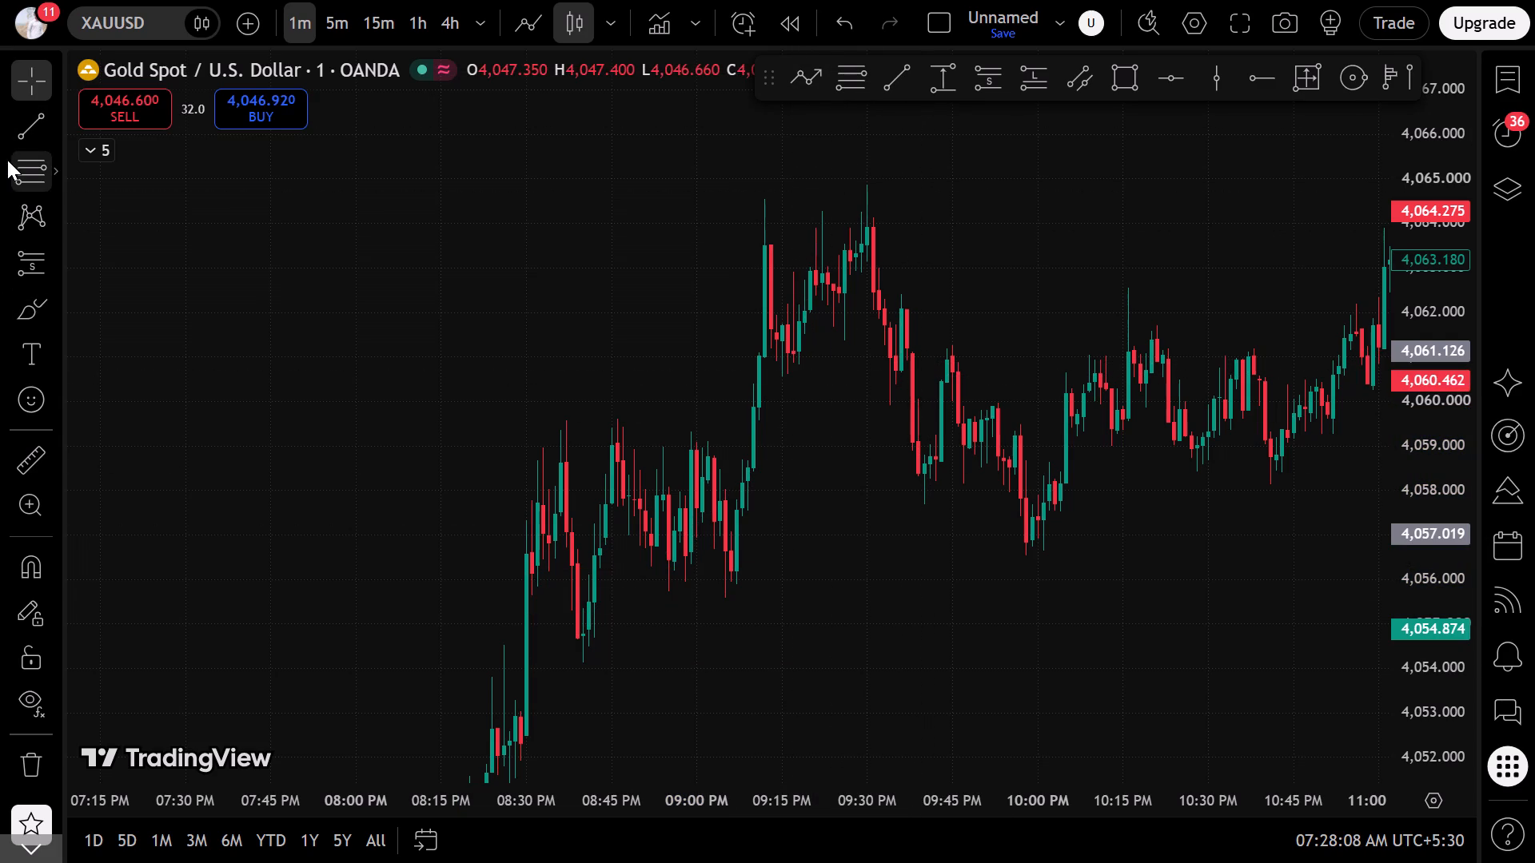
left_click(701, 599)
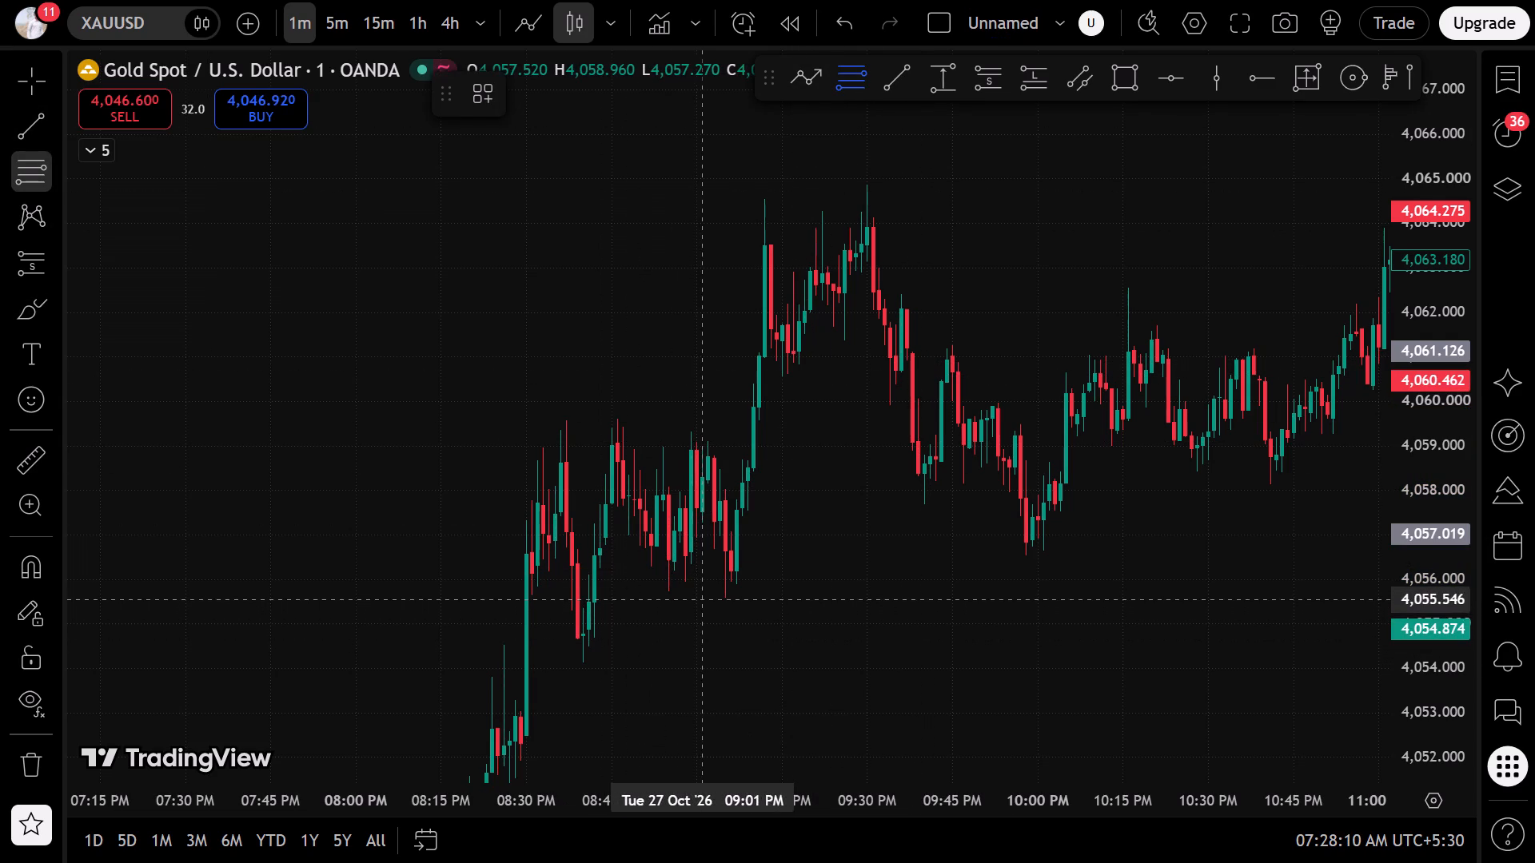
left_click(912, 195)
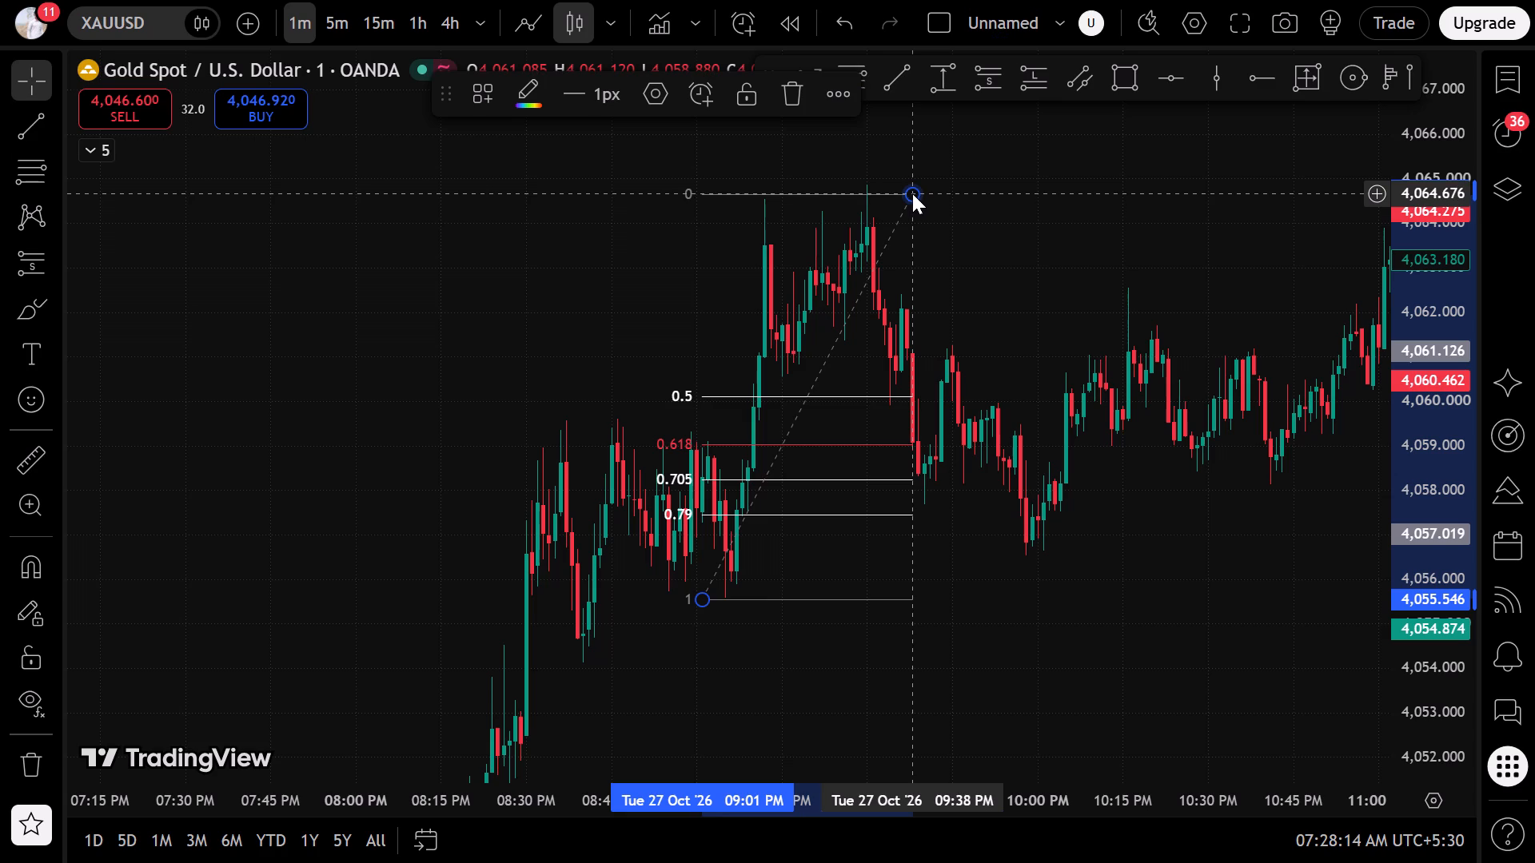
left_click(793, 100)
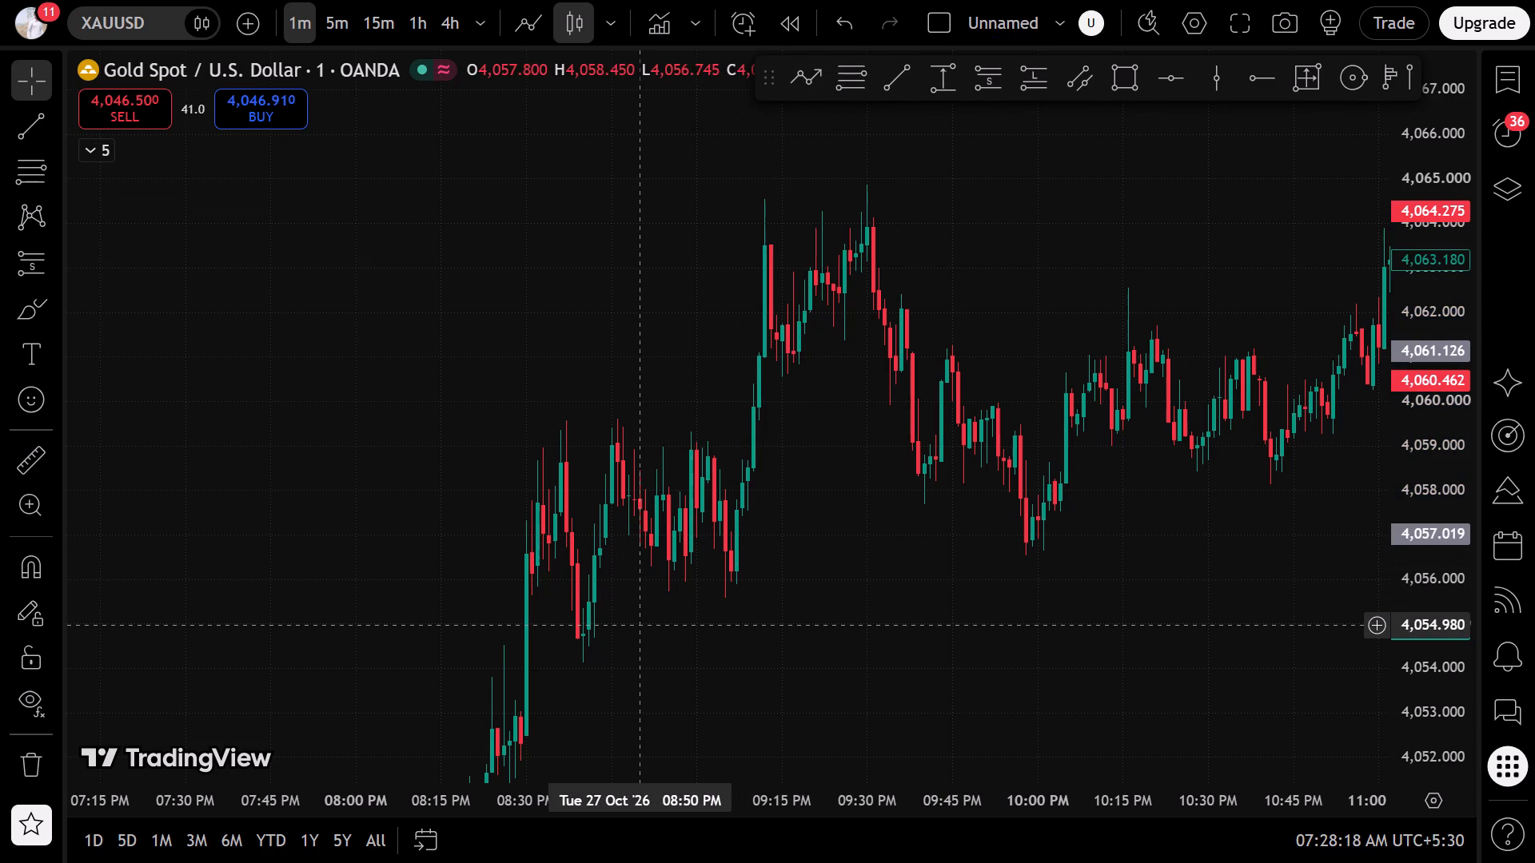
Draw a Fib retracement on the 27 October upswing from about 4,022.67 at 07:31 PM to about 4,042.30 at 08:06 PM.
left_click_drag(636, 625, 1167, 193)
left_click_drag(935, 591, 1254, 223)
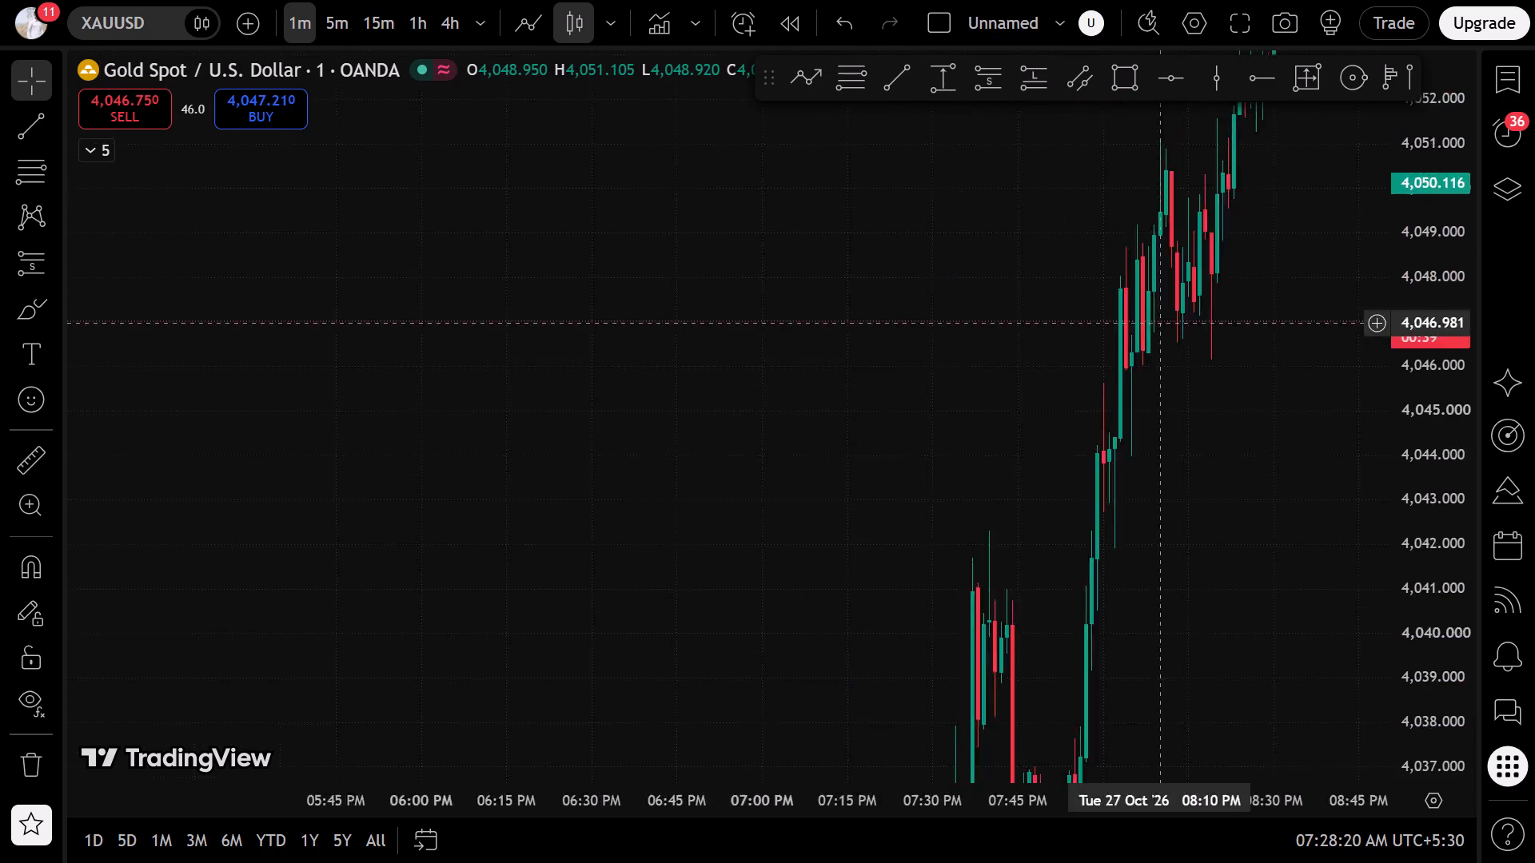
left_click_drag(1254, 223, 1303, 169)
left_click_drag(1453, 340, 1292, 741)
left_click_drag(1198, 691, 1230, 624)
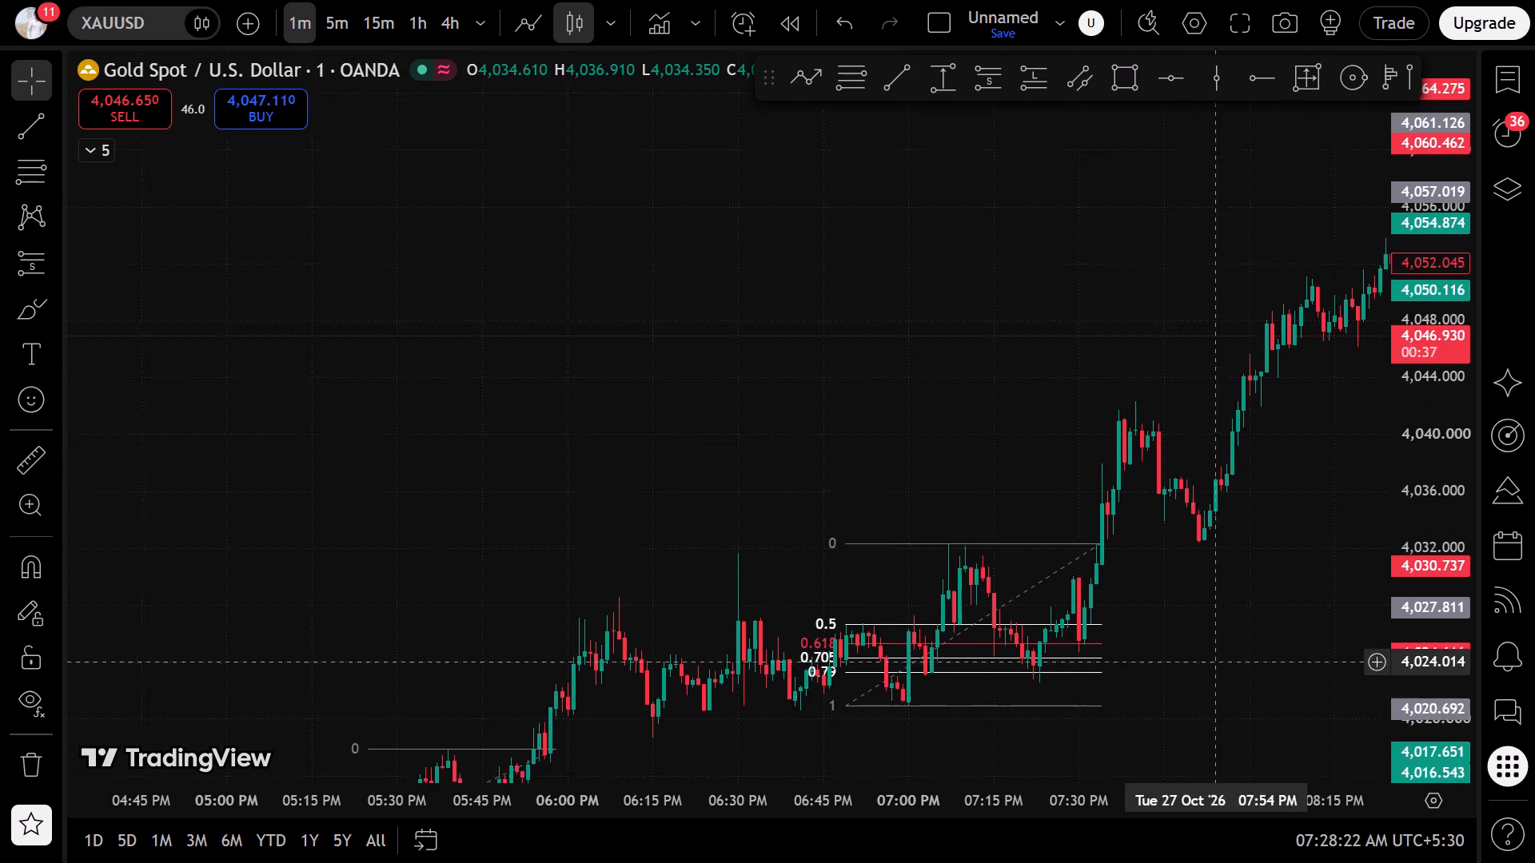
left_click_drag(1230, 624, 1286, 415)
left_click_drag(1279, 303, 995, 367)
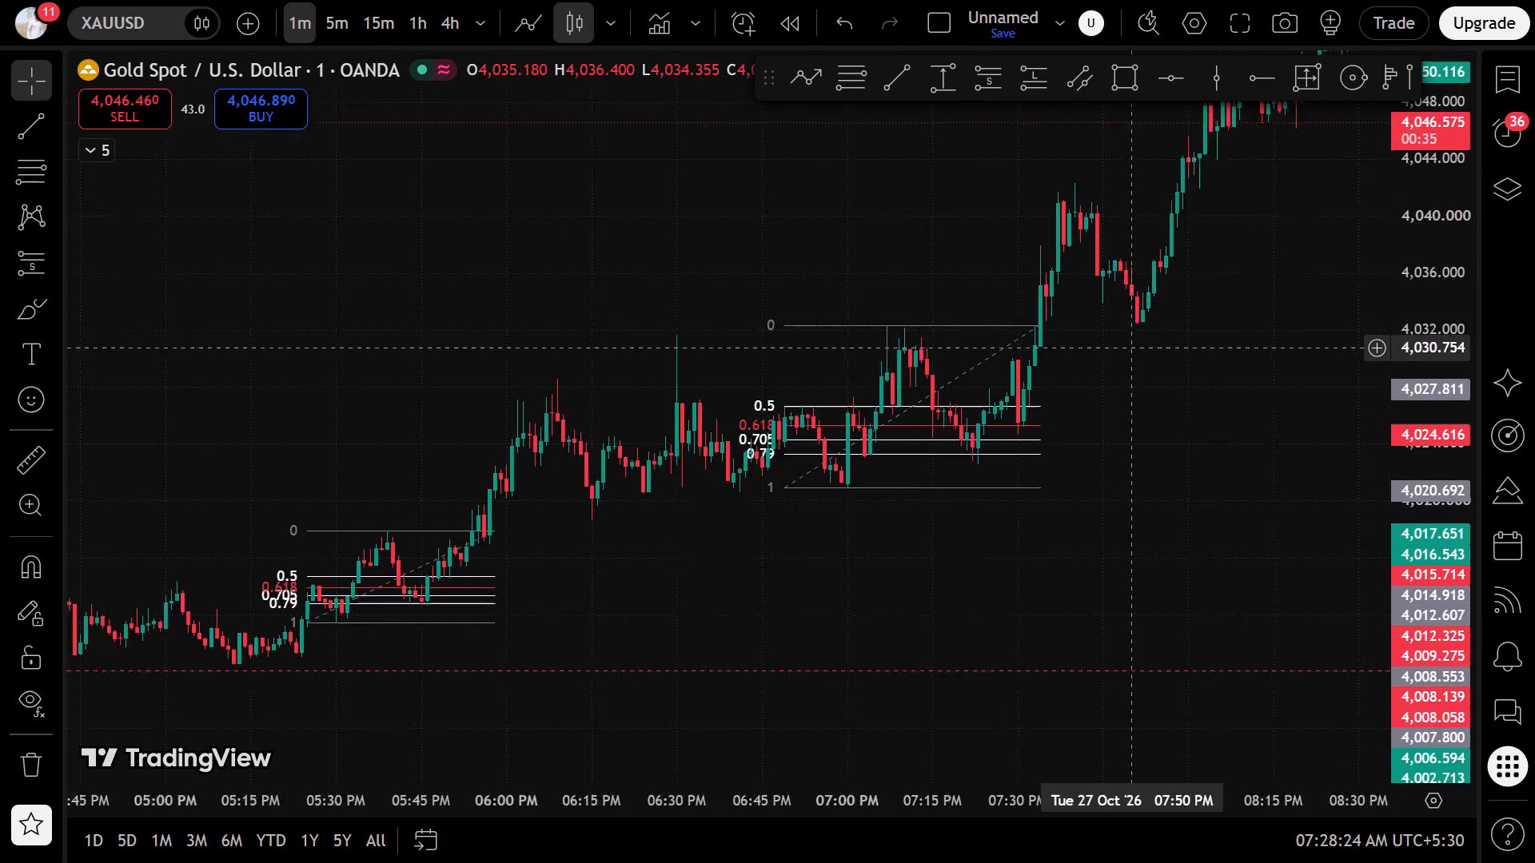
left_click_drag(995, 367, 855, 408)
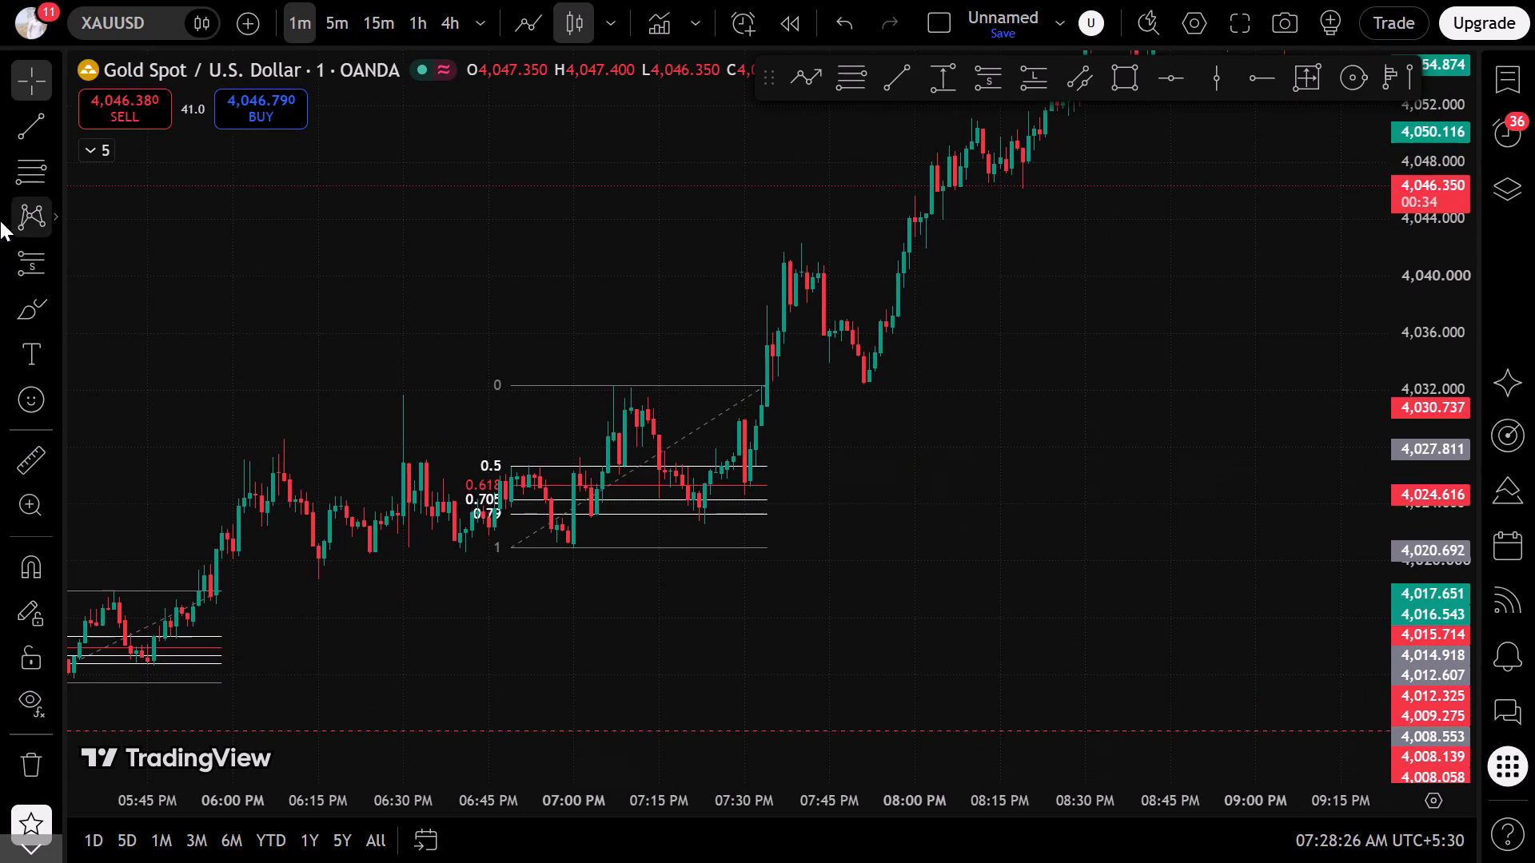
left_click(10, 178)
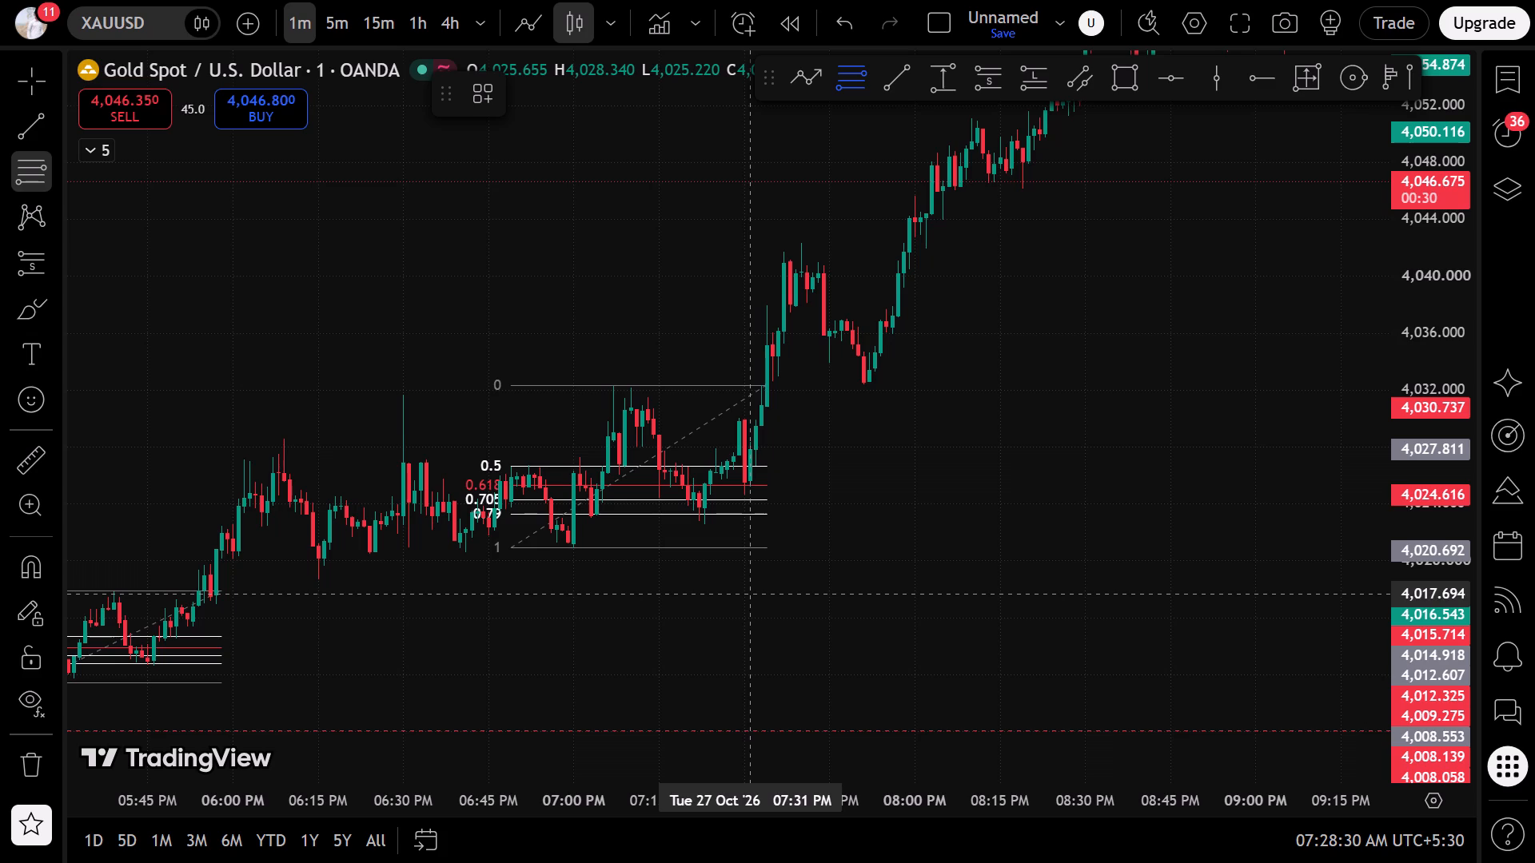
left_click(750, 523)
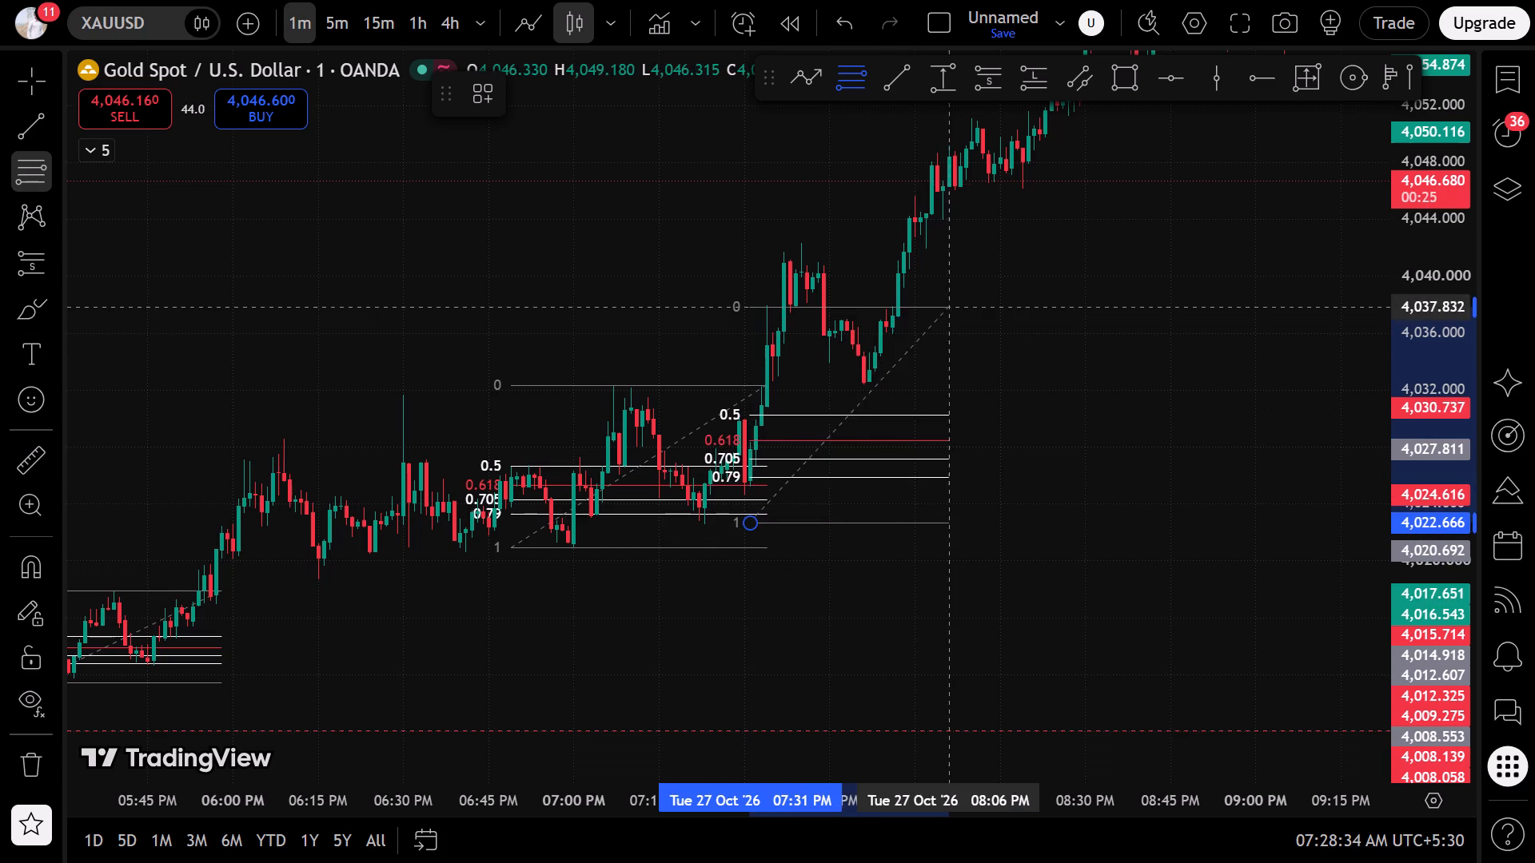
left_click(950, 244)
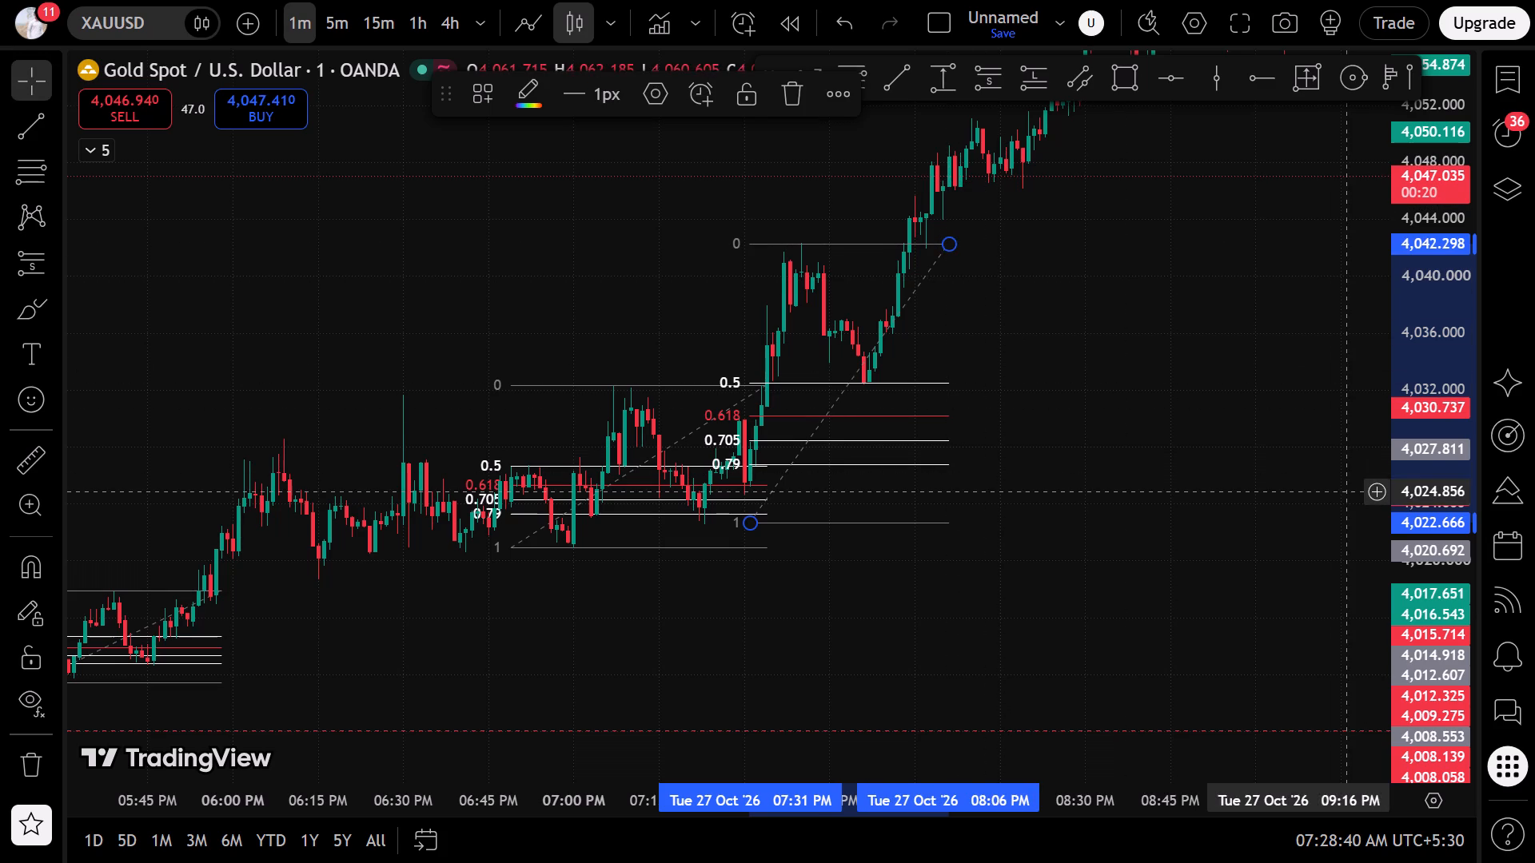
left_click(1347, 491)
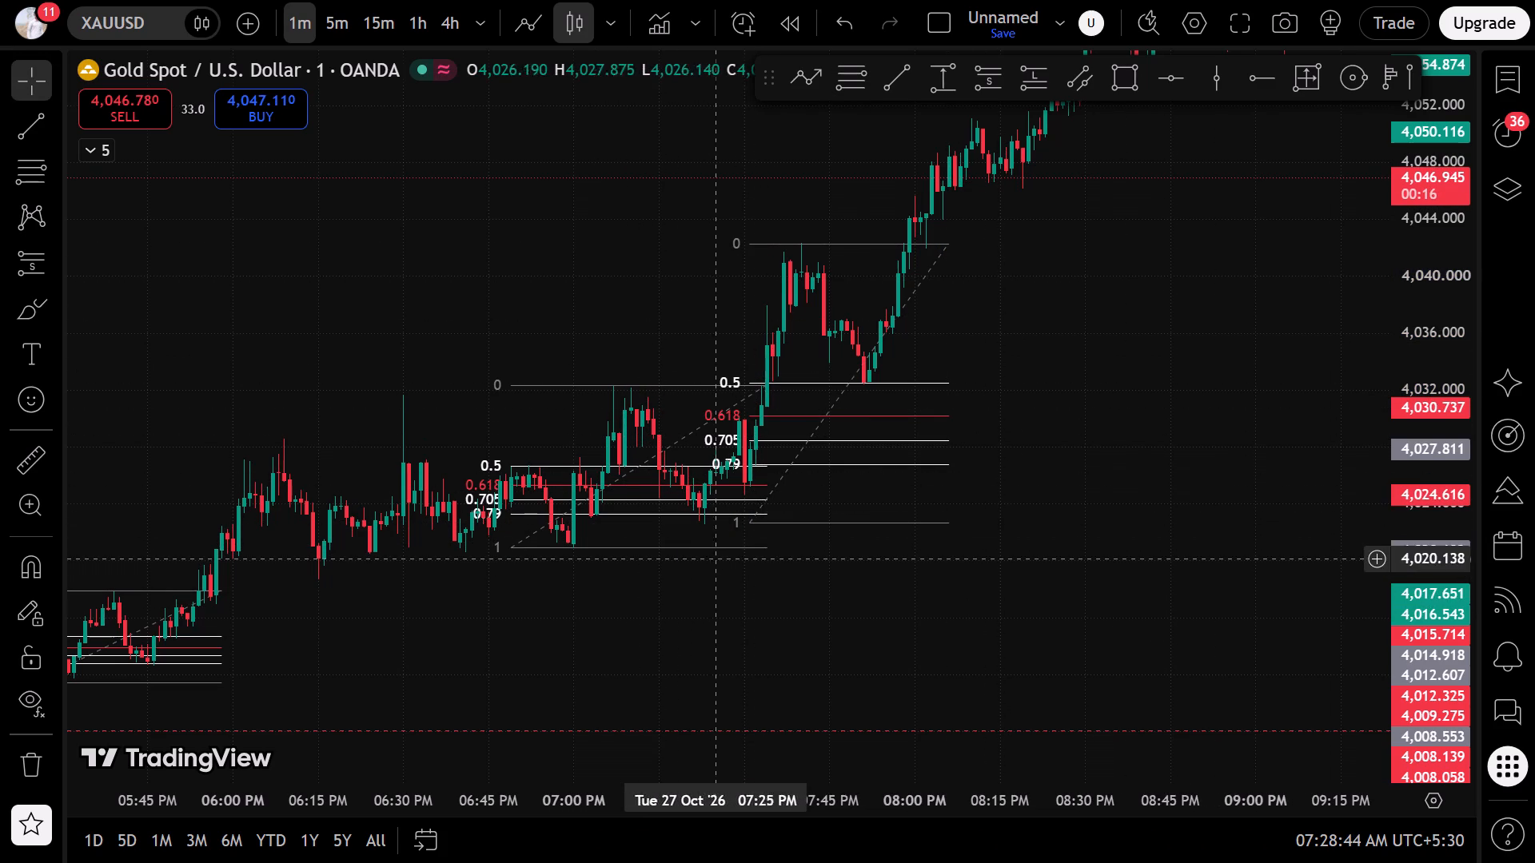
Review price action around the 27 October upswing Fib retracements, from the 07:31 PM swing back to the one starting near 05:25 PM.
left_click_drag(1443, 630, 1302, 110)
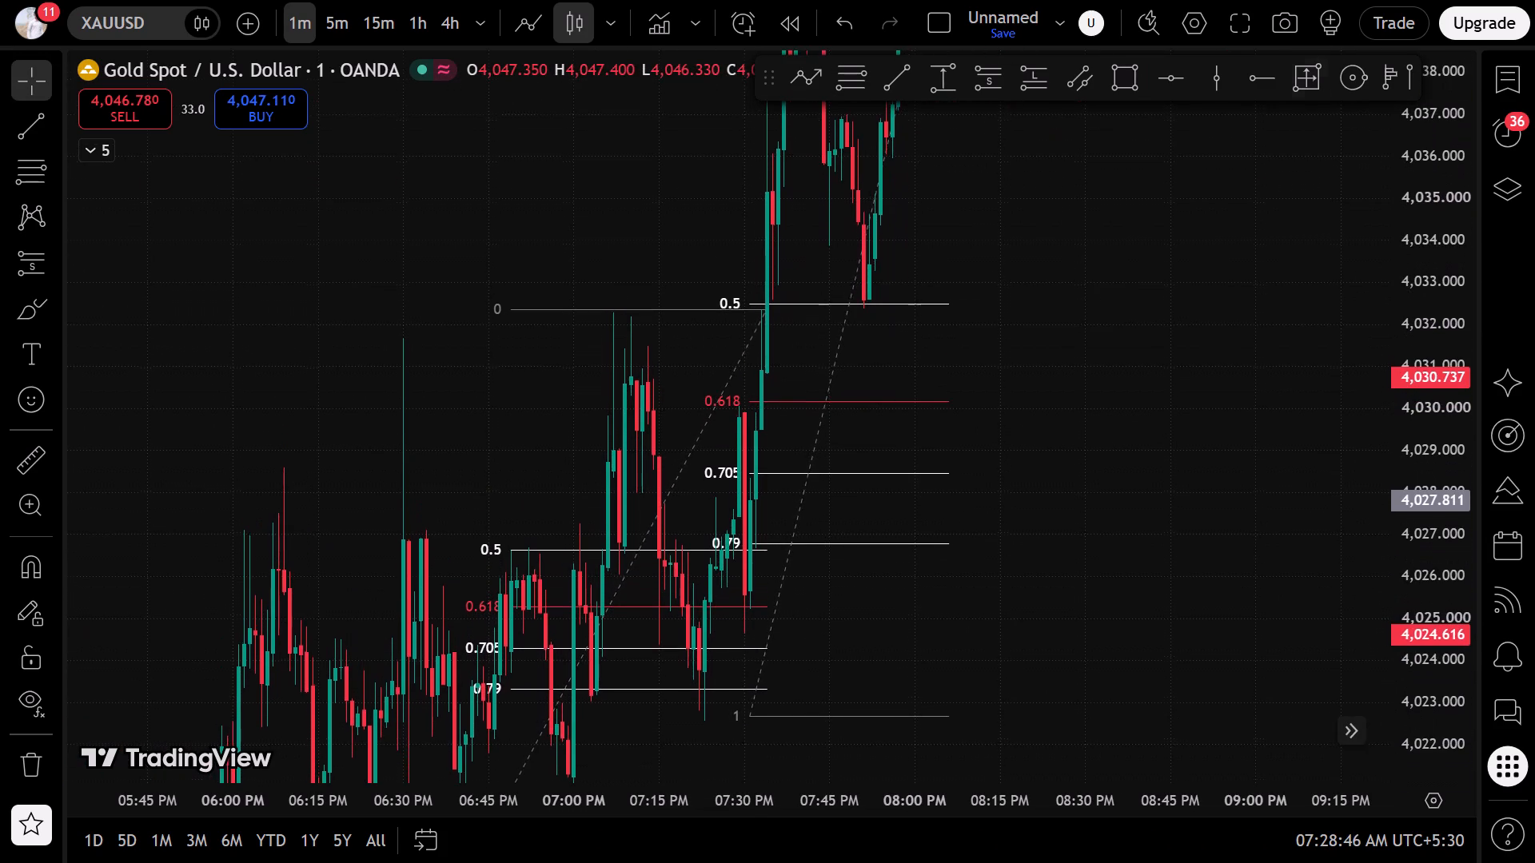
left_click_drag(1302, 110, 1204, 580)
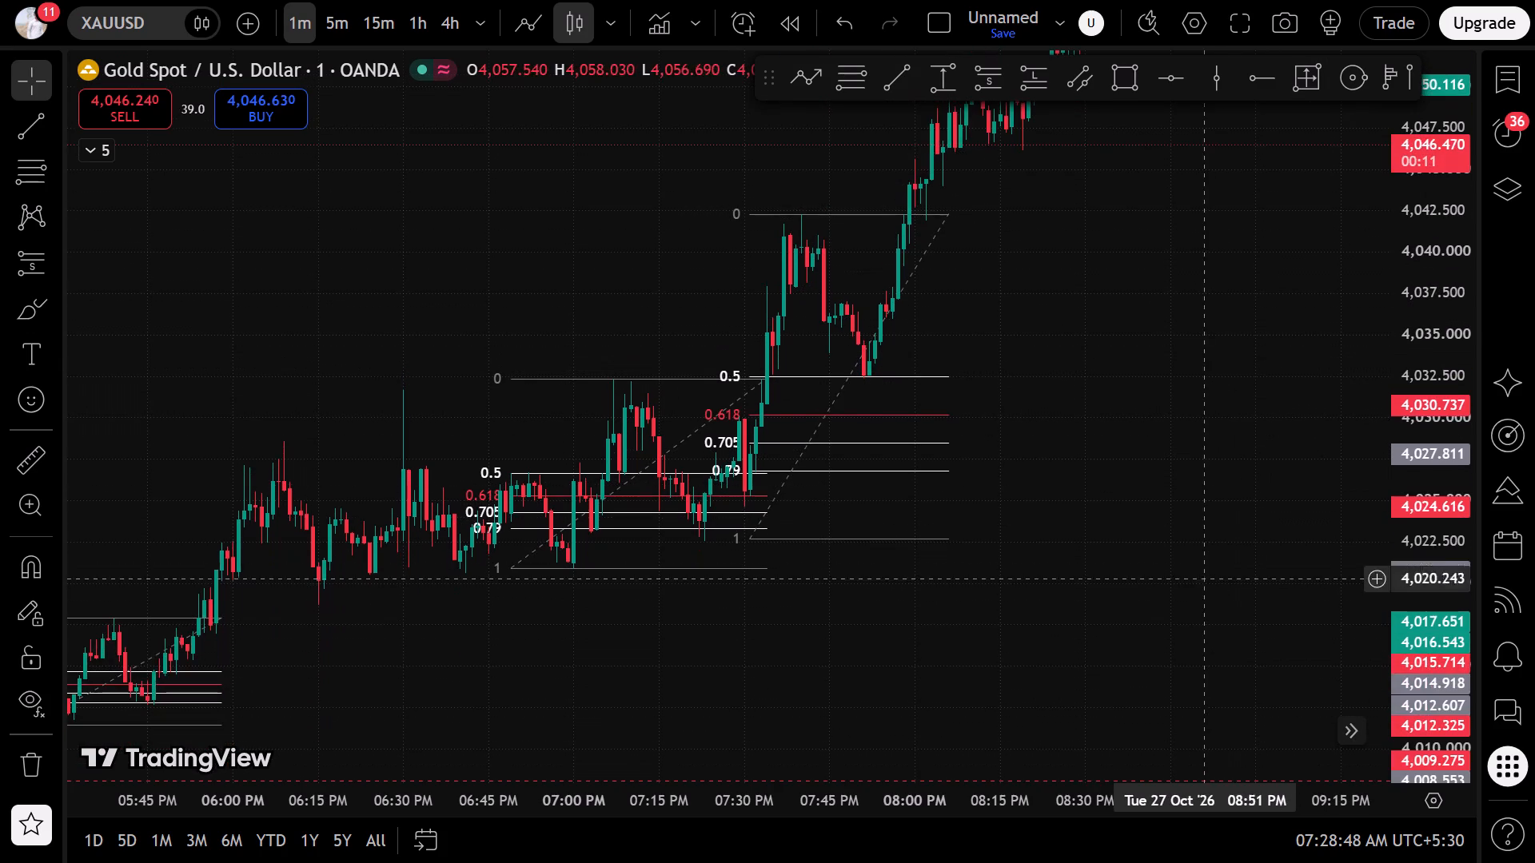
left_click_drag(1075, 288, 928, 657)
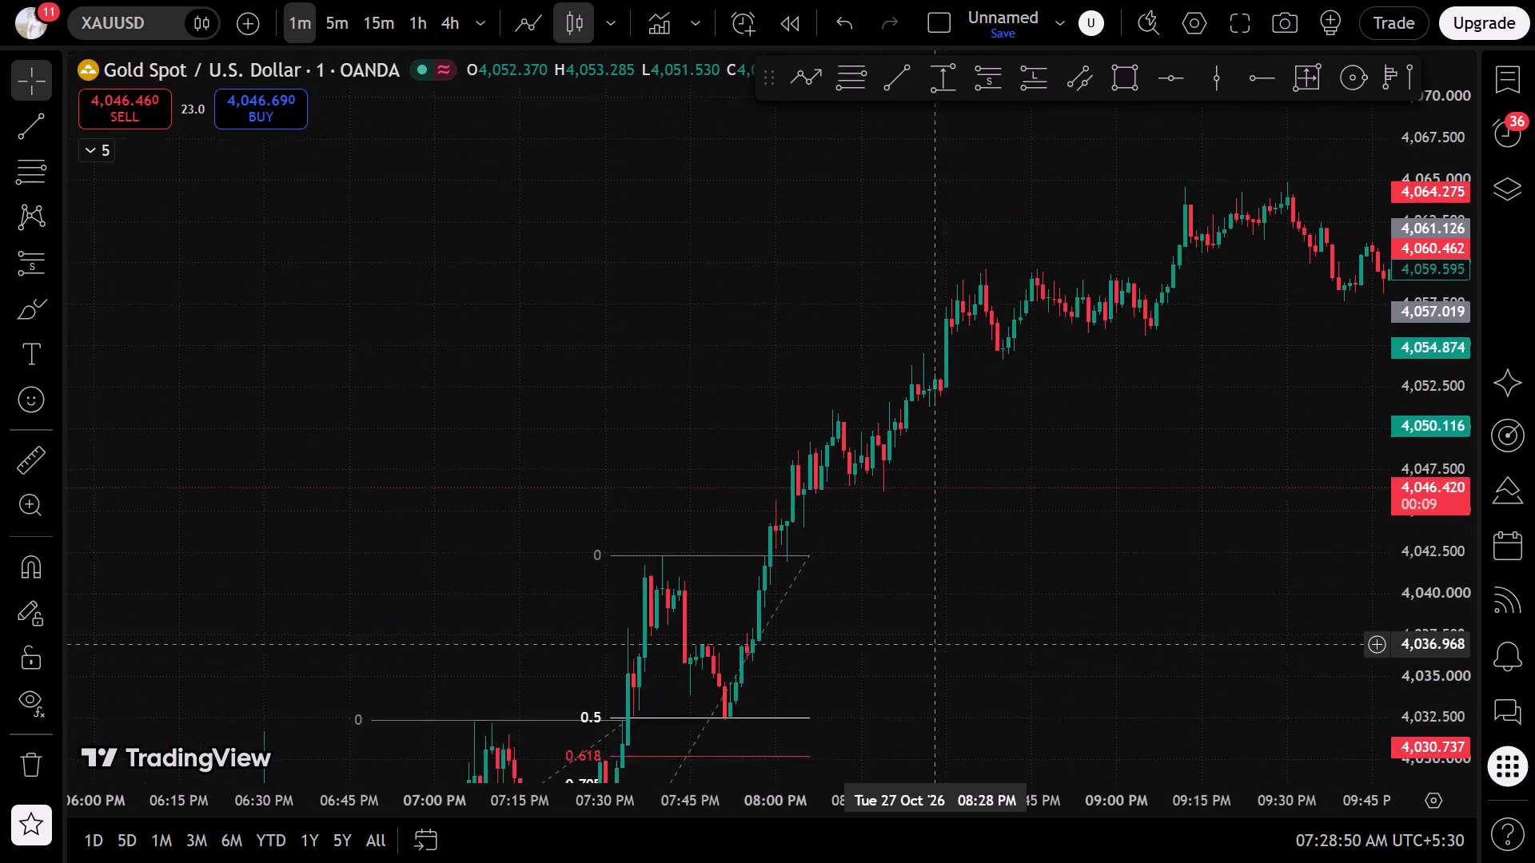
left_click_drag(928, 657, 922, 656)
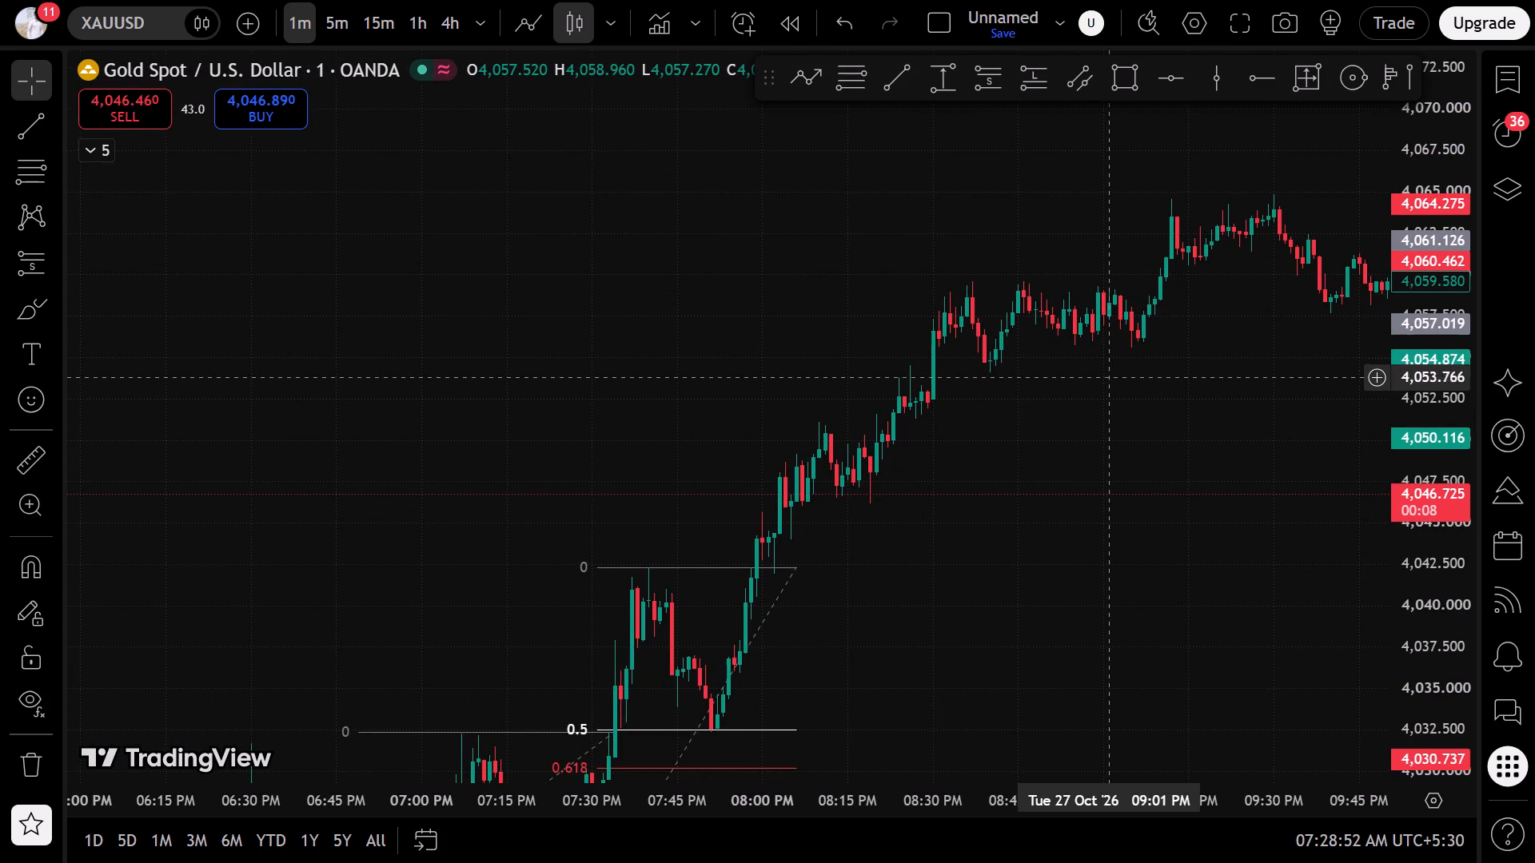
left_click_drag(919, 657, 1243, 184)
scroll(906, 356, "down", 2)
left_click_drag(752, 519, 764, 511)
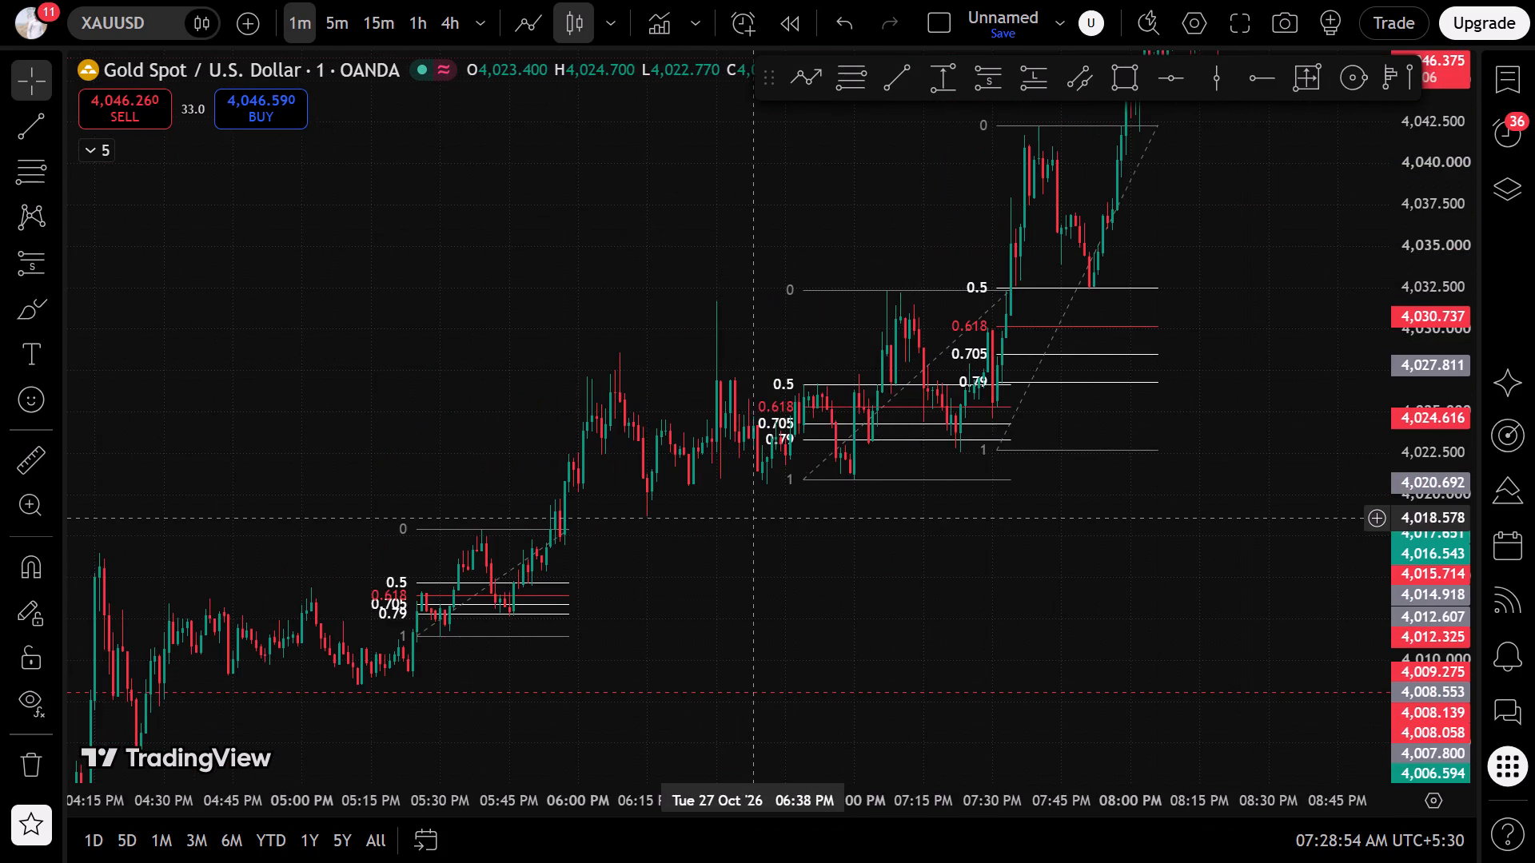
left_click_drag(764, 511, 1040, 329)
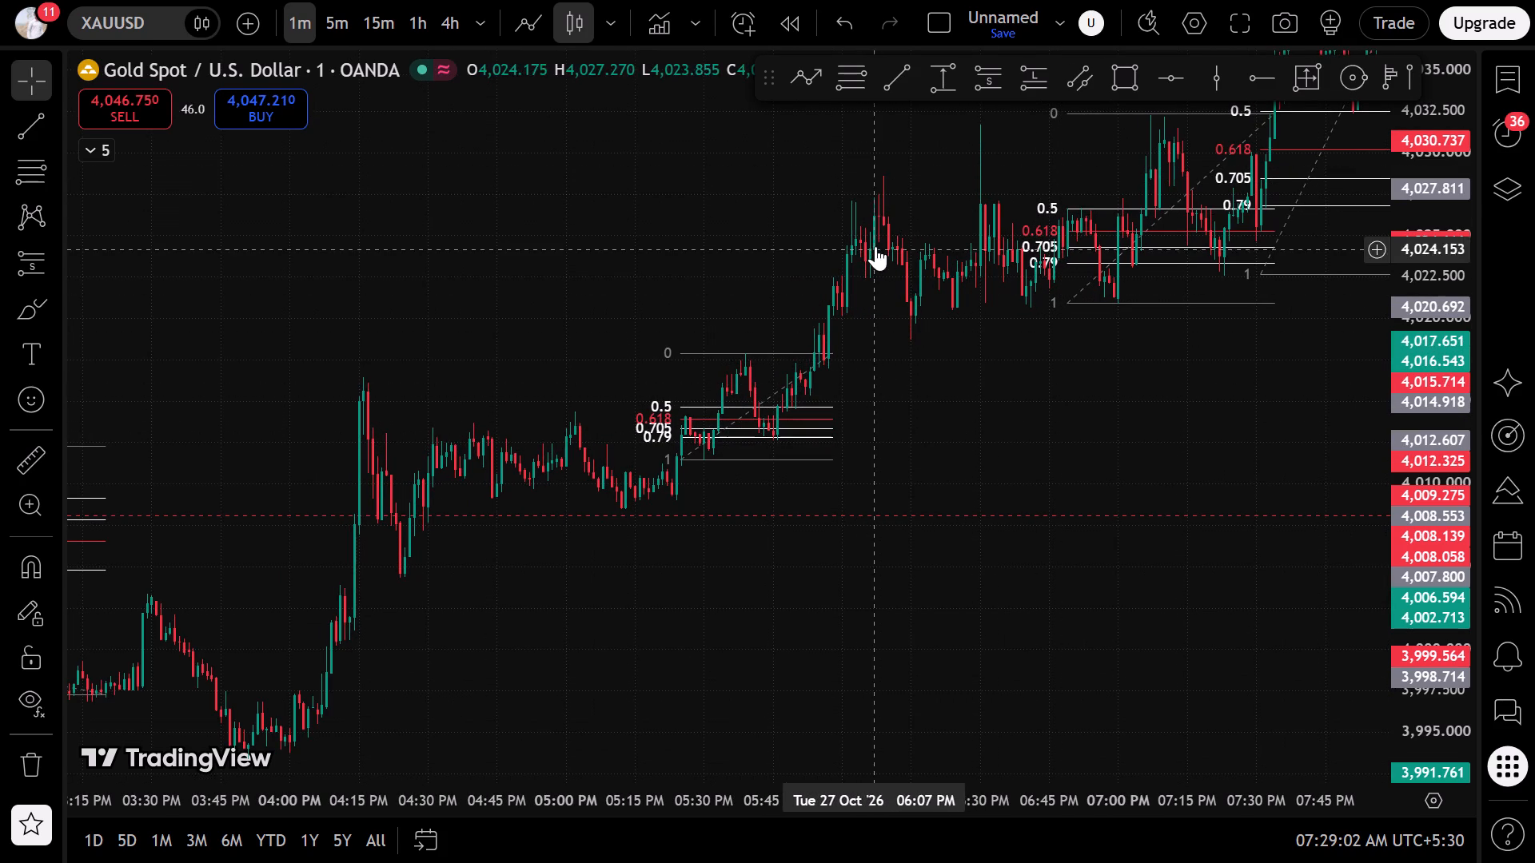
left_click_drag(1429, 636, 1377, 168)
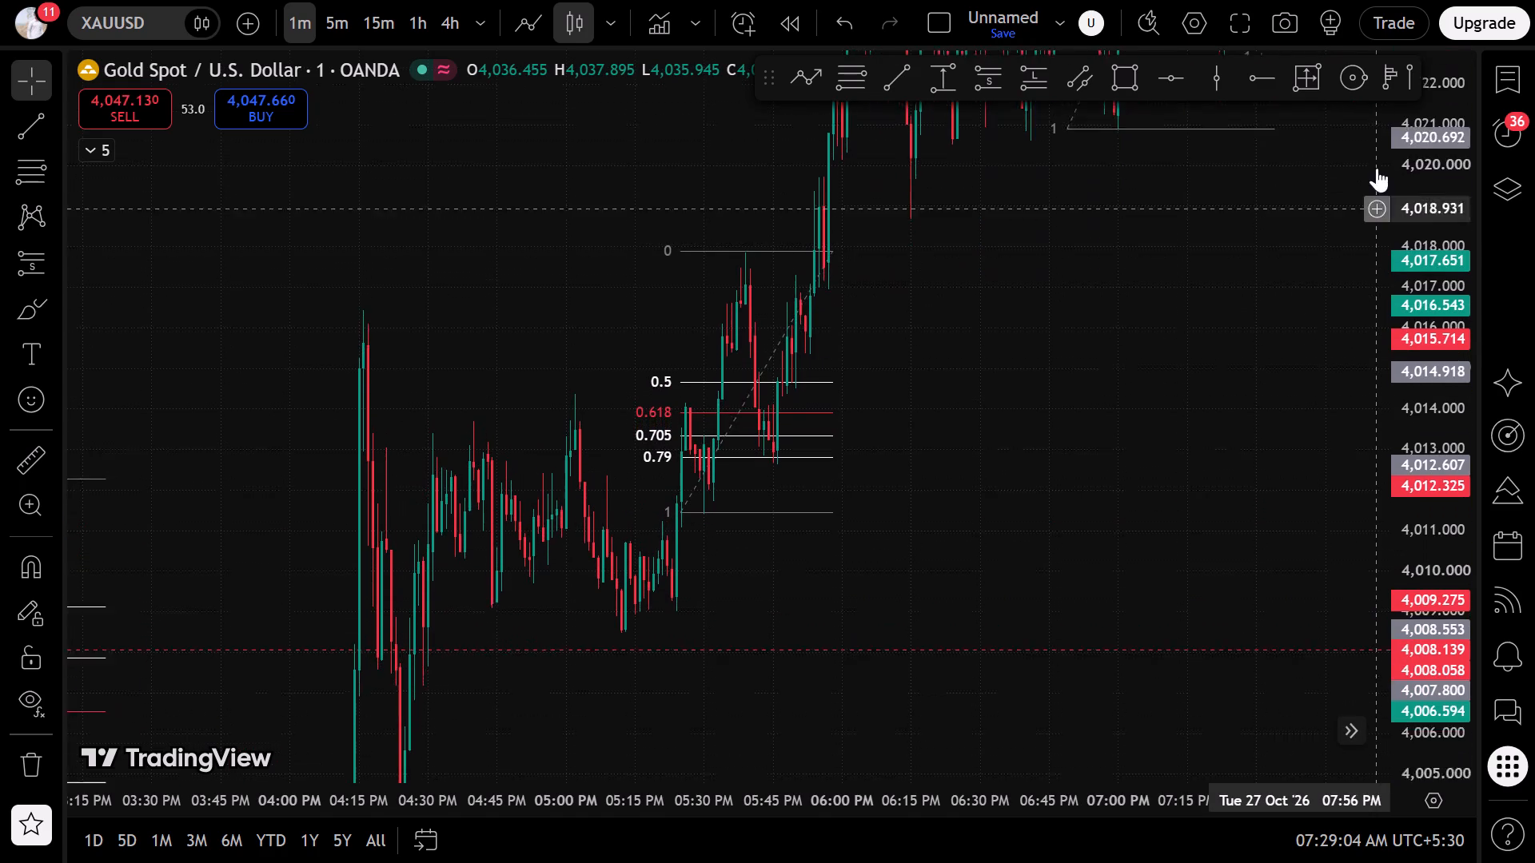
left_click_drag(1377, 168, 1354, 177)
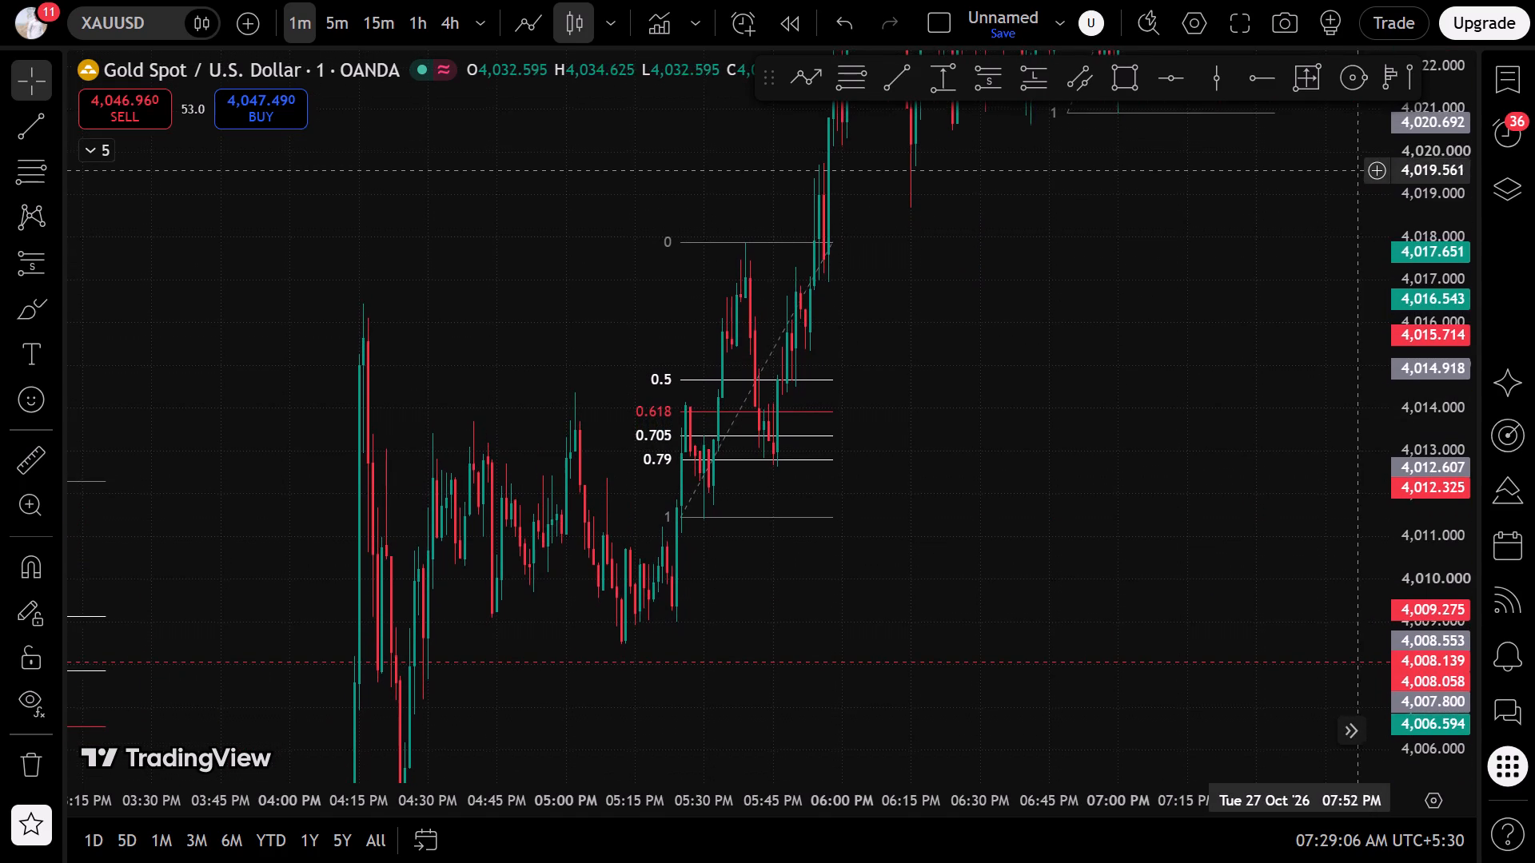
left_click_drag(1354, 177, 1350, 185)
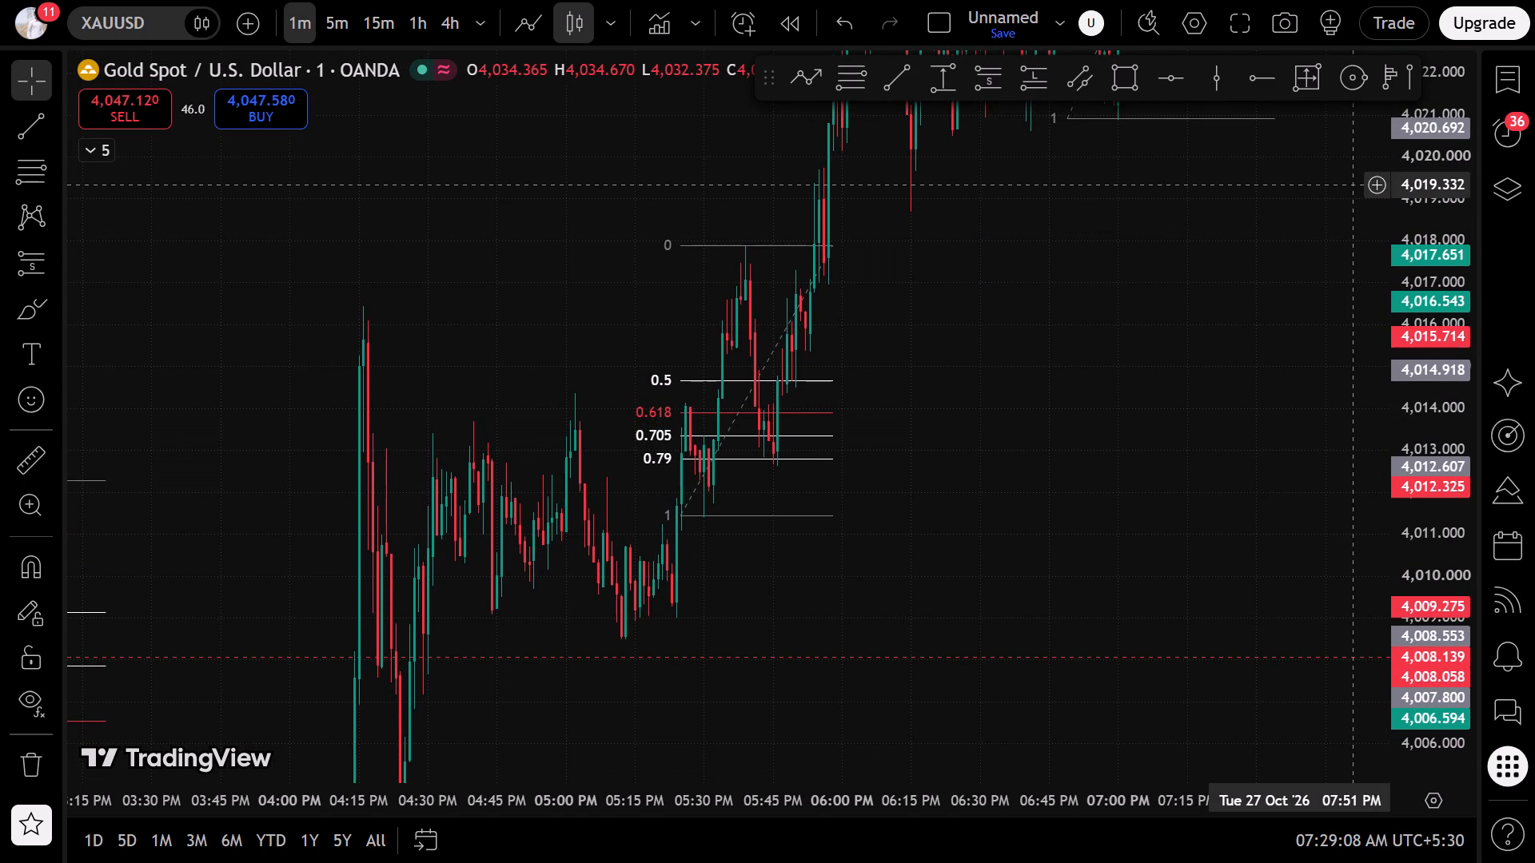
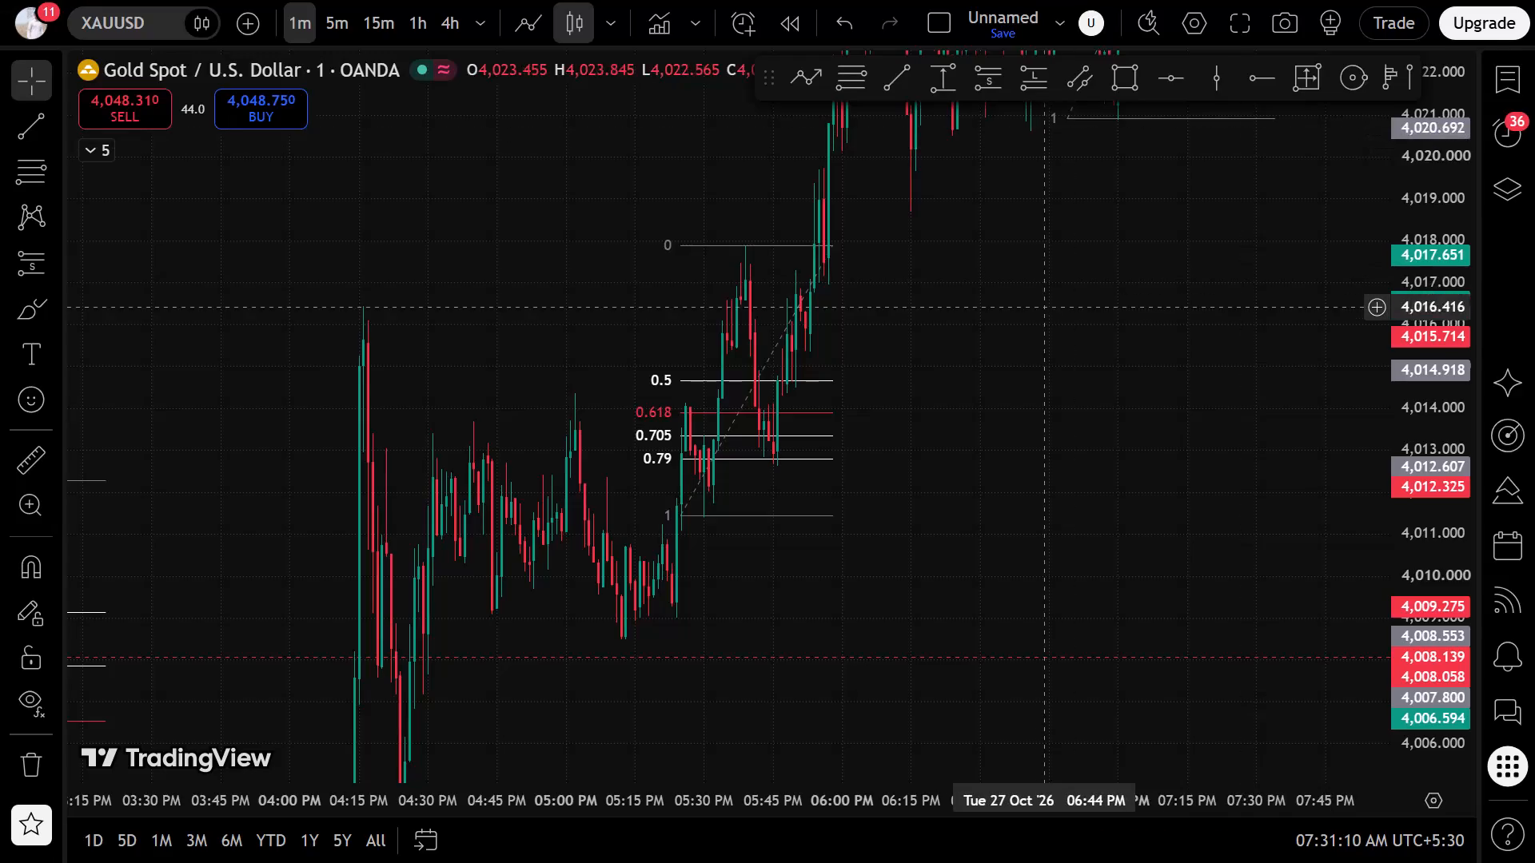
Review 27 October price action from the evening upswings back to the large downswing Fib retracement starting around 10:35 AM.
left_click_drag(1040, 313, 915, 604)
scroll(915, 606, "up", 5)
left_click_drag(893, 606, 1031, 360)
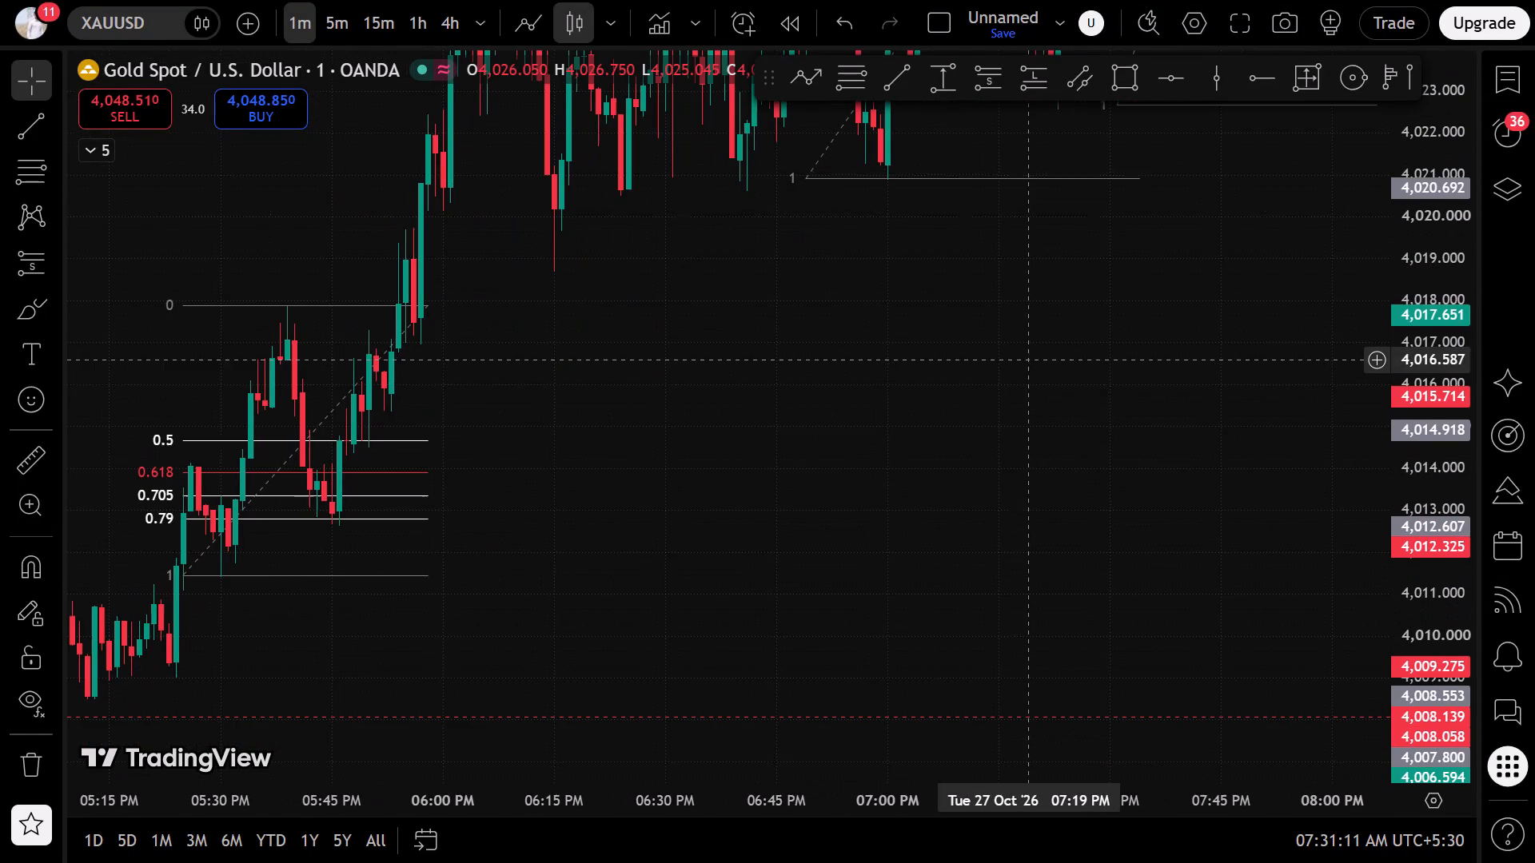
left_click_drag(1031, 360, 1031, 359)
scroll(1029, 357, "down", 6)
left_click_drag(464, 522, 758, 245)
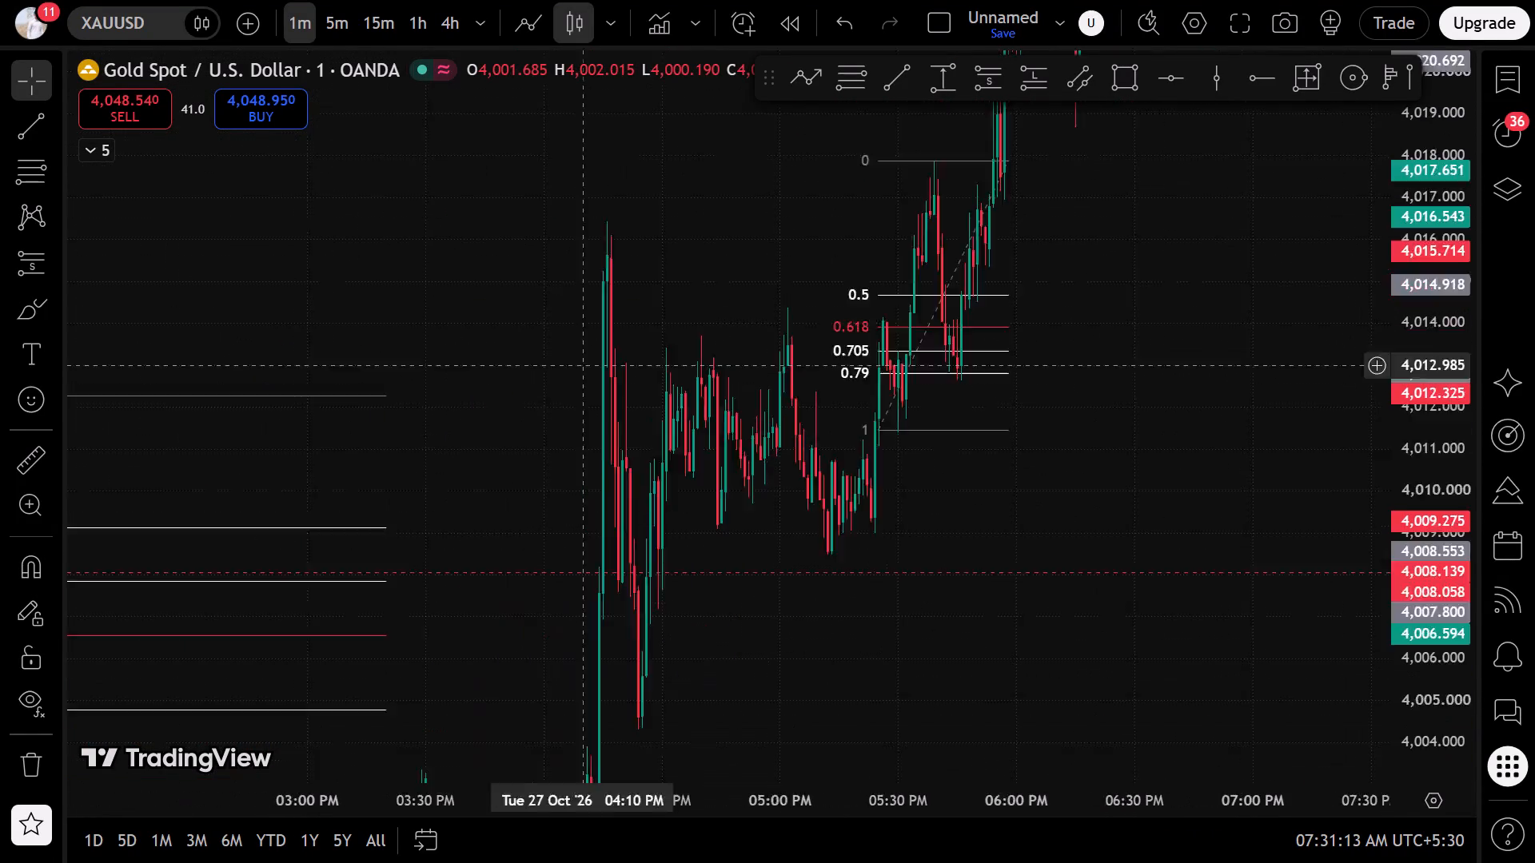
left_click_drag(758, 245, 946, 135)
left_click_drag(1457, 353, 1290, 763)
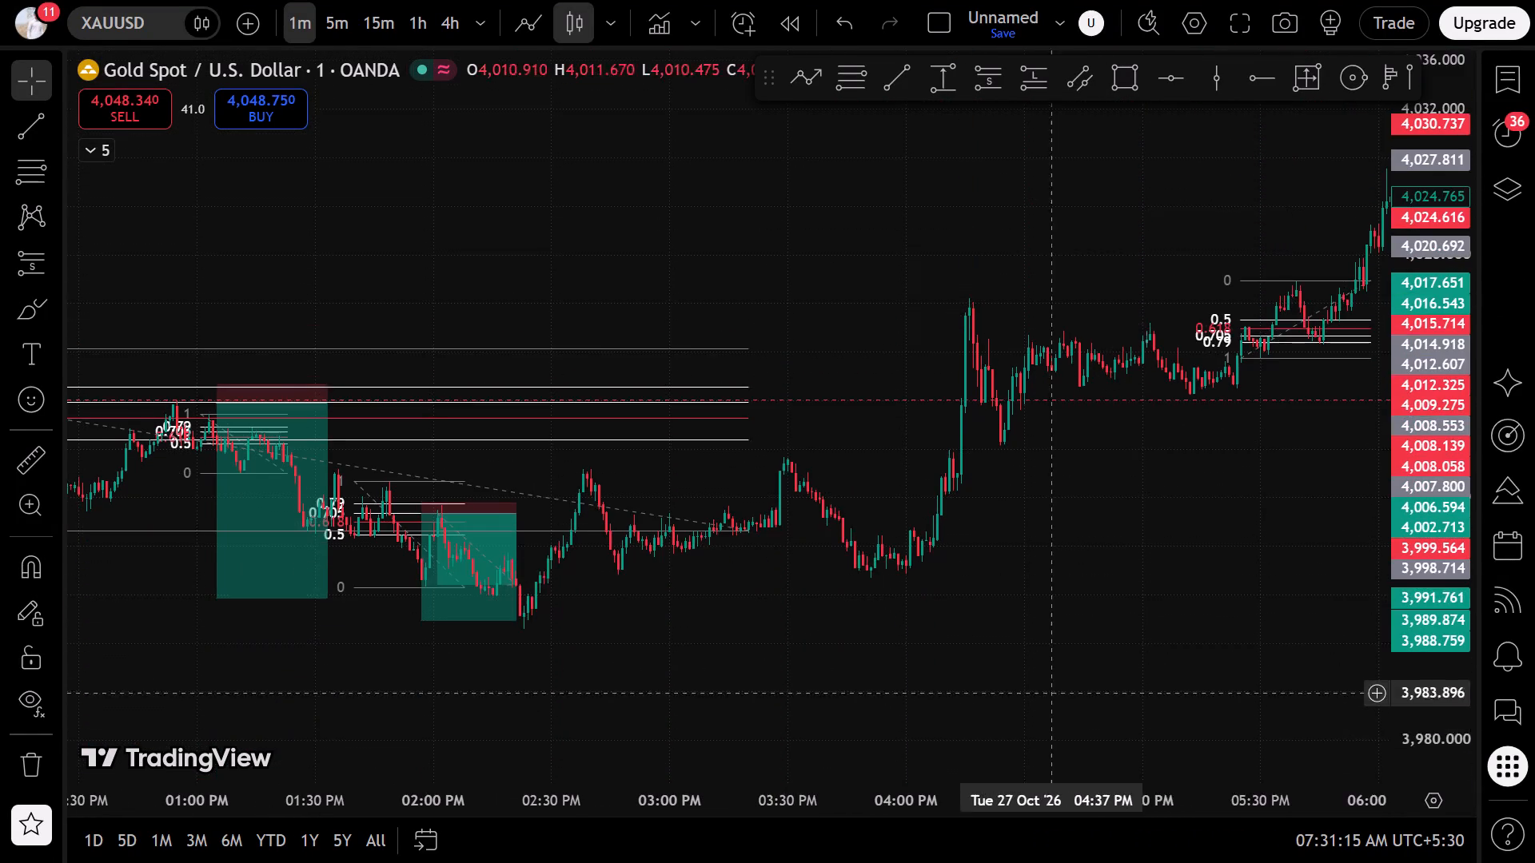
left_click_drag(1043, 690, 1122, 588)
scroll(1029, 421, "down", 4)
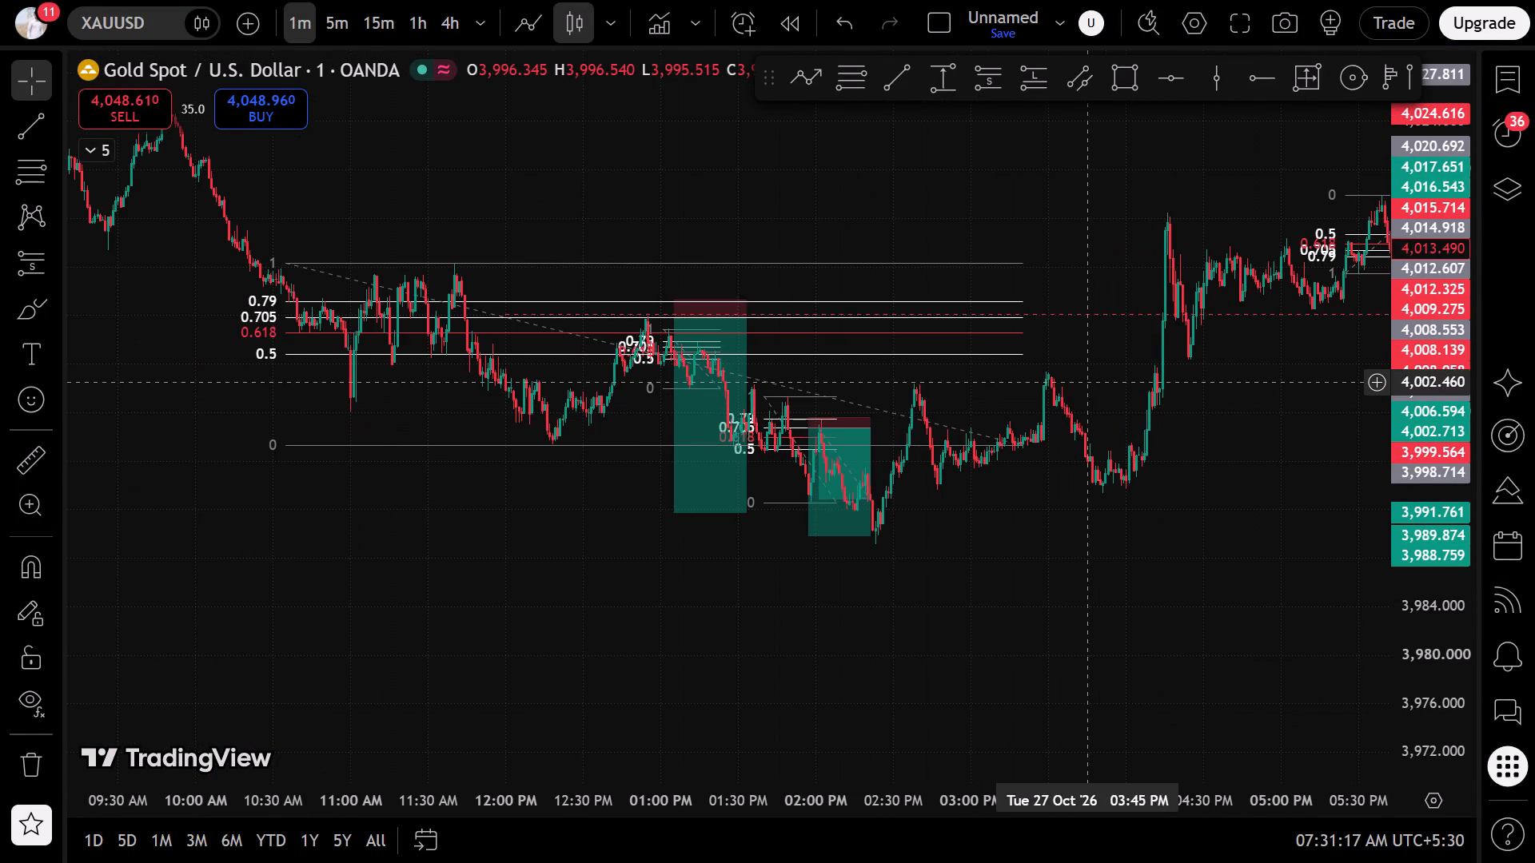
left_click(1381, 628)
left_click_drag(1441, 653, 1384, 235)
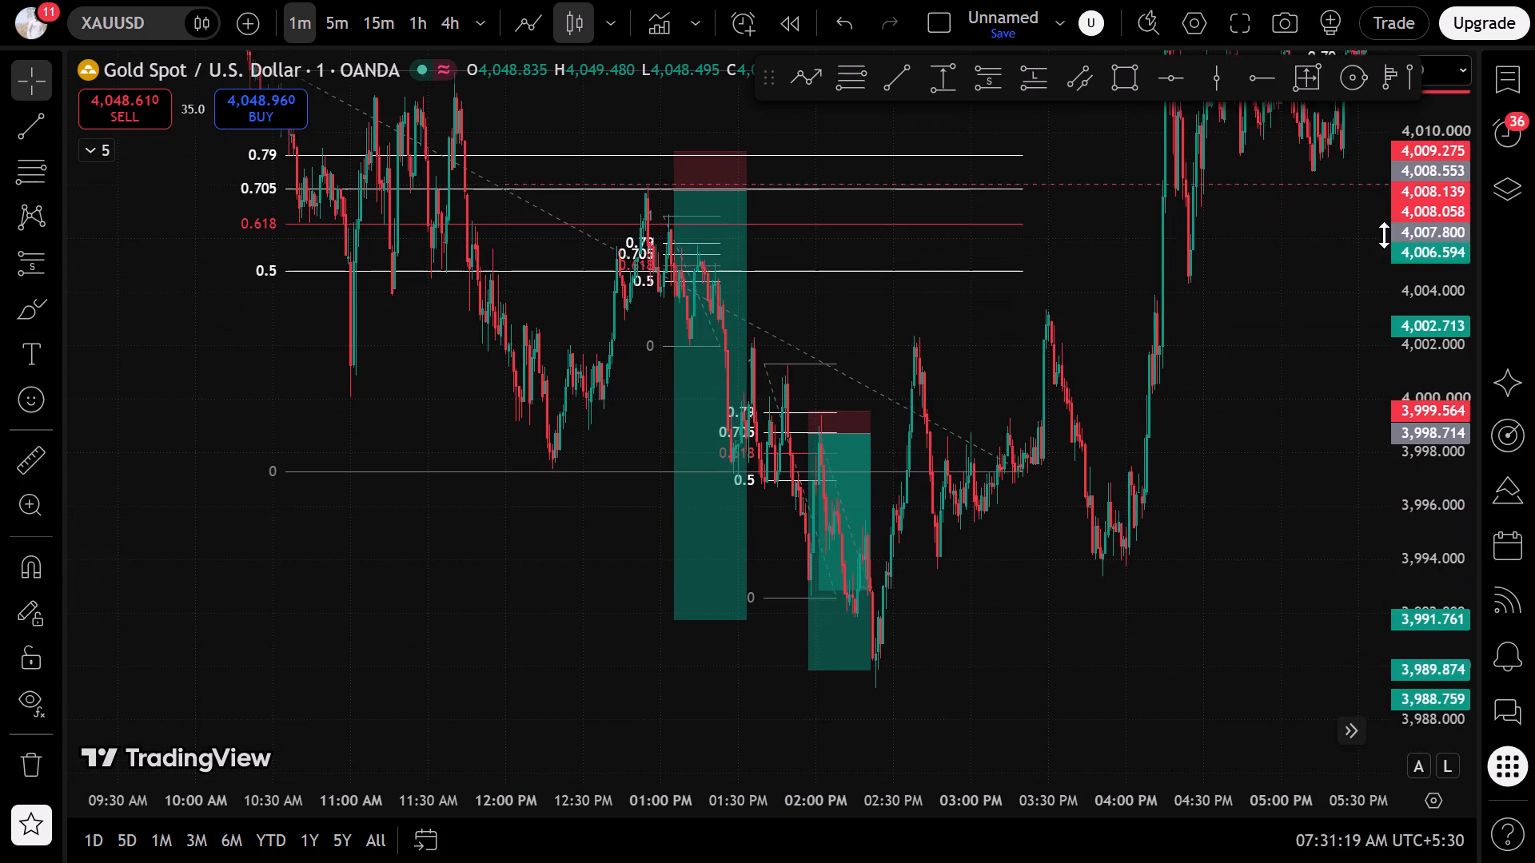
left_click_drag(1384, 235, 1377, 199)
left_click_drag(1184, 312, 1065, 692)
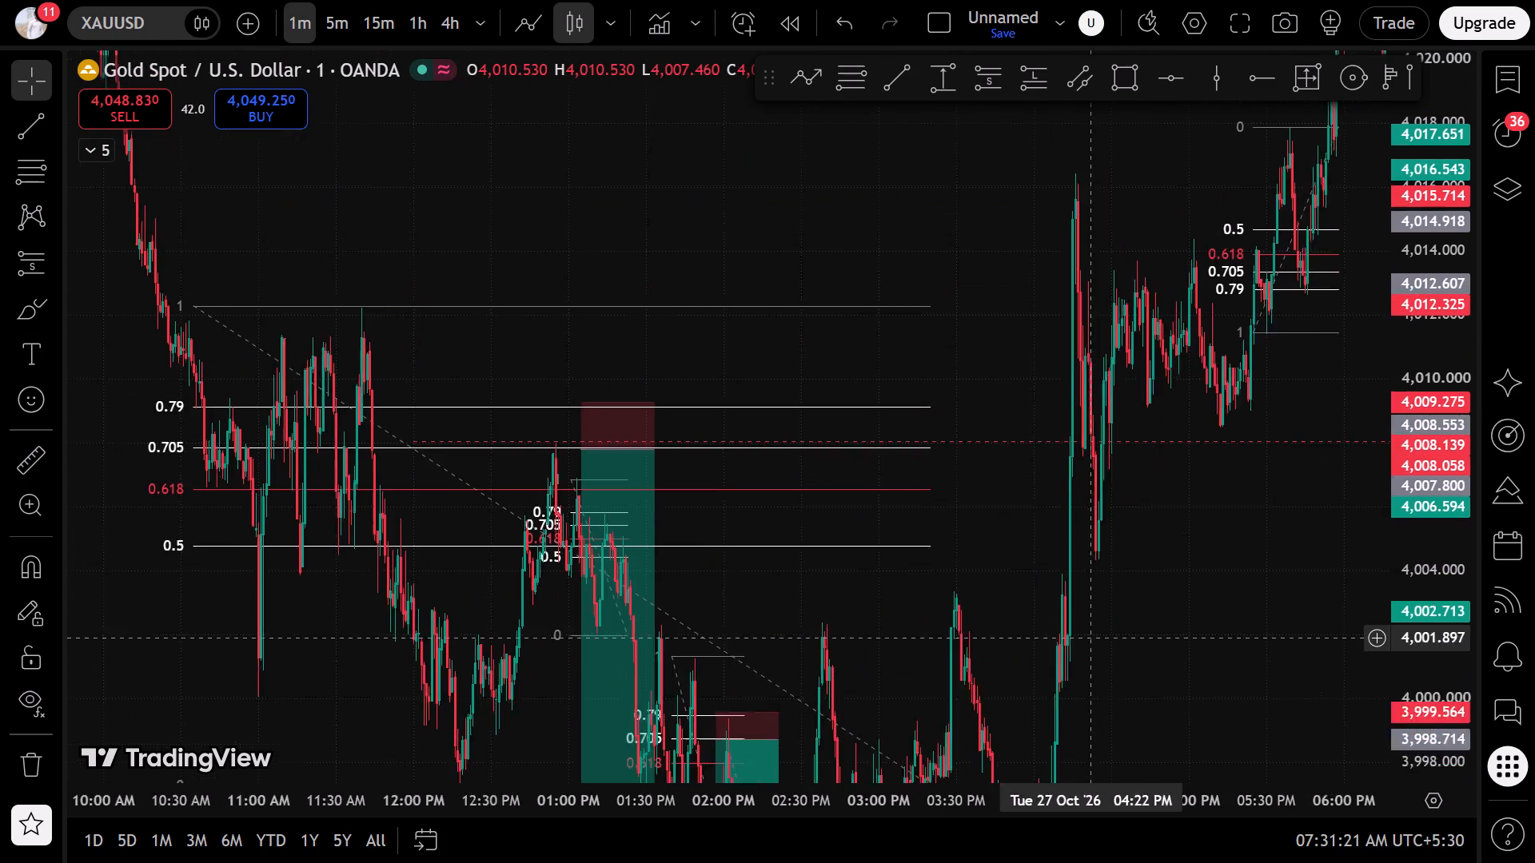
left_click_drag(1065, 692, 1059, 706)
left_click_drag(1435, 491, 1354, 753)
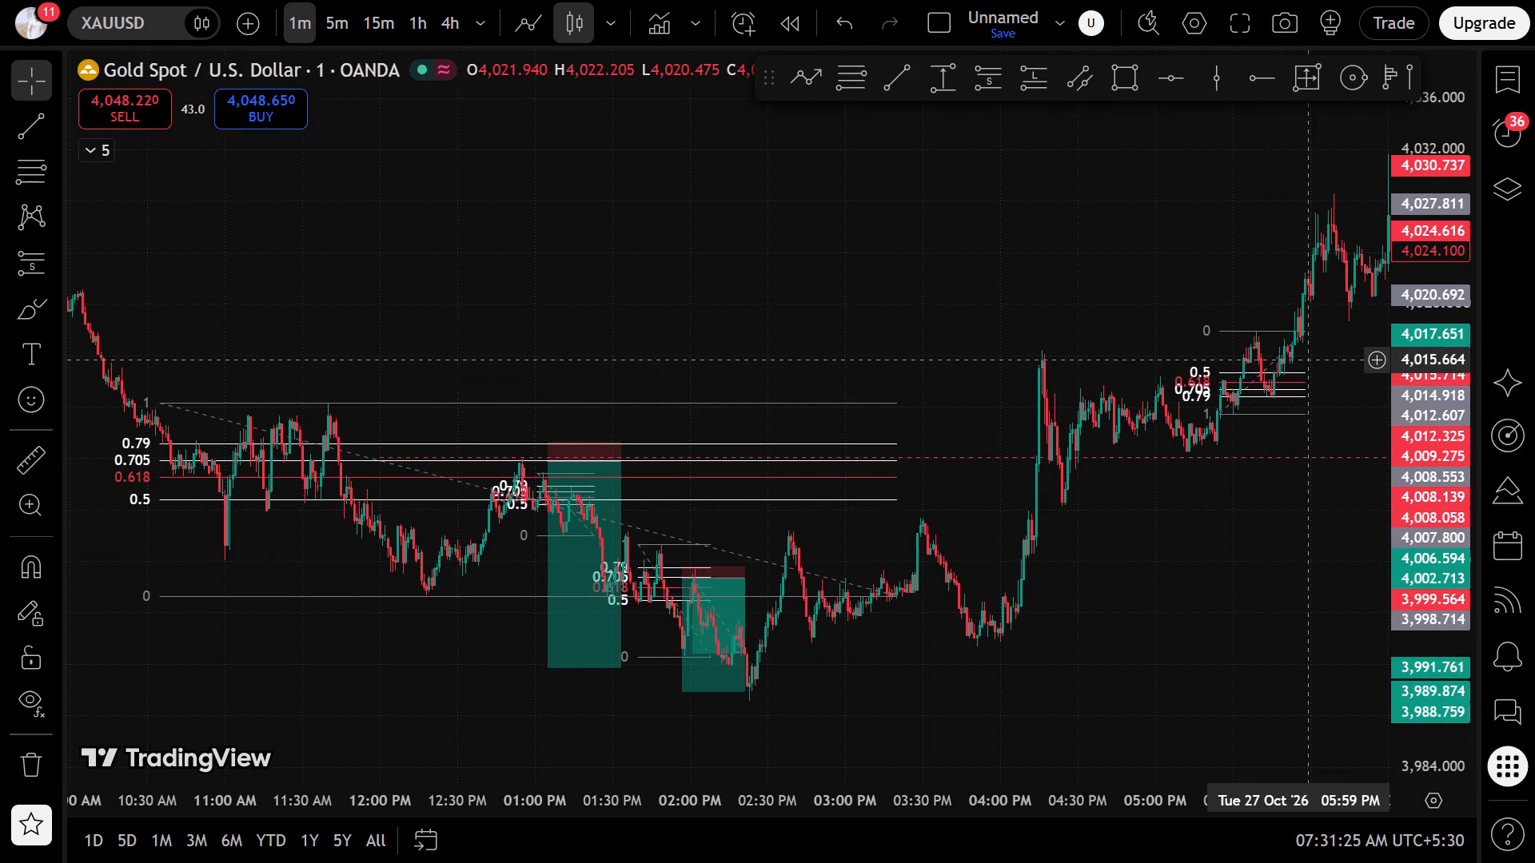
left_click_drag(1324, 431, 1162, 506)
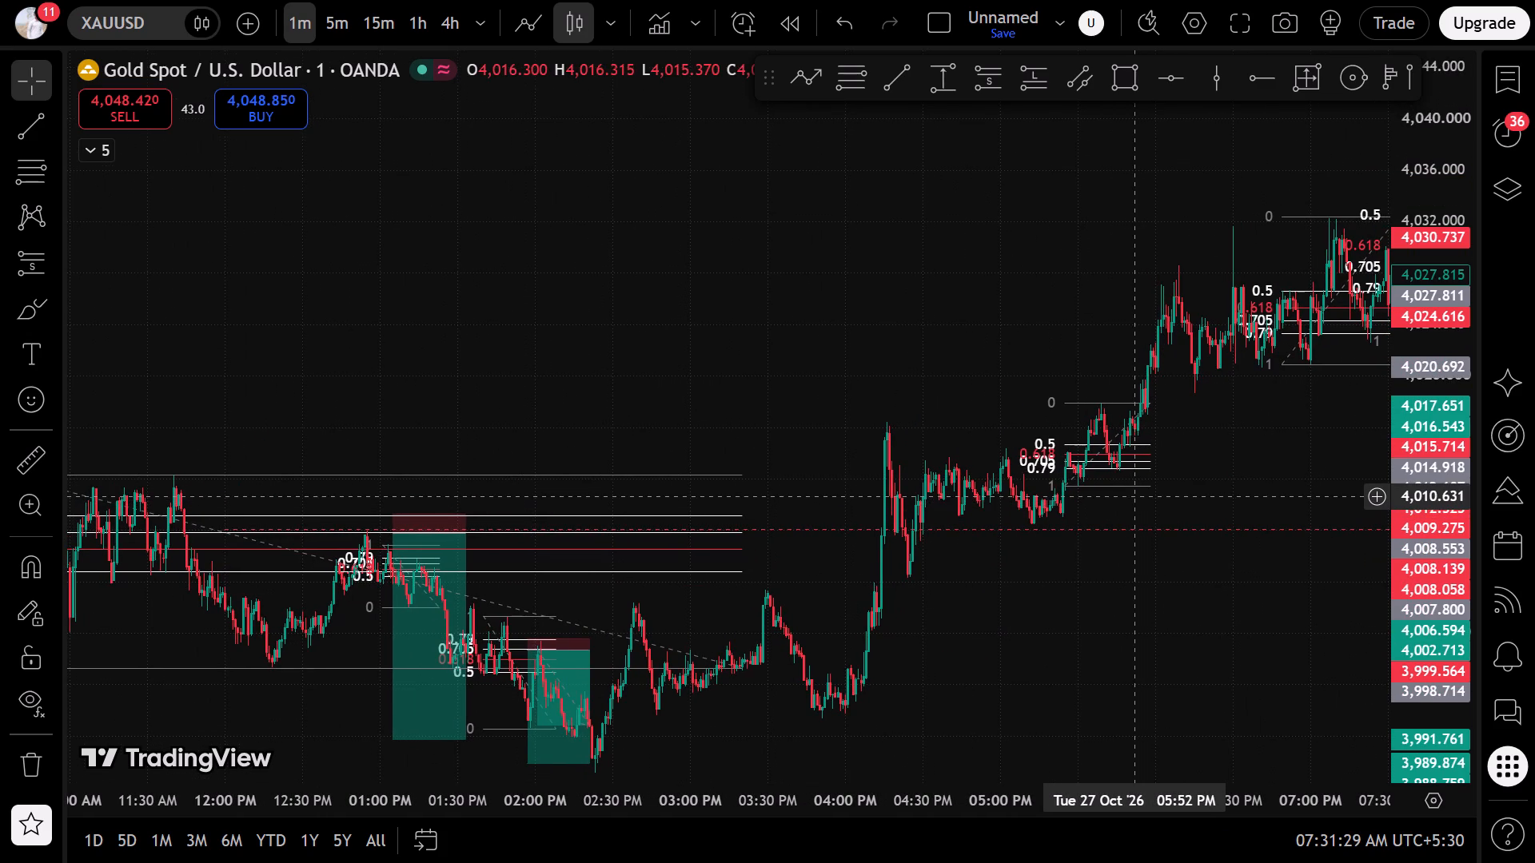
scroll(538, 438, "down", 3)
left_click_drag(549, 356, 958, 240)
scroll(902, 271, "up", 5)
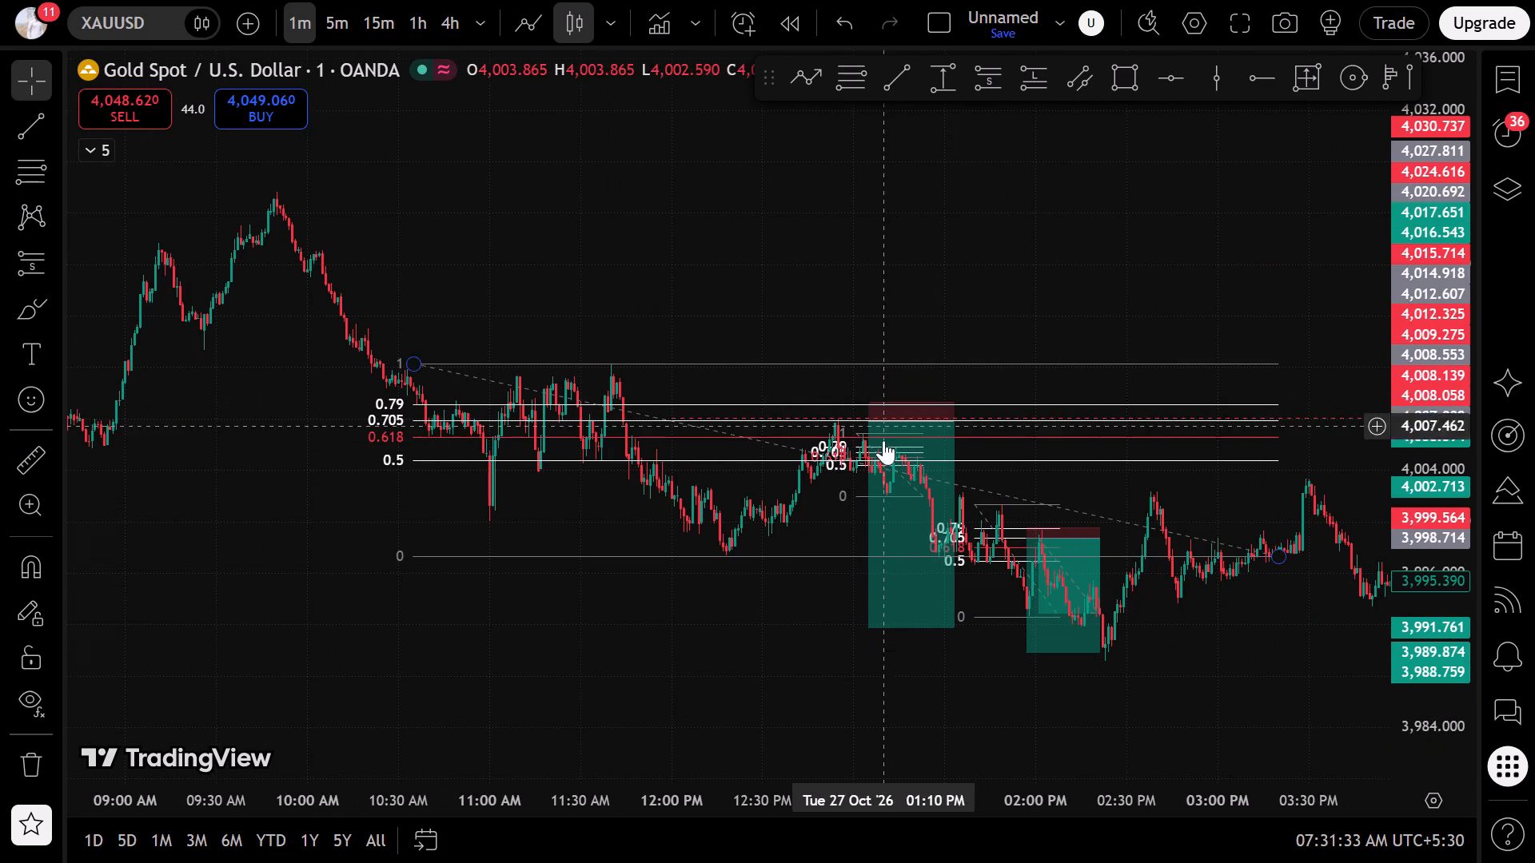
left_click_drag(1408, 594, 1372, 258)
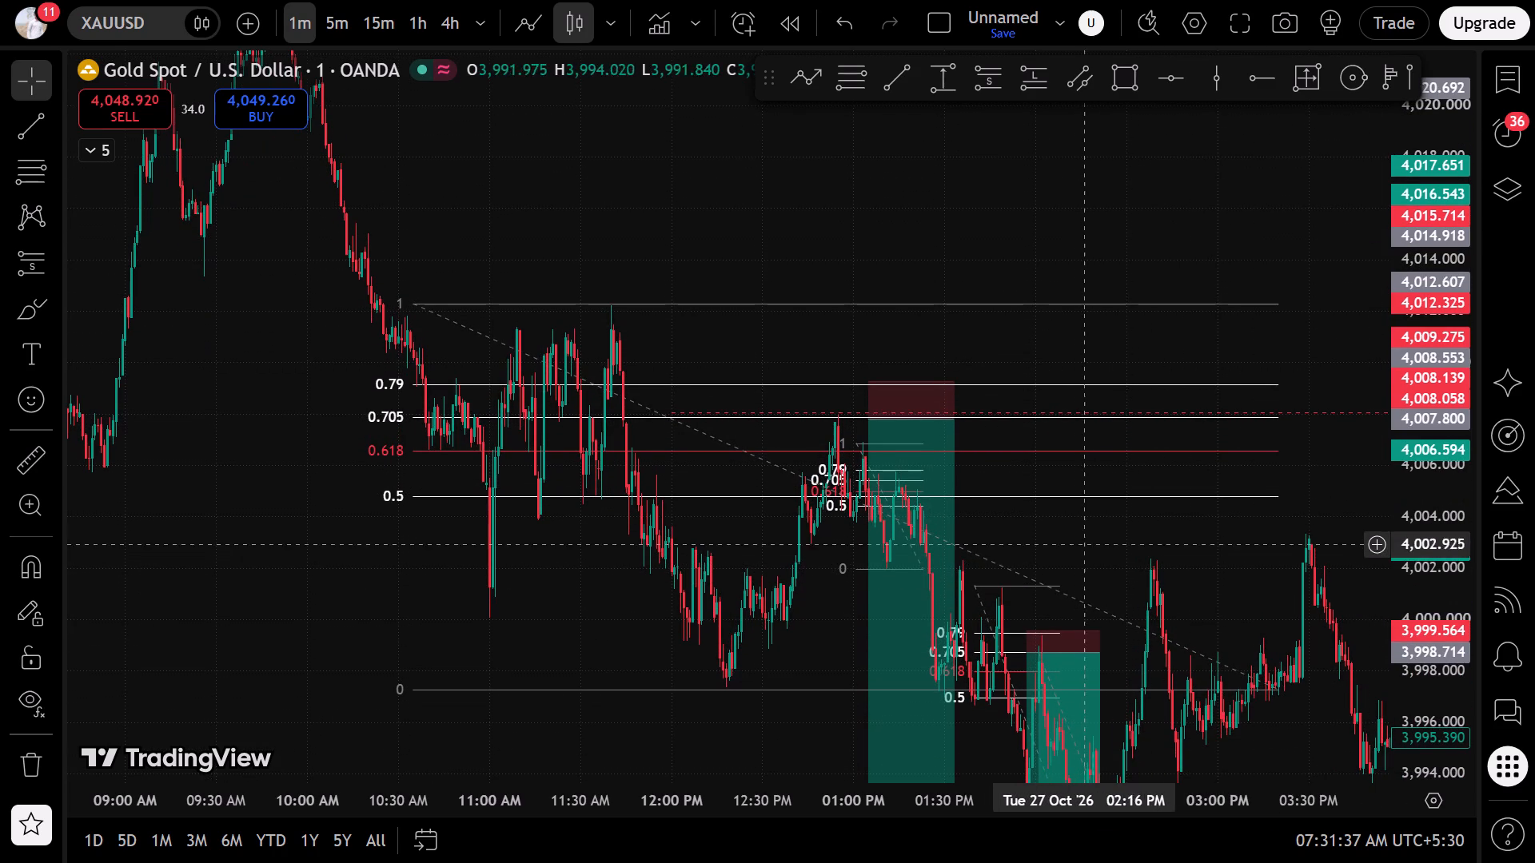
left_click_drag(774, 563, 1154, 546)
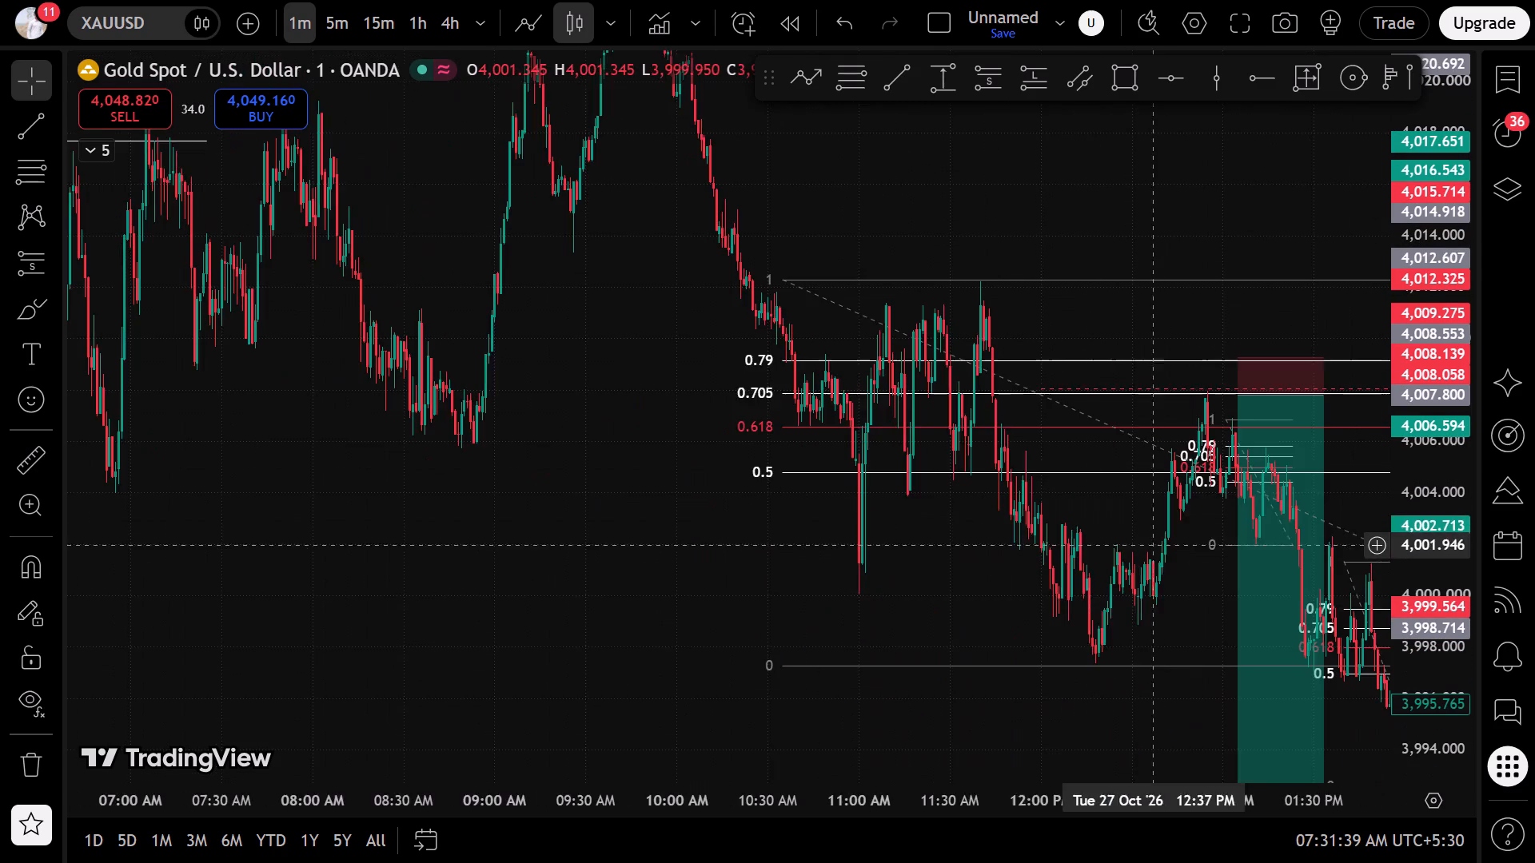
scroll(1031, 514, "up", 7)
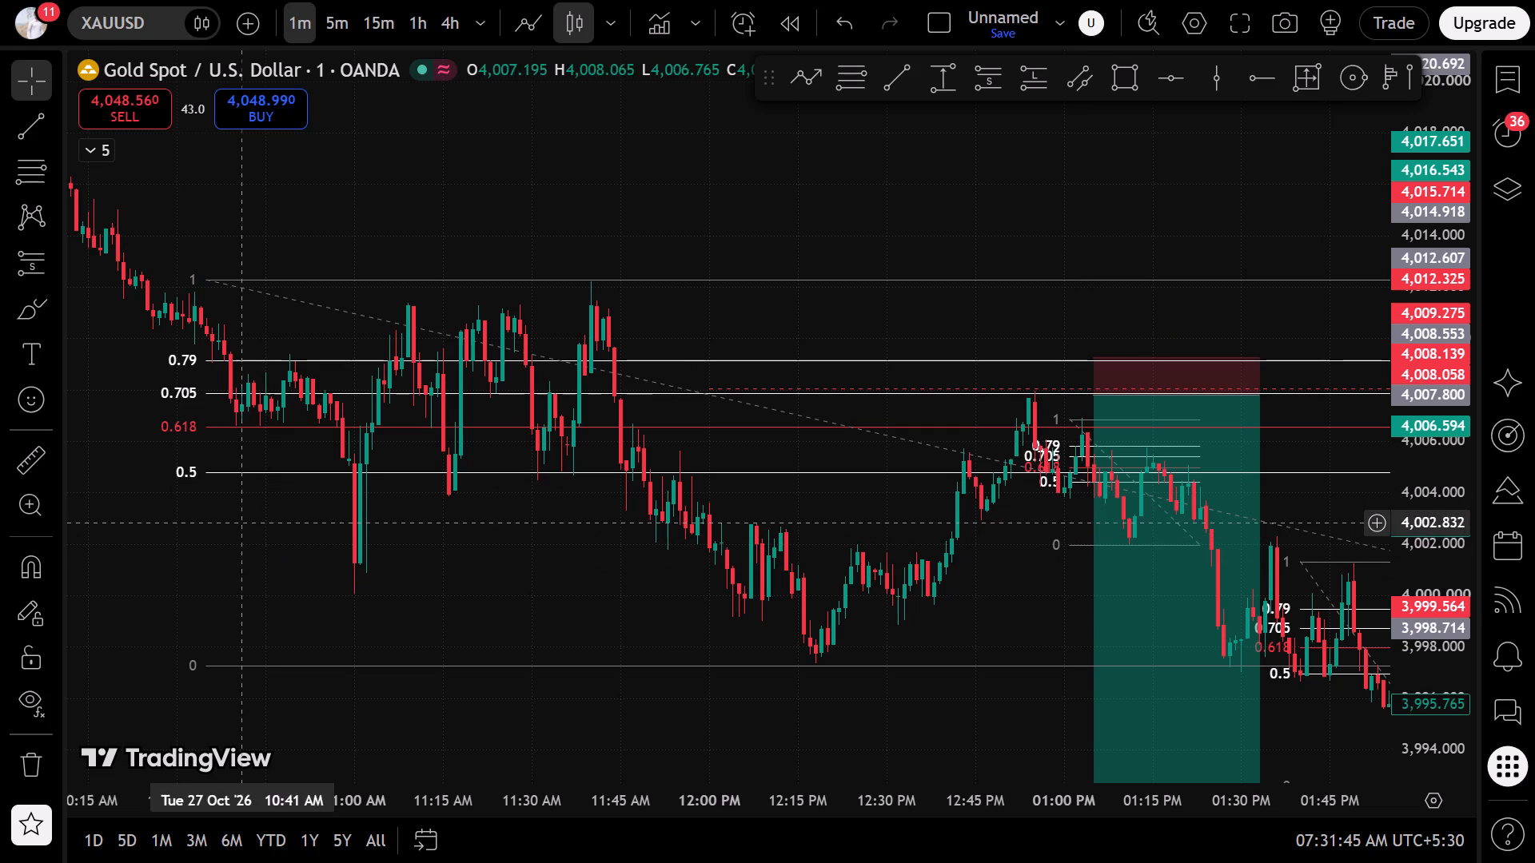
Draw a Fib retracement on the 27 October downswing from about 4,005.63 at 11:53 AM to about 3,999.24 at 12:24 PM.
left_click_drag(161, 527, 108, 484)
left_click(12, 188)
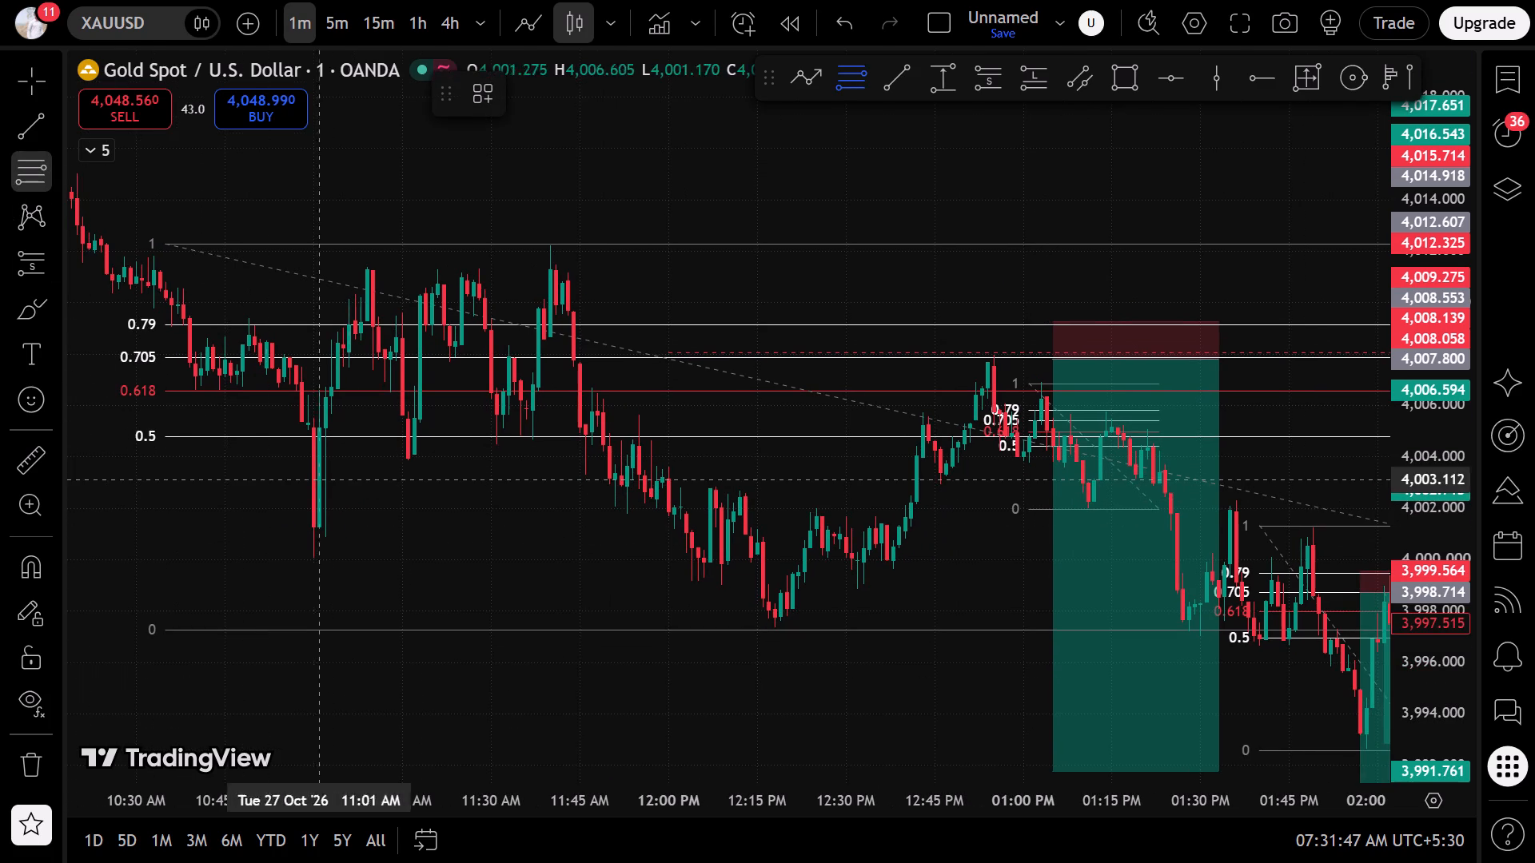
left_click(627, 415)
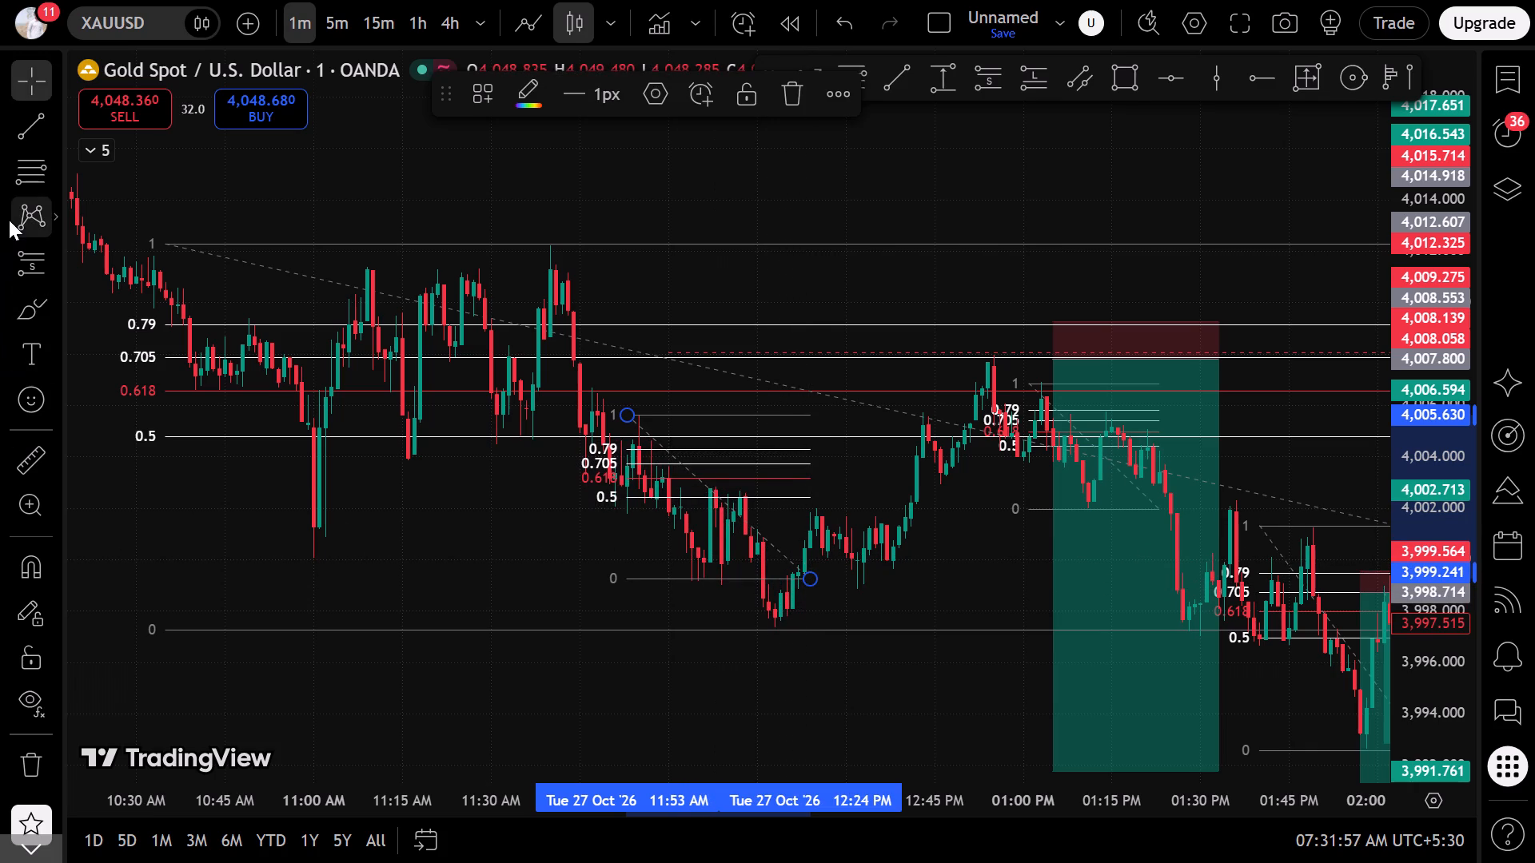
Plot a short position from that Fib's 0.5 level, about 4,002.41 at 11:59 AM, with stop about 4,004.33 and target about 3,998.59.
left_click(7, 268)
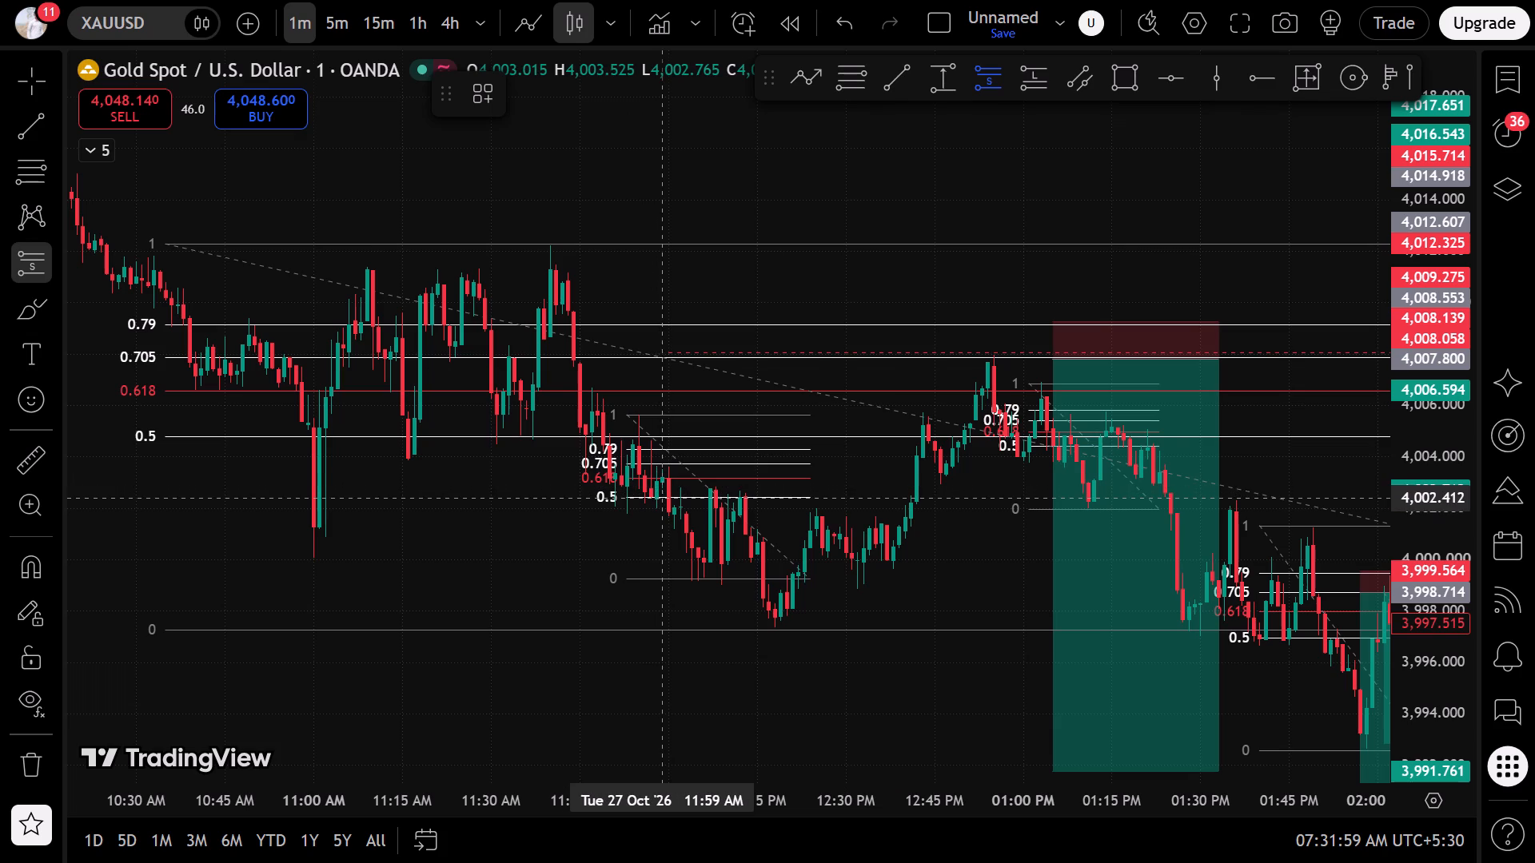
left_click(665, 498)
left_click_drag(669, 382, 669, 430)
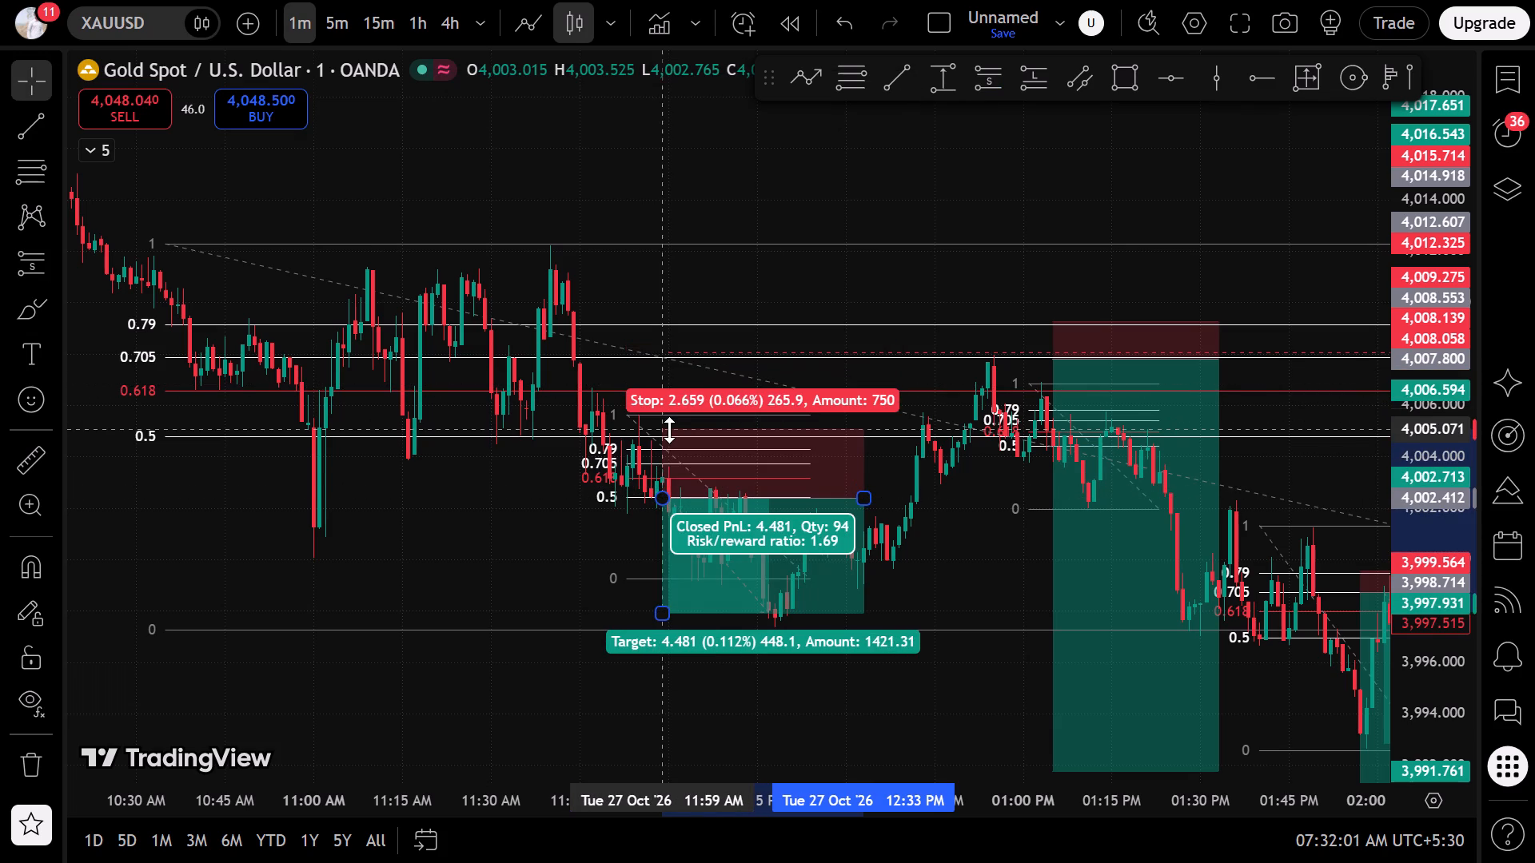
left_click_drag(669, 430, 522, 515)
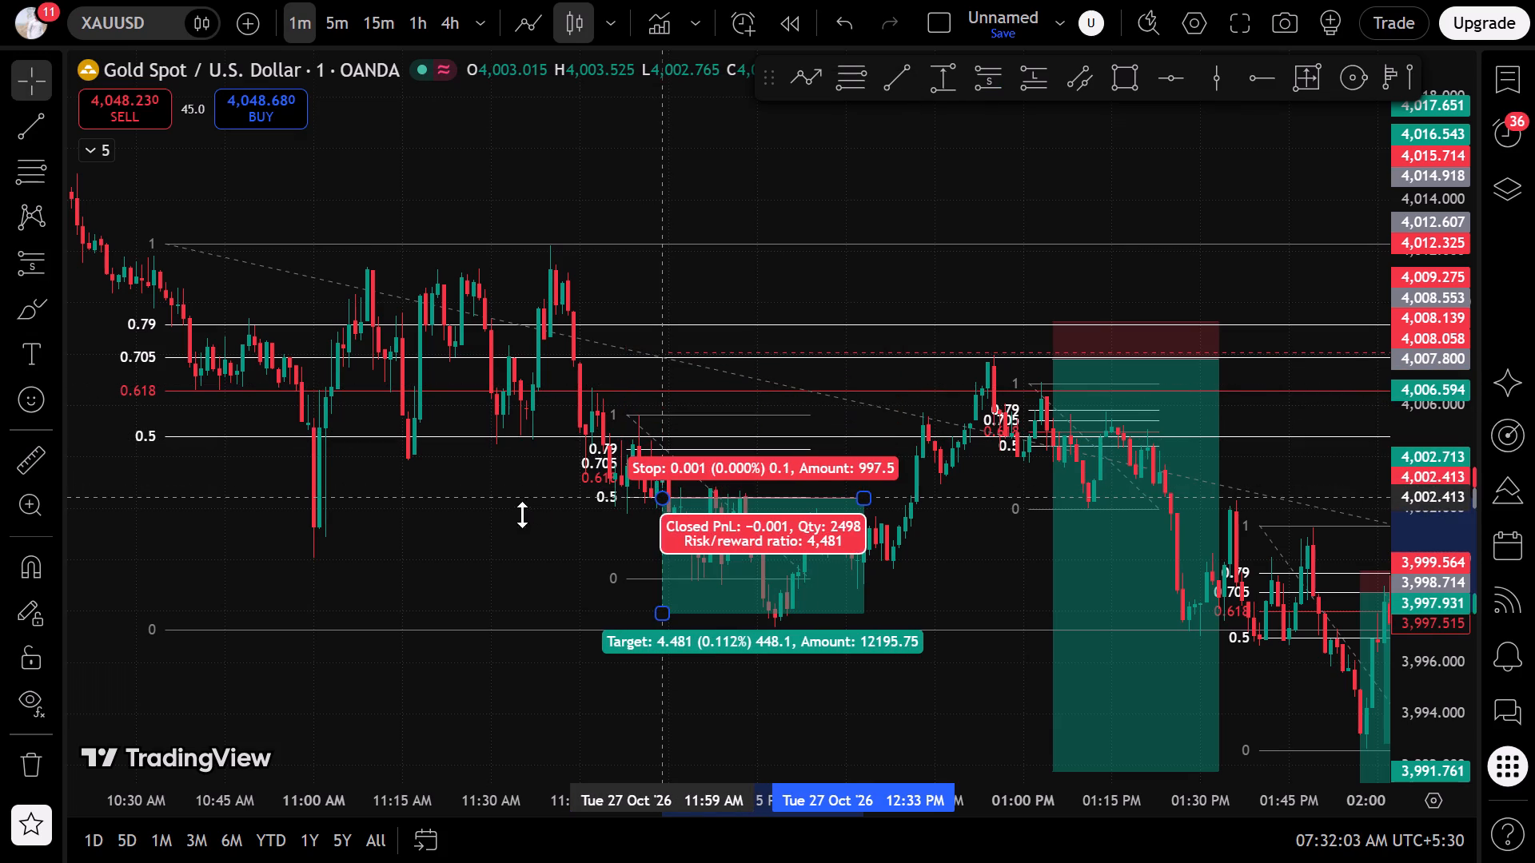
left_click_drag(522, 515, 612, 452)
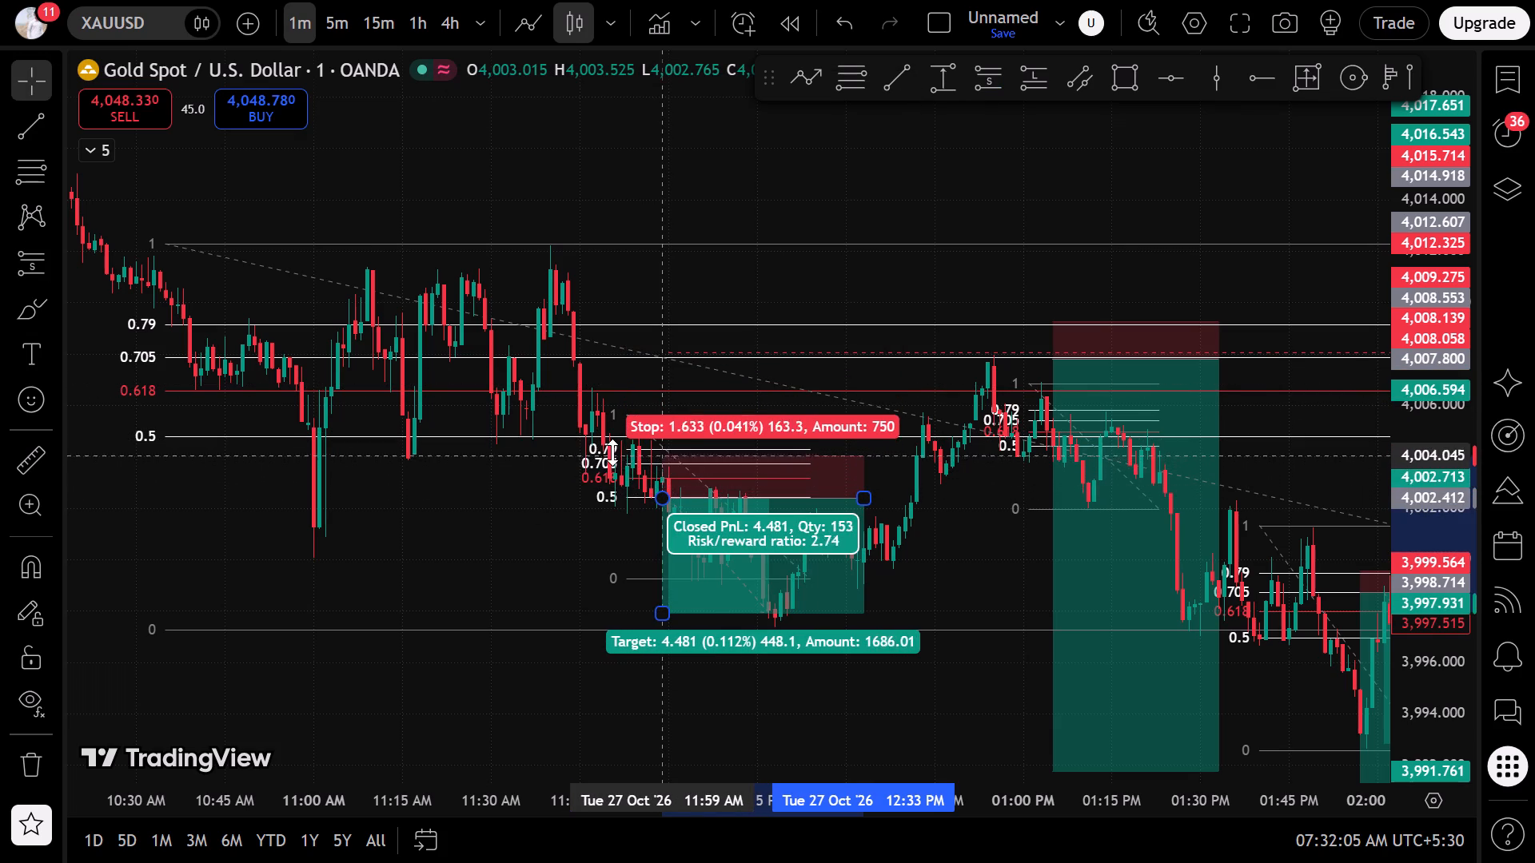
left_click_drag(612, 452, 619, 448)
left_click(504, 464)
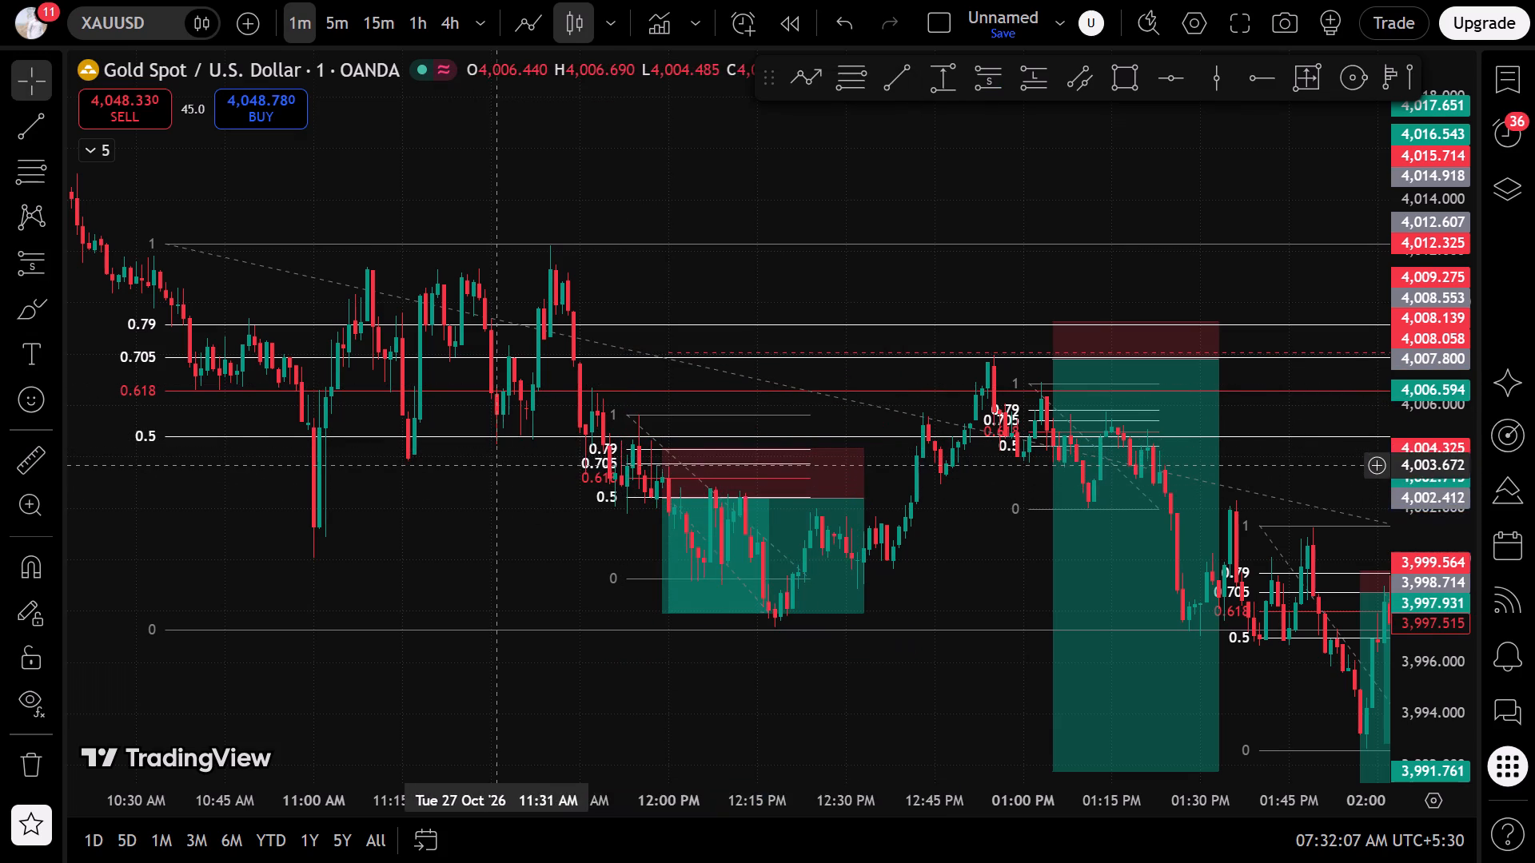
left_click_drag(520, 579, 586, 478)
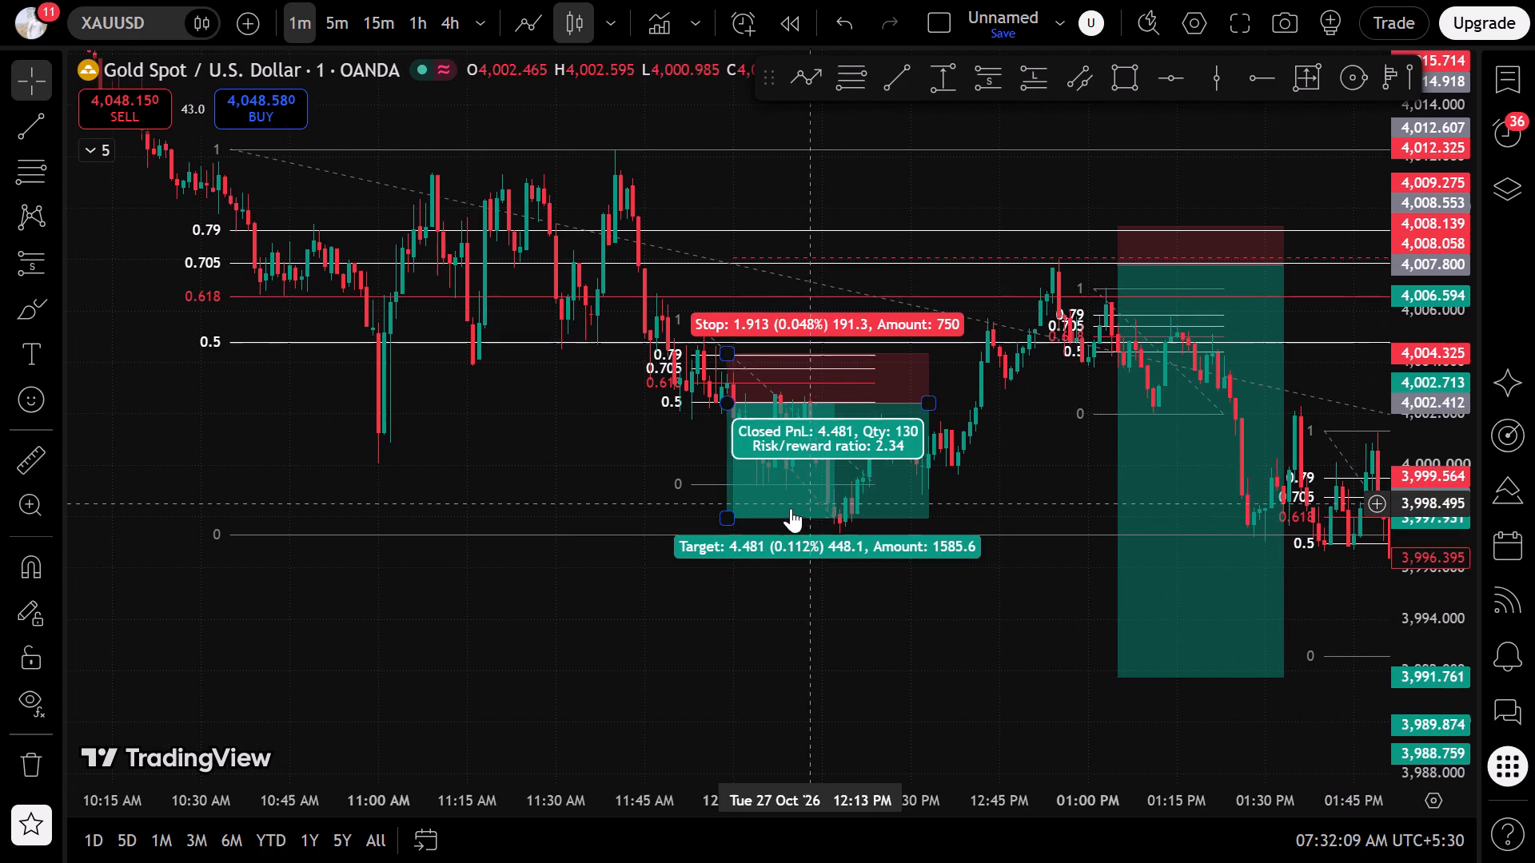
left_click_drag(725, 514, 724, 501)
left_click(519, 487)
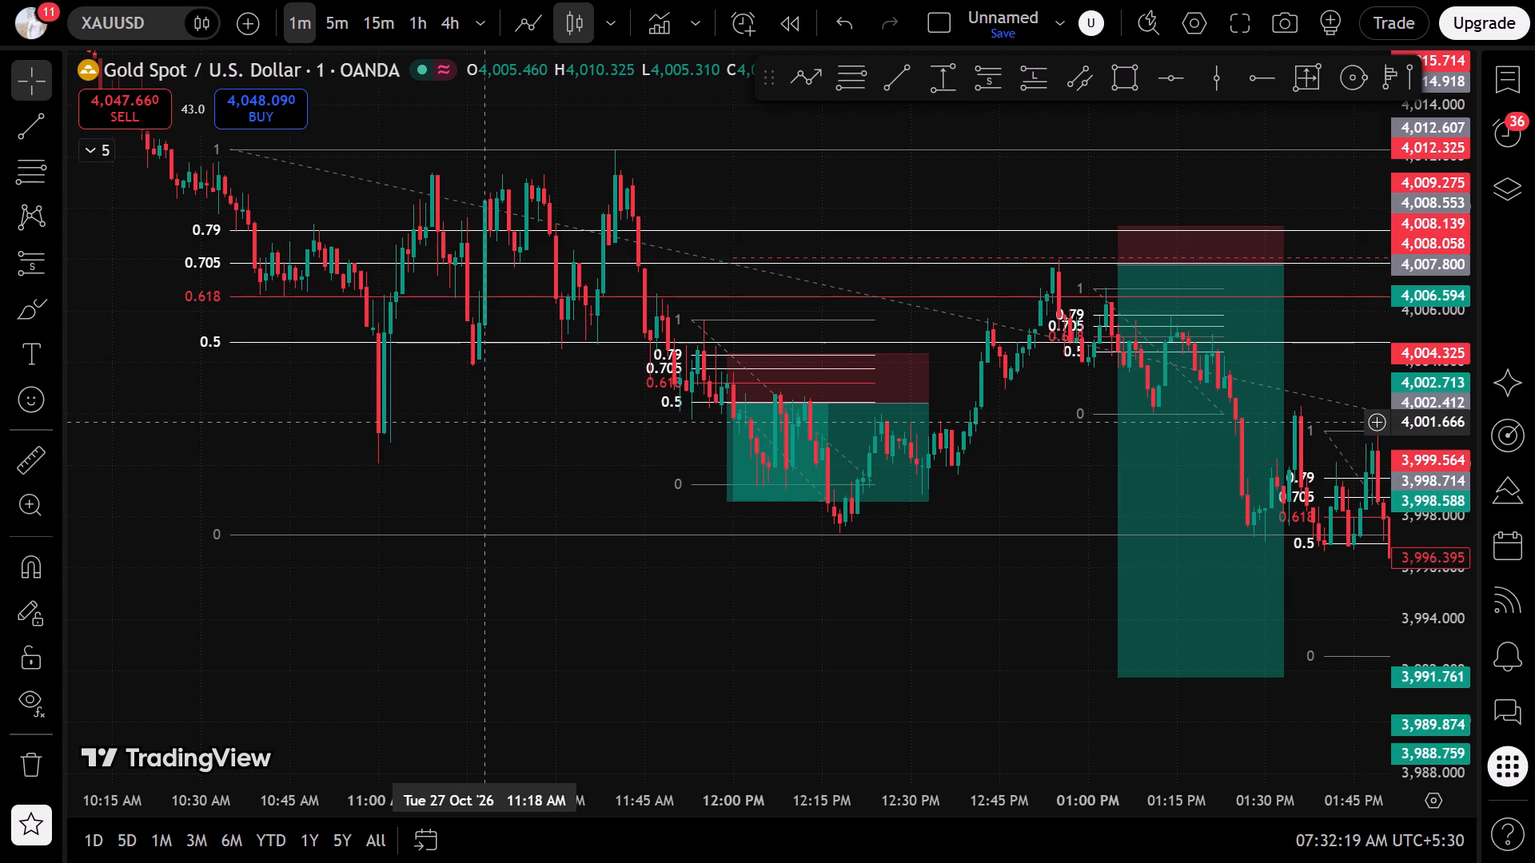
Draw a Fib retracement on the 27 October downswing from about 4,005.82 at 01:11 PM to about 3,996.86 near 01:49 PM.
left_click_drag(1009, 565, 647, 563)
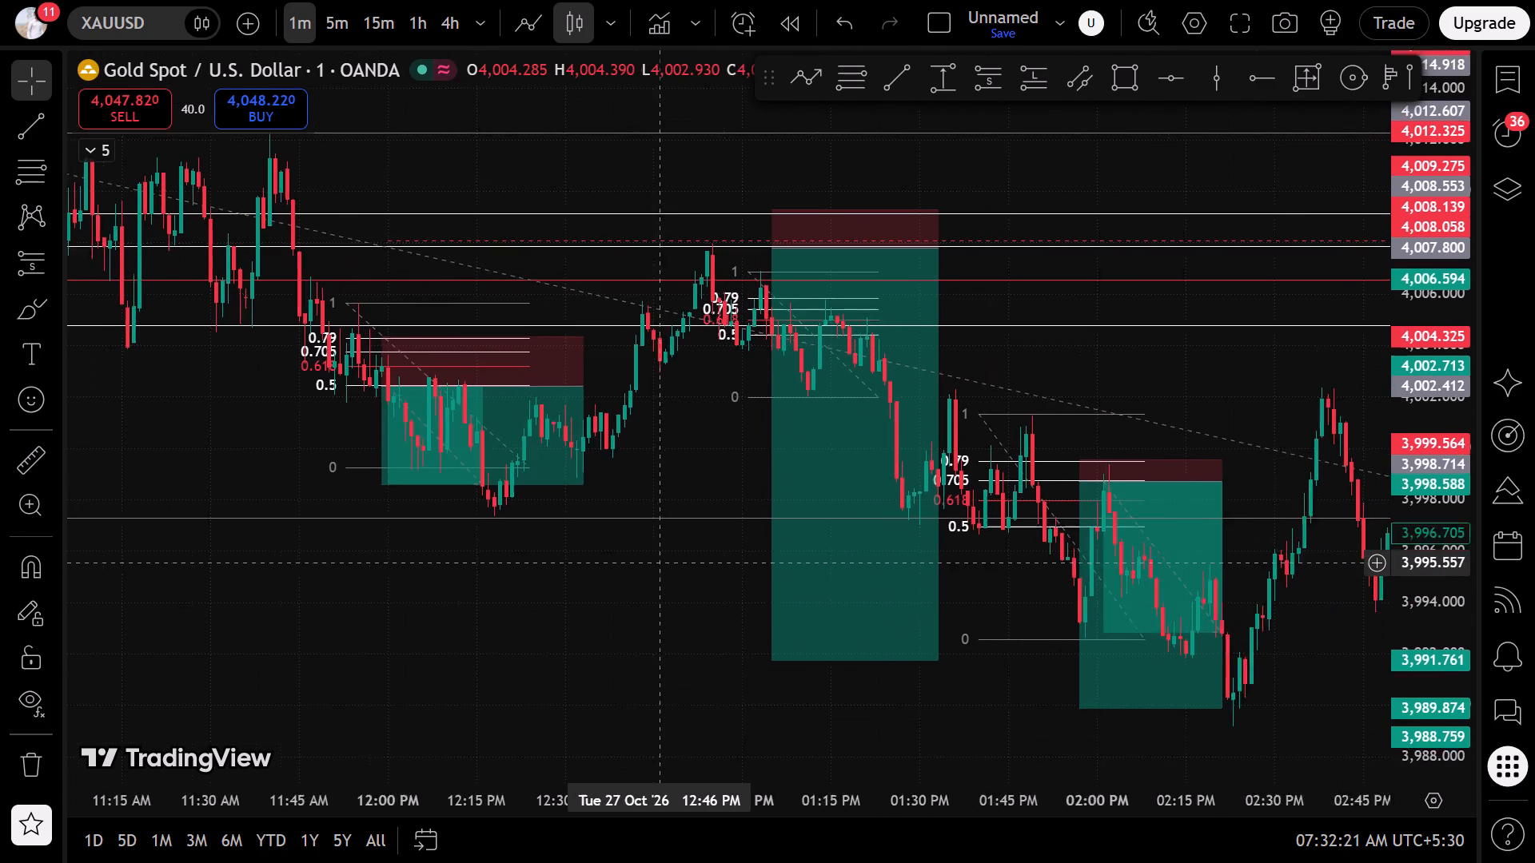
left_click_drag(647, 563, 635, 559)
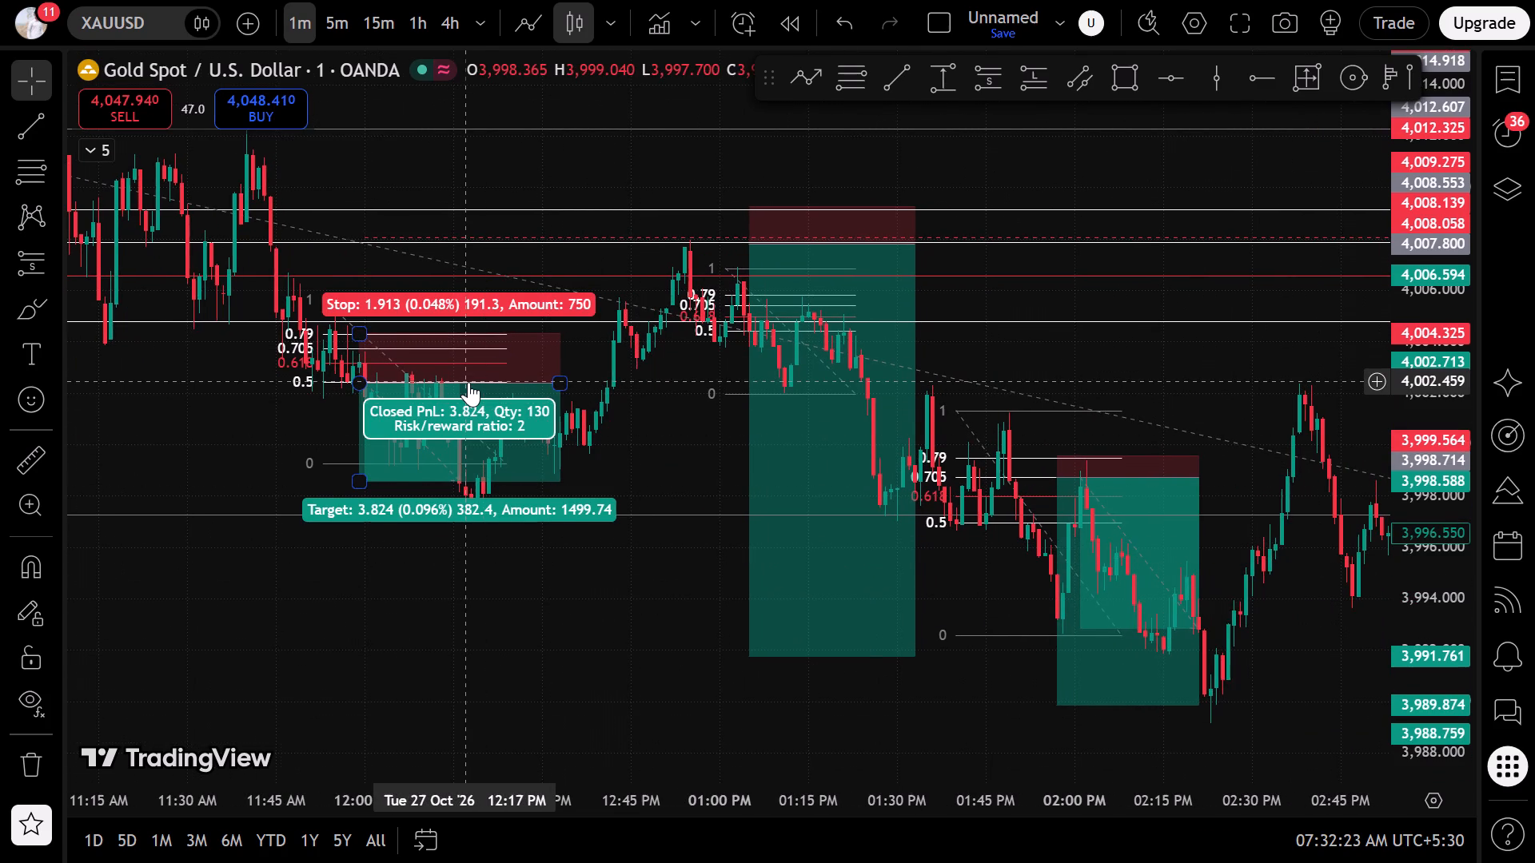
left_click(38, 173)
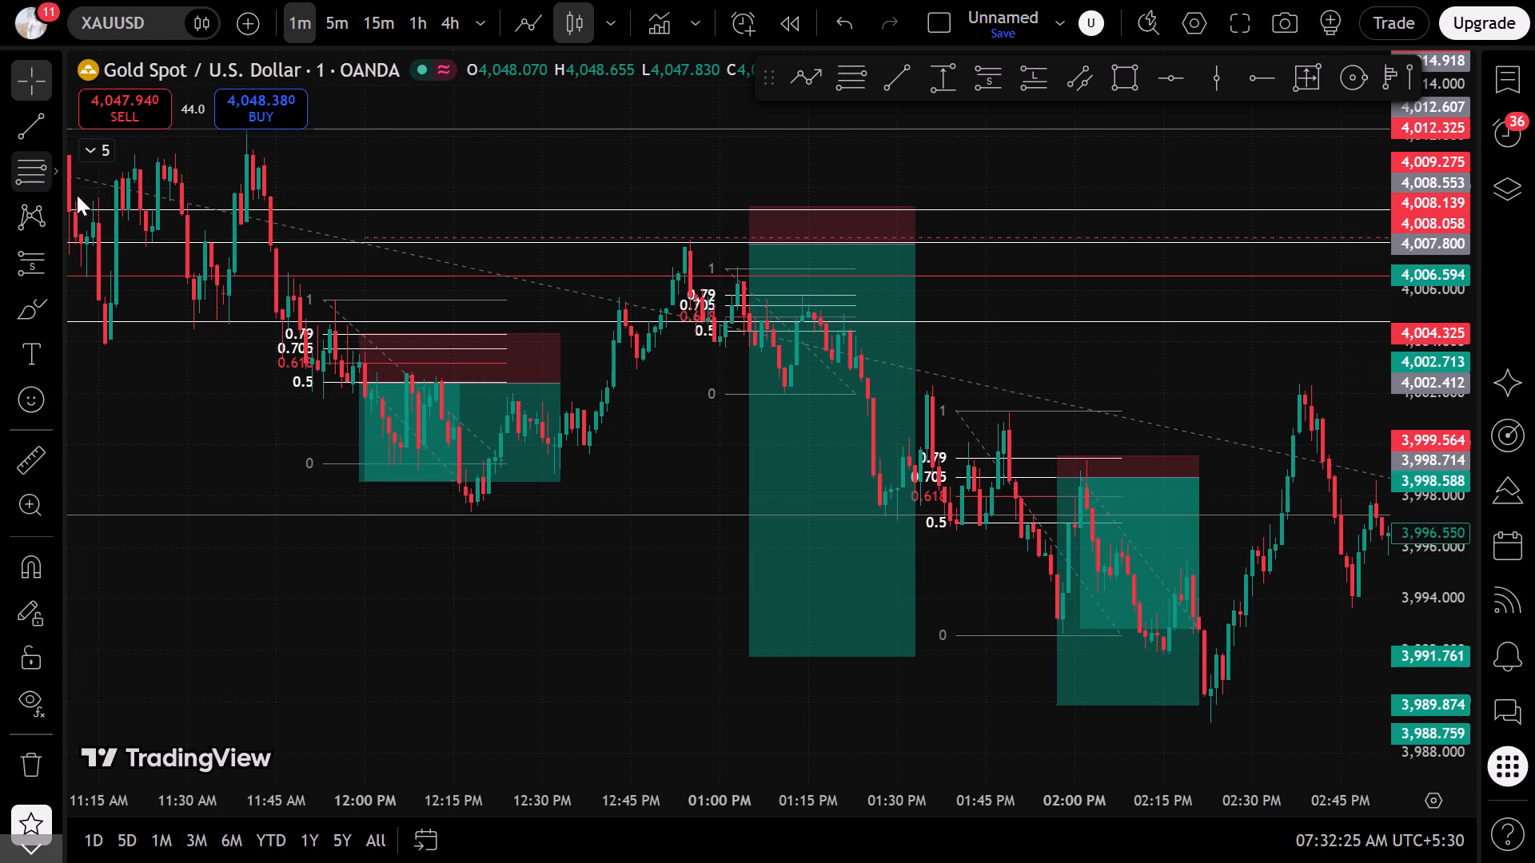
left_click(787, 295)
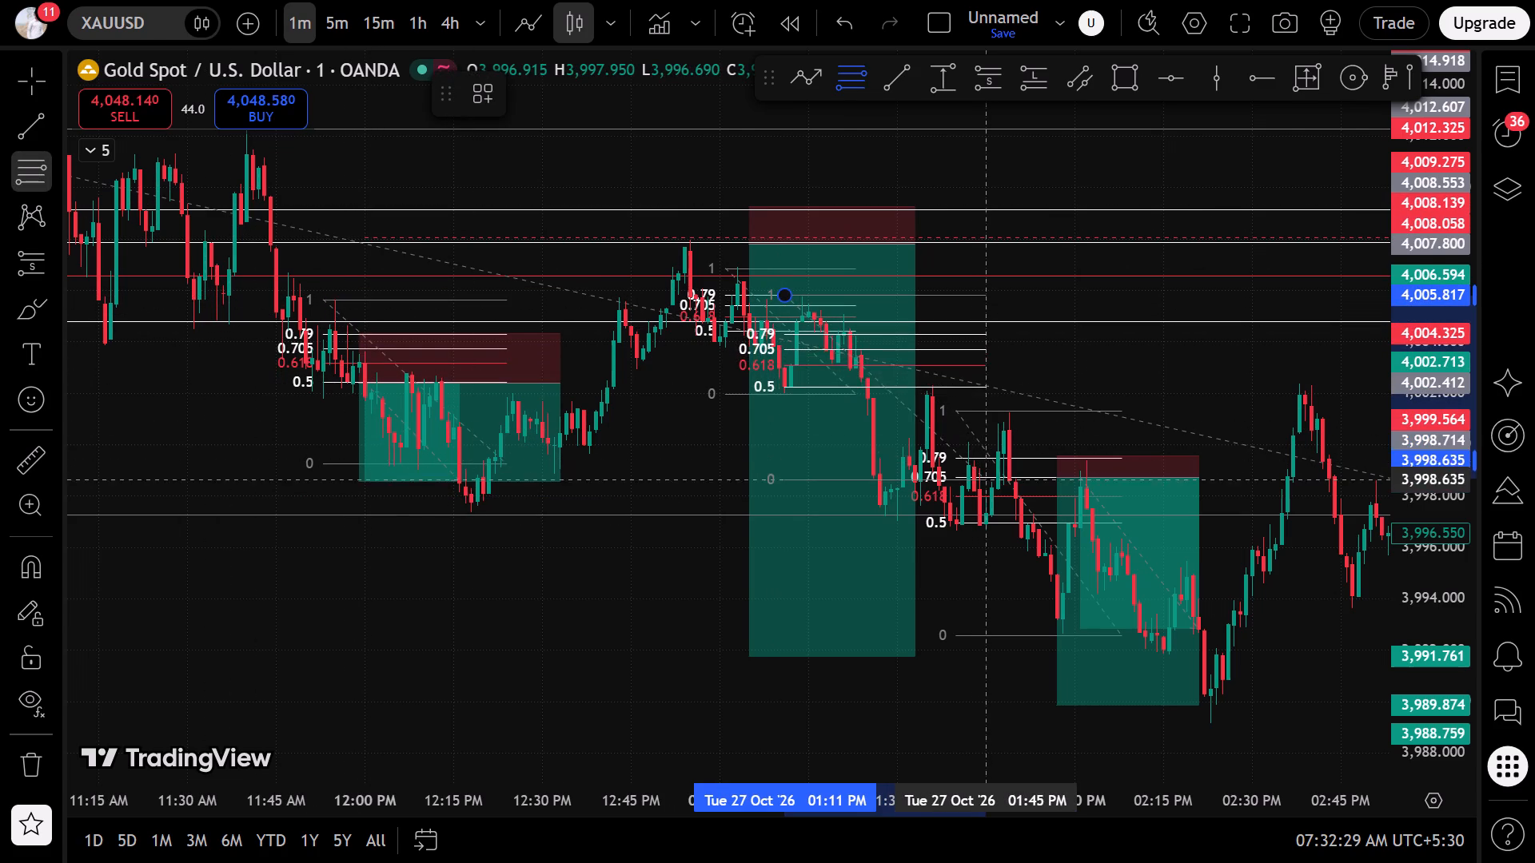
left_click(1008, 526)
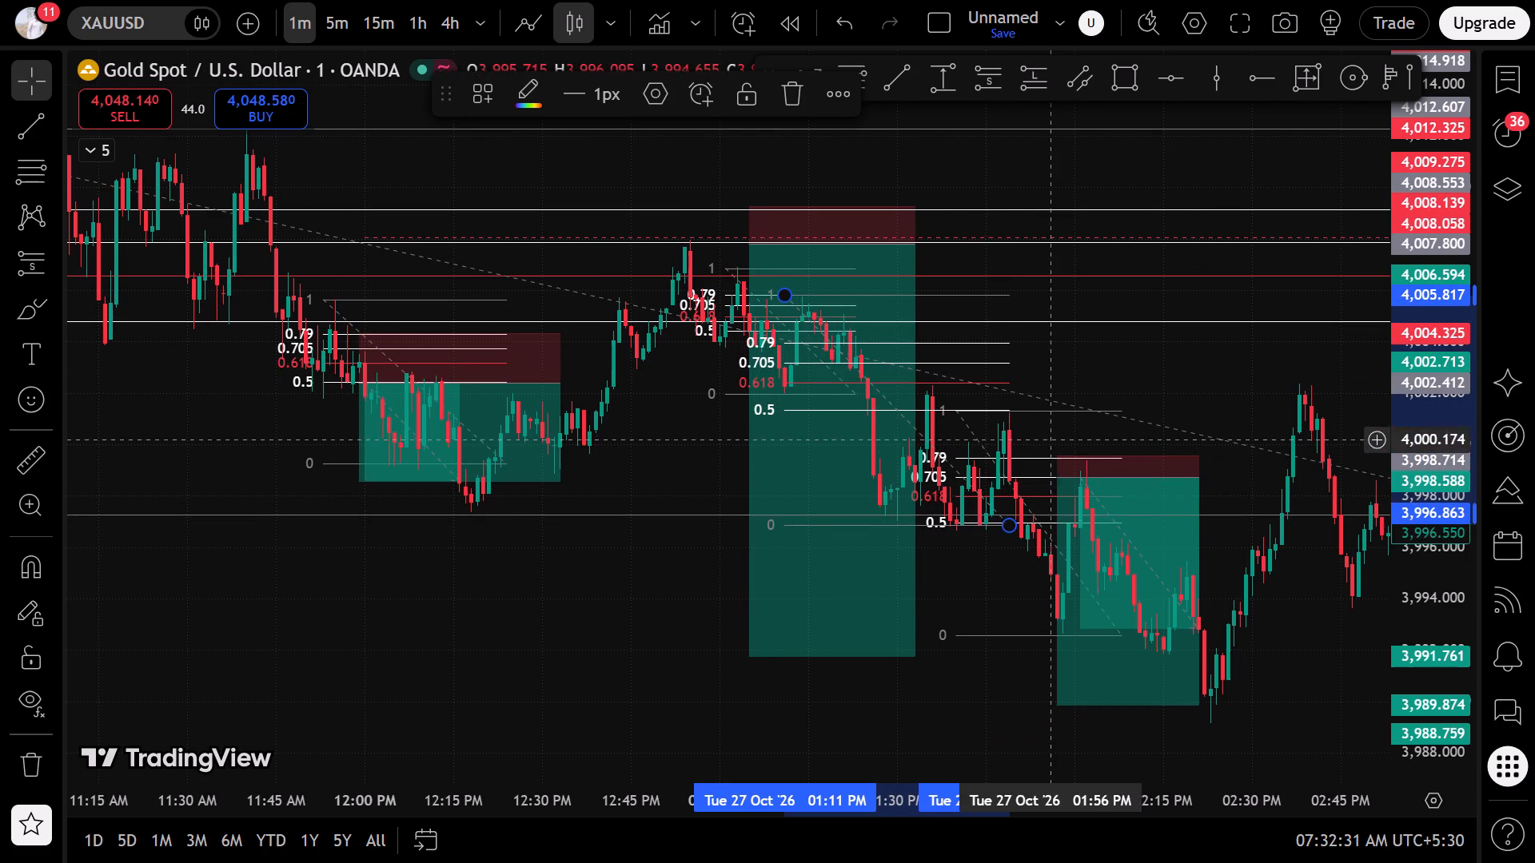
Review the earlier 27 October swings, from late morning back to the price action between about 03:30 and 06:00 AM.
left_click_drag(97, 447, 336, 505)
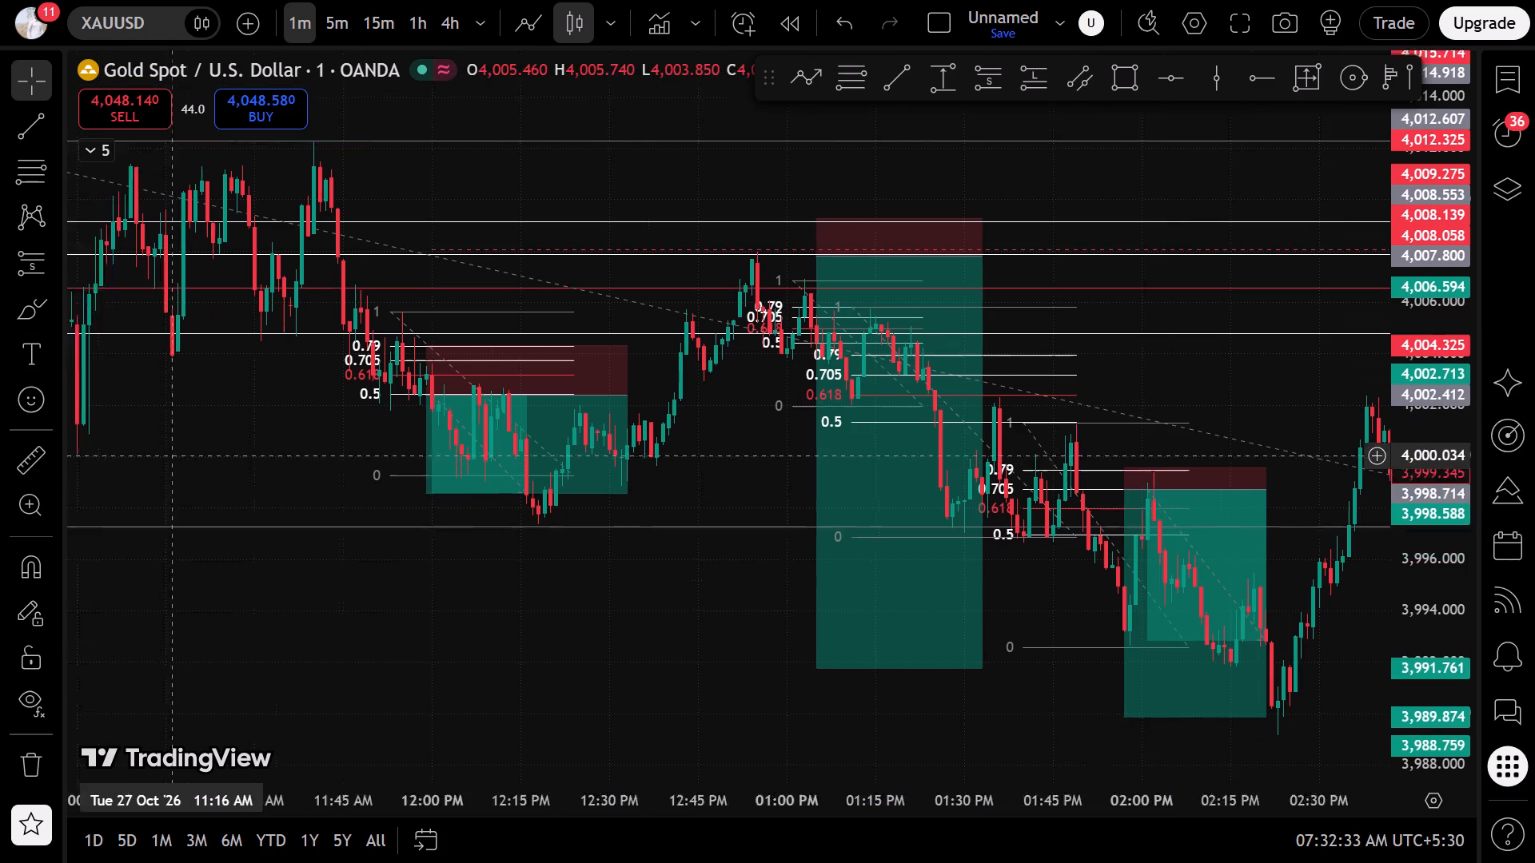
left_click_drag(336, 505, 1031, 628)
left_click_drag(412, 359, 740, 557)
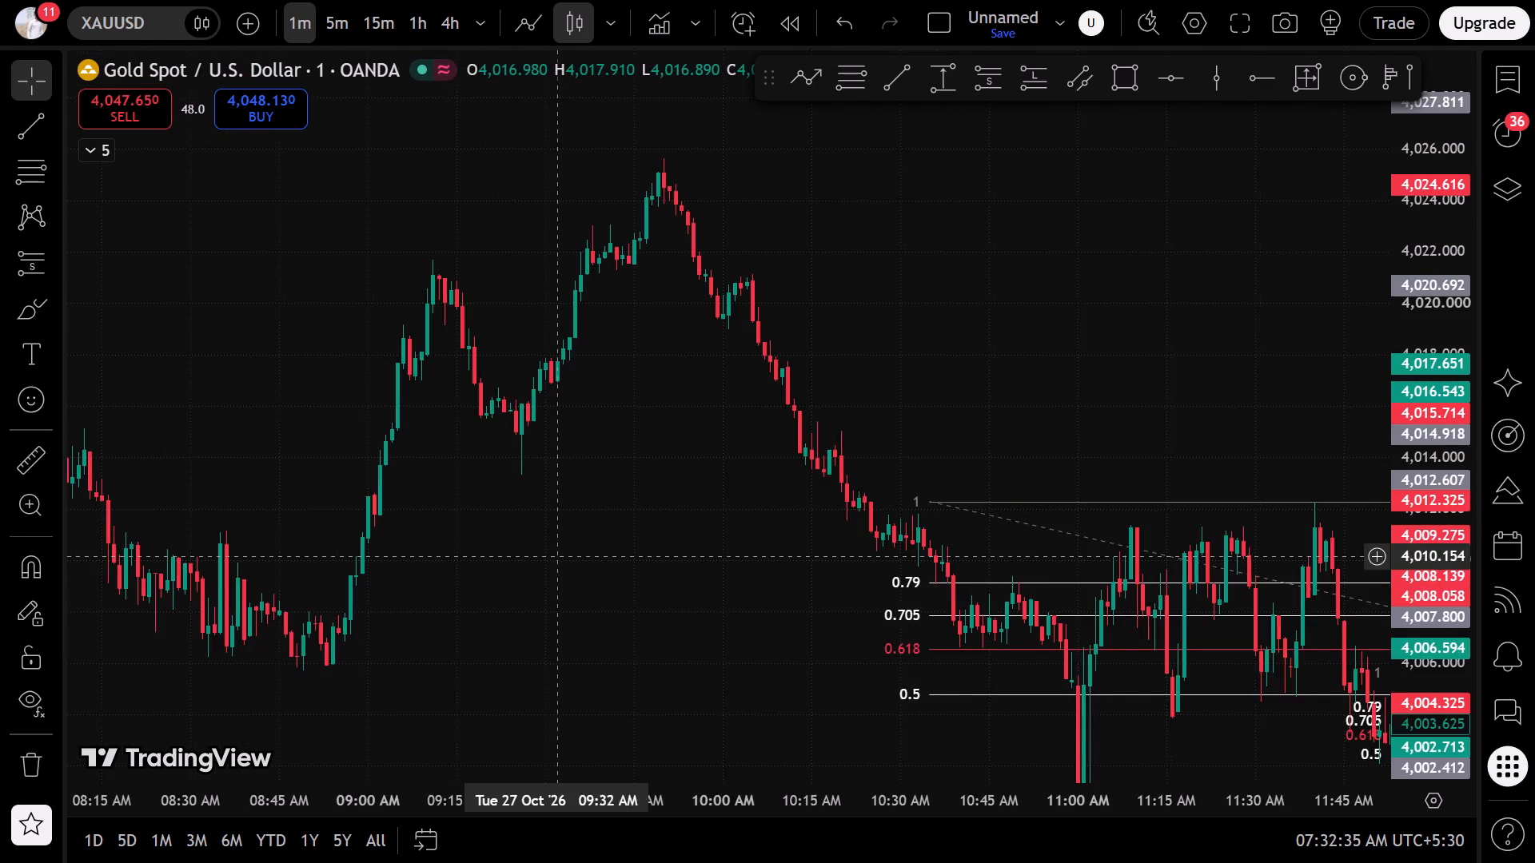
left_click_drag(740, 557, 1043, 455)
scroll(1078, 221, "down", 3)
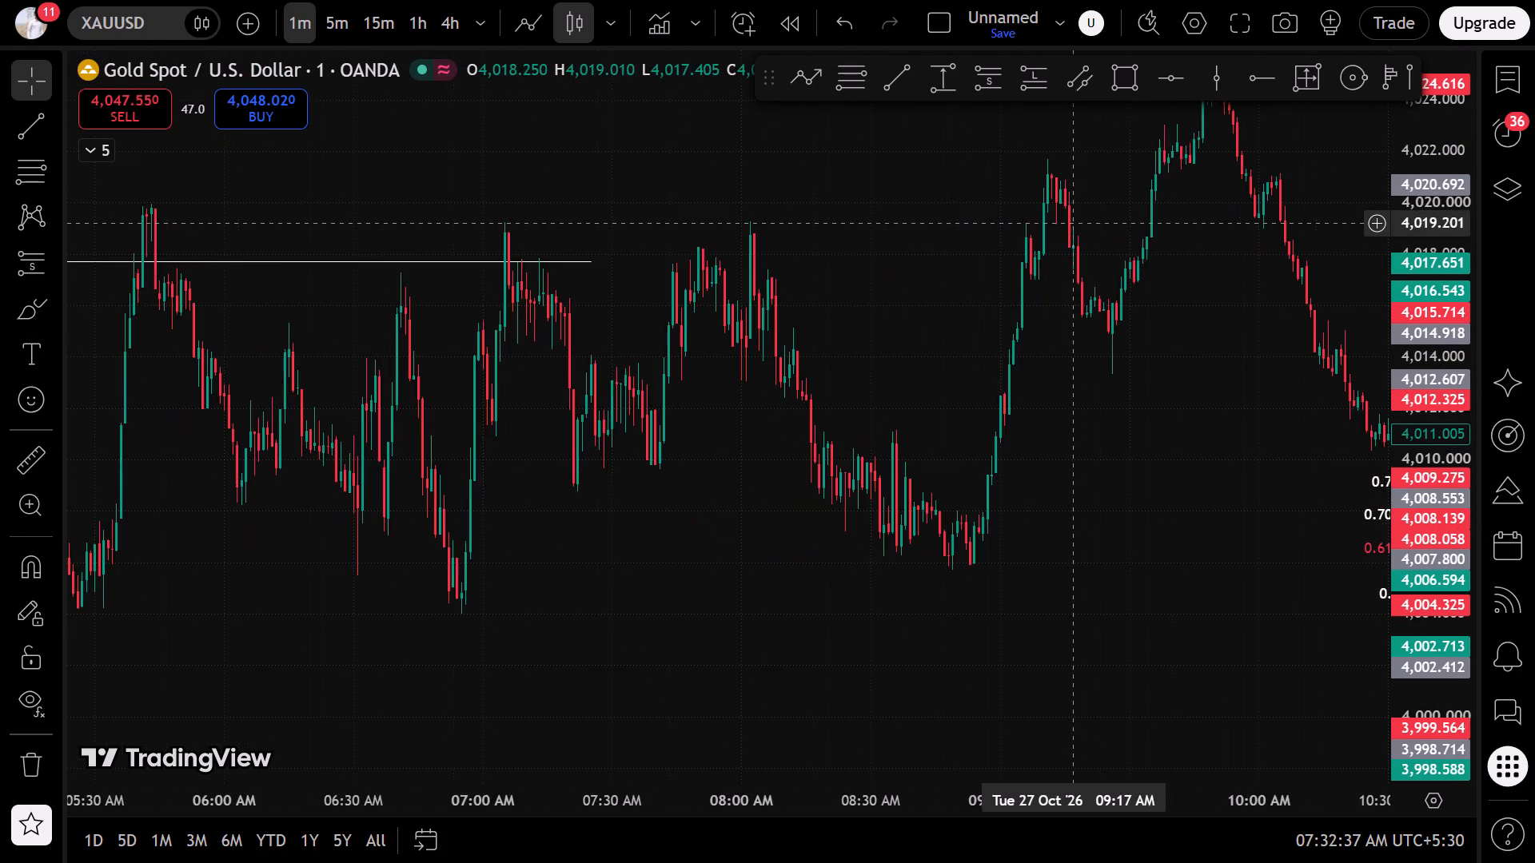
left_click_drag(1071, 245, 1332, 241)
left_click_drag(812, 398, 872, 425)
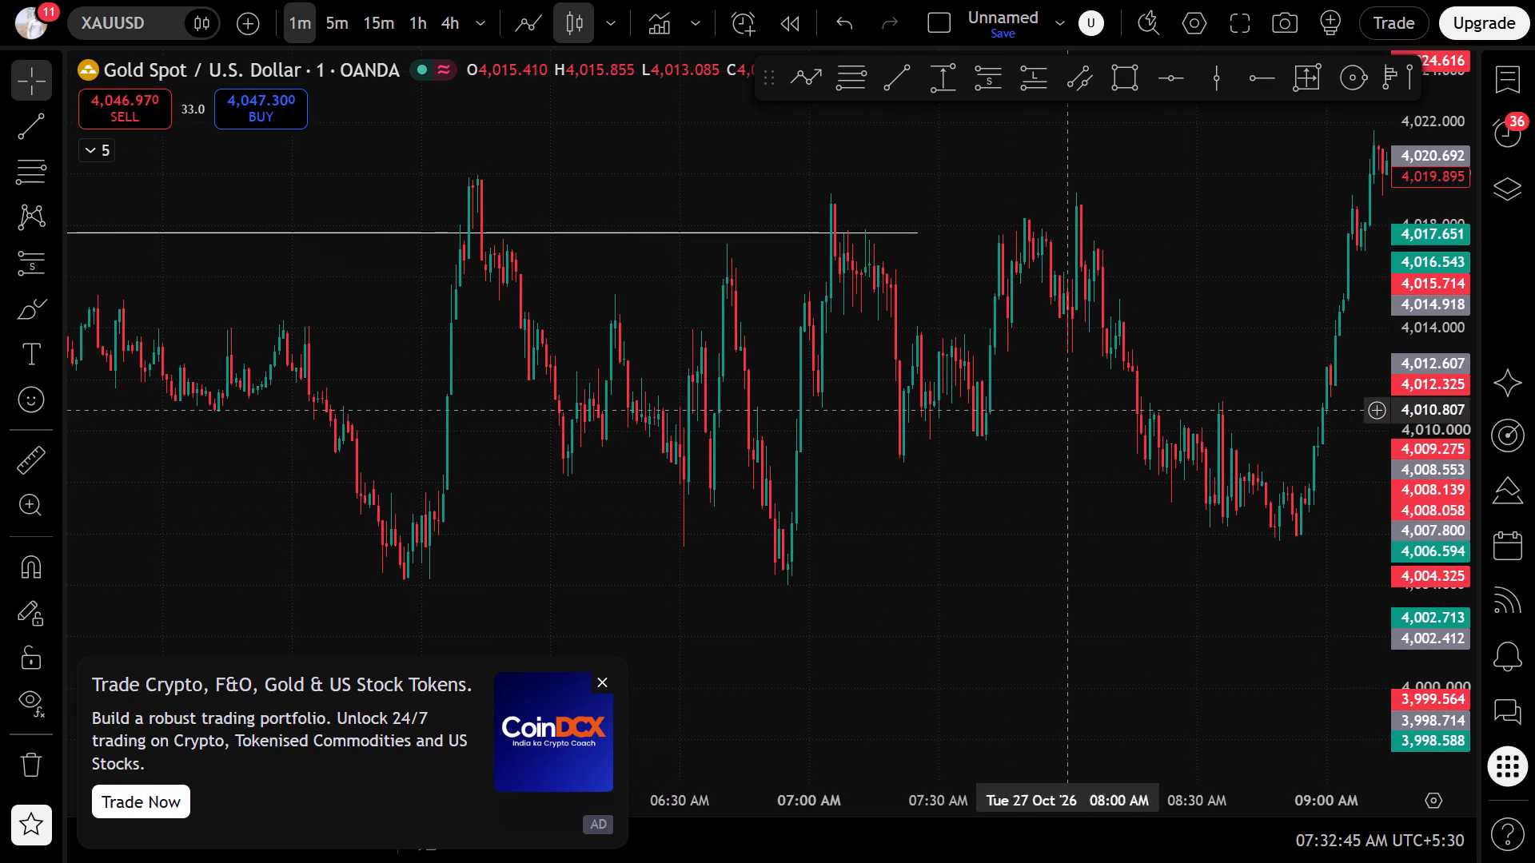
scroll(855, 442, "up", 6)
scroll(967, 395, "down", 5)
scroll(334, 388, "up", 5)
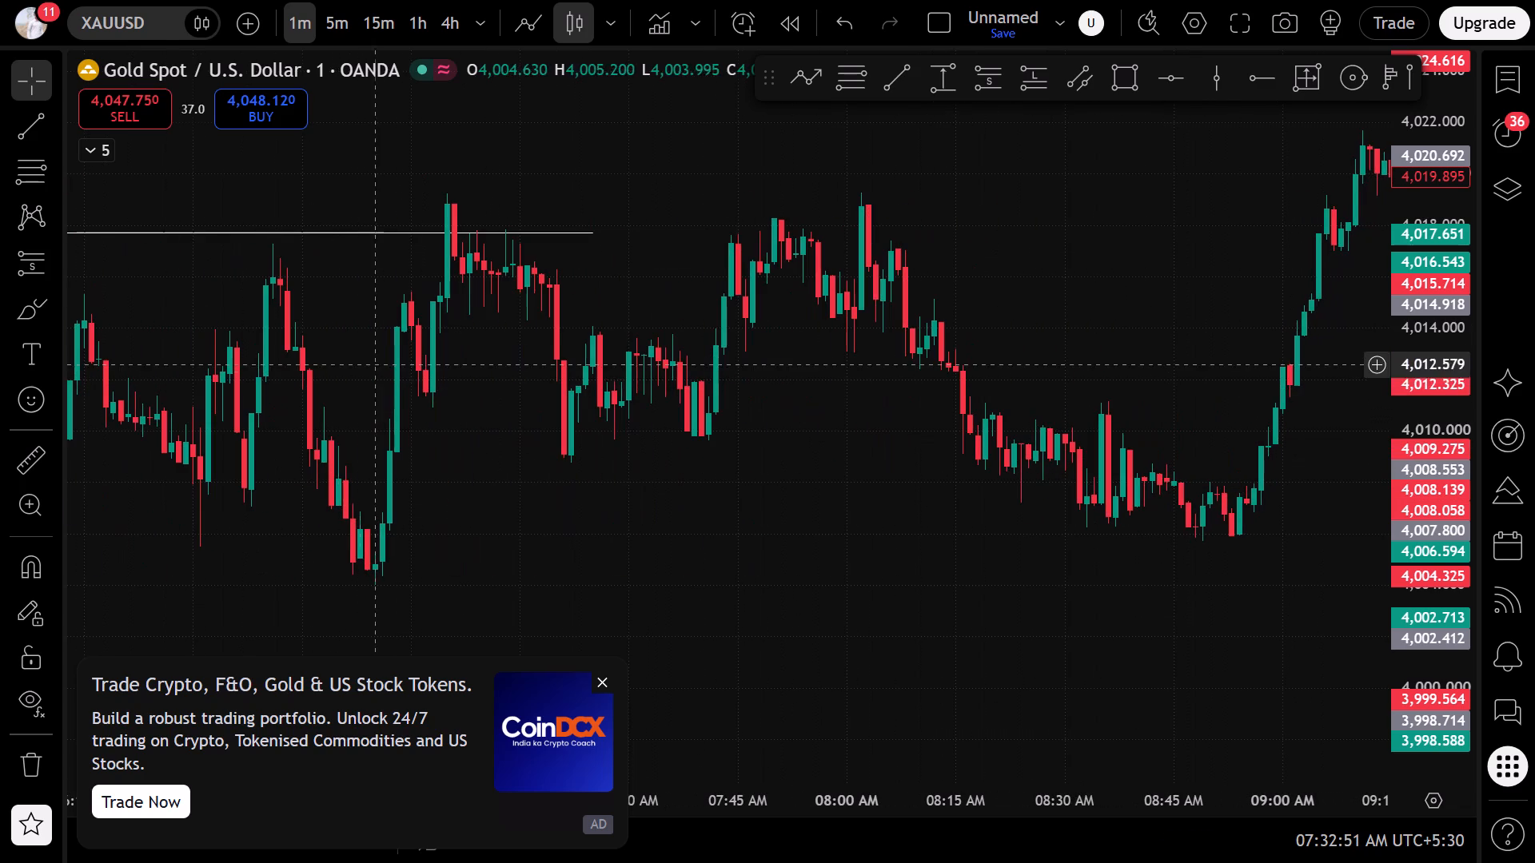
scroll(433, 502, "down", 1)
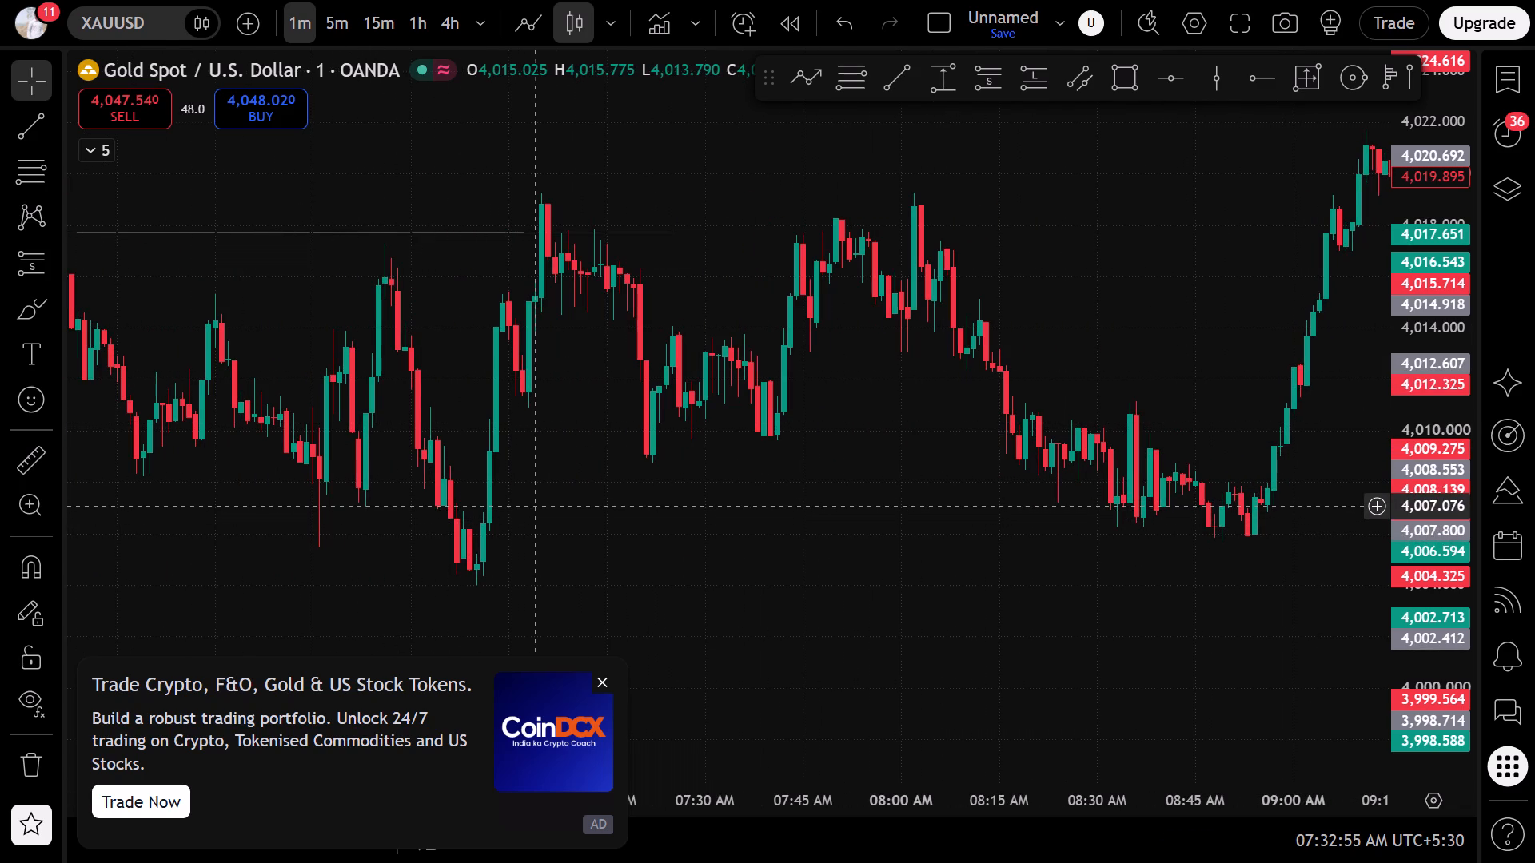
scroll(513, 503, "down", 4)
left_click_drag(464, 487, 1217, 582)
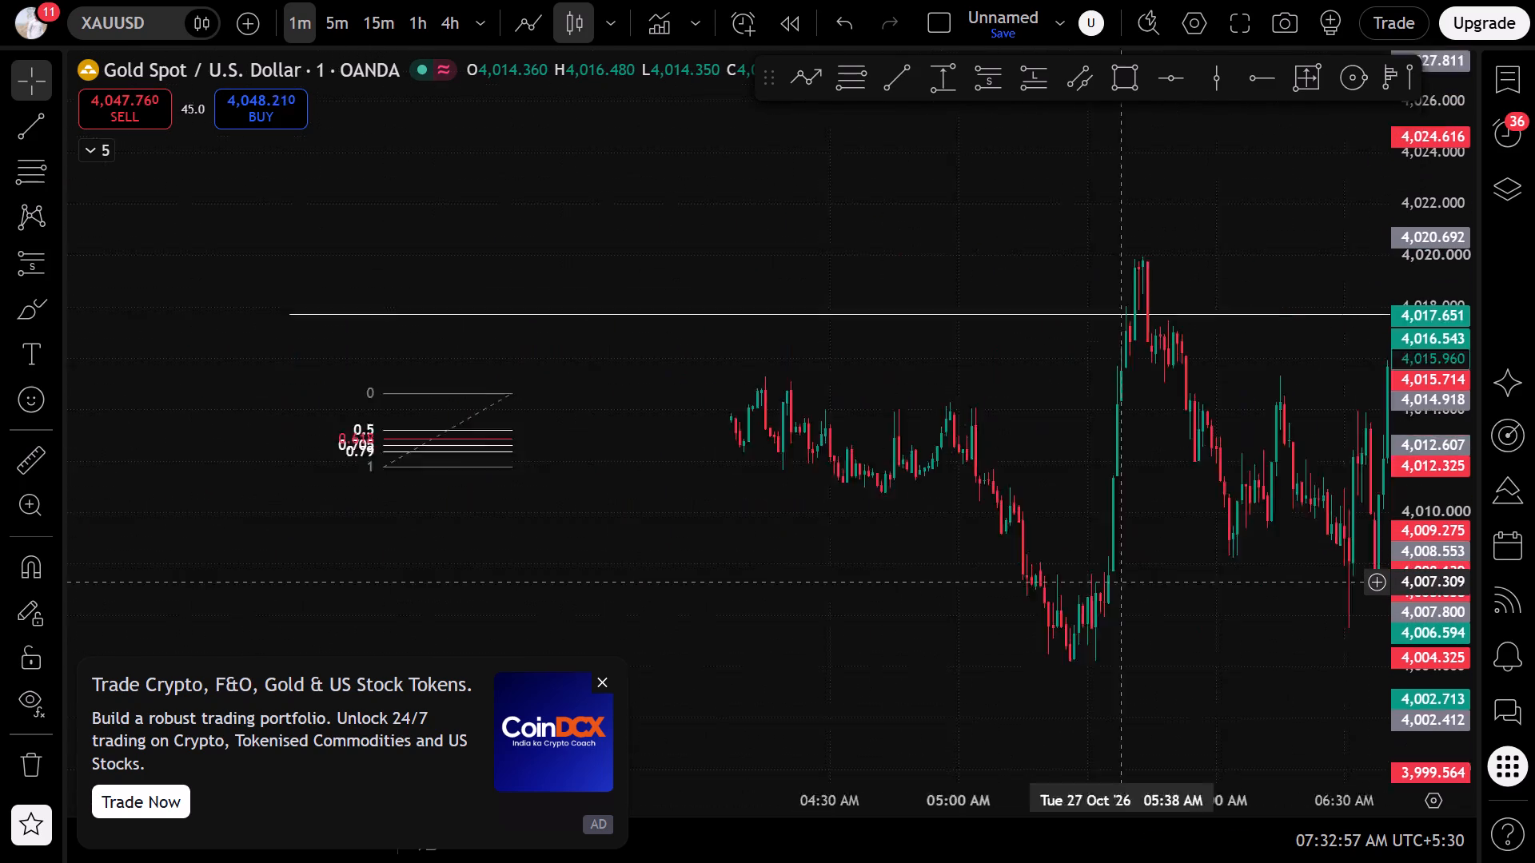
left_click_drag(1217, 582, 1249, 577)
left_click_drag(1400, 666, 1399, 435)
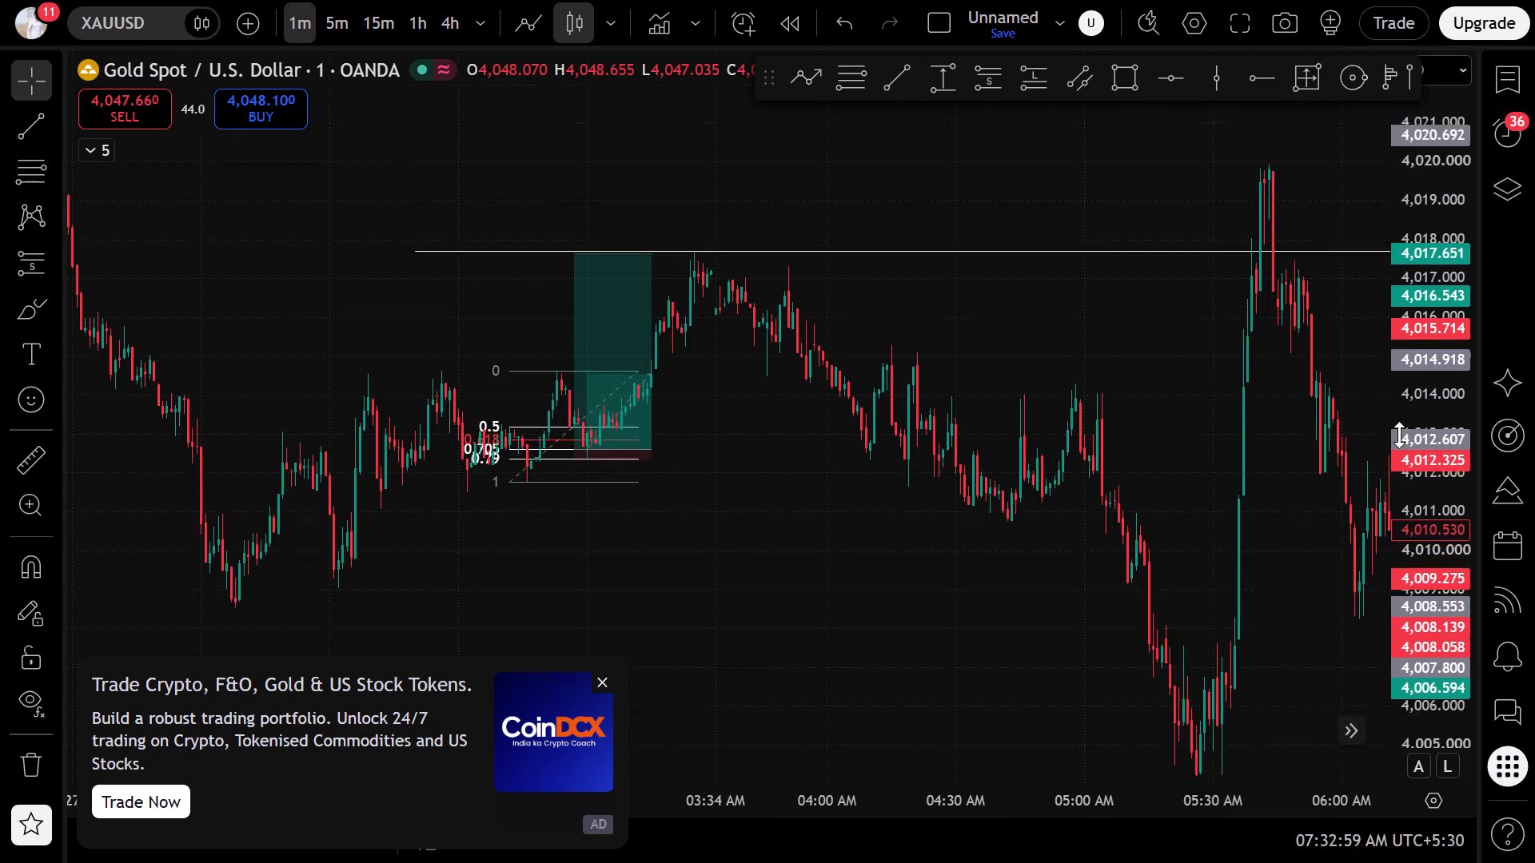
left_click_drag(1399, 435, 1382, 359)
scroll(925, 450, "up", 6)
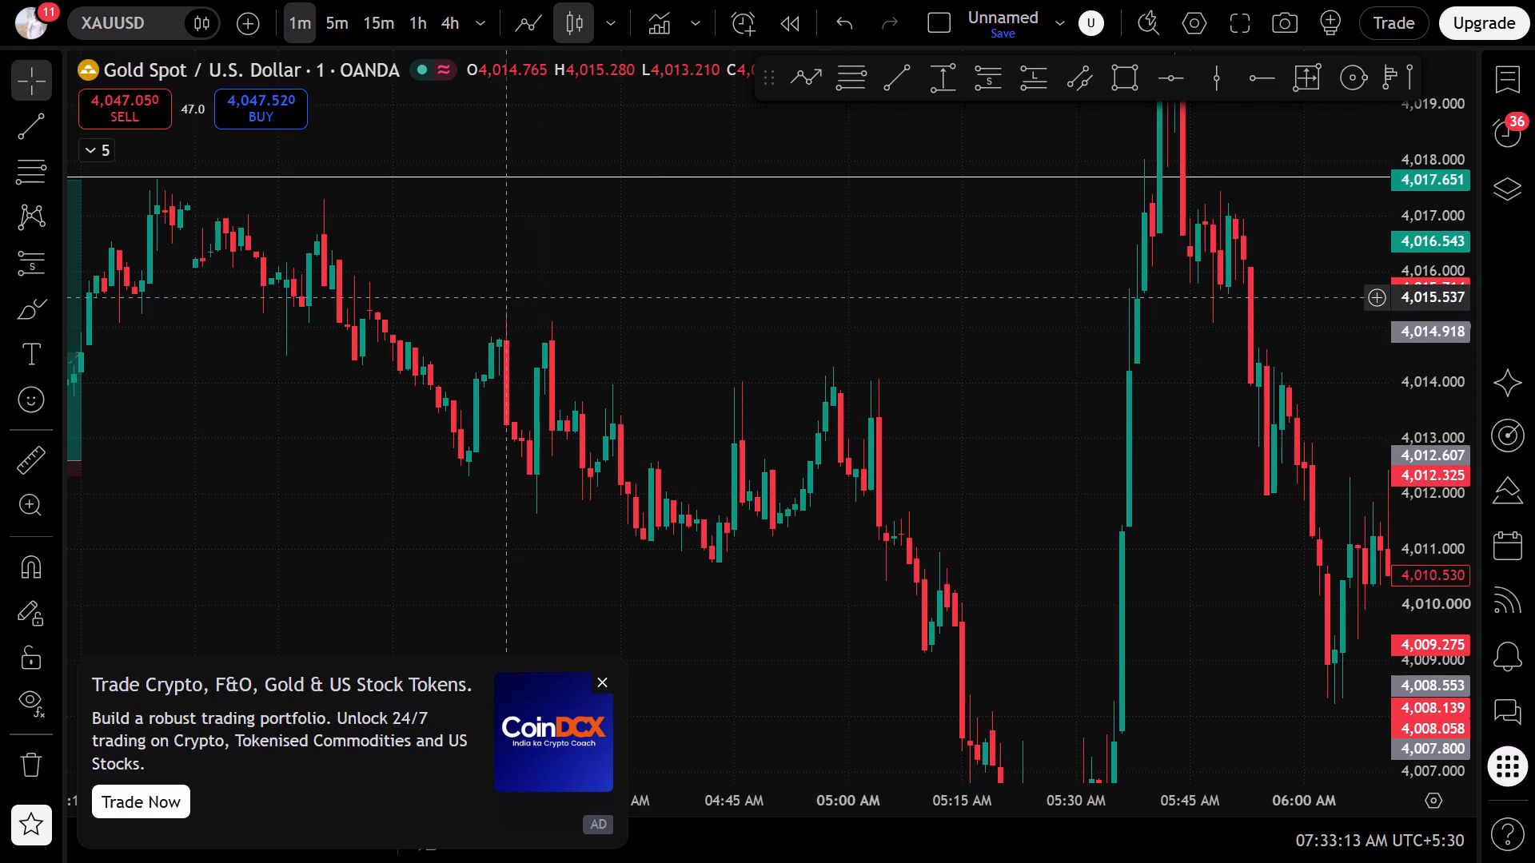
Draw a Fib retracement on the 27 October downswing from about 4,015.28 near 04:09 AM to about 4,010.77 at 05:10 AM.
left_click(13, 173)
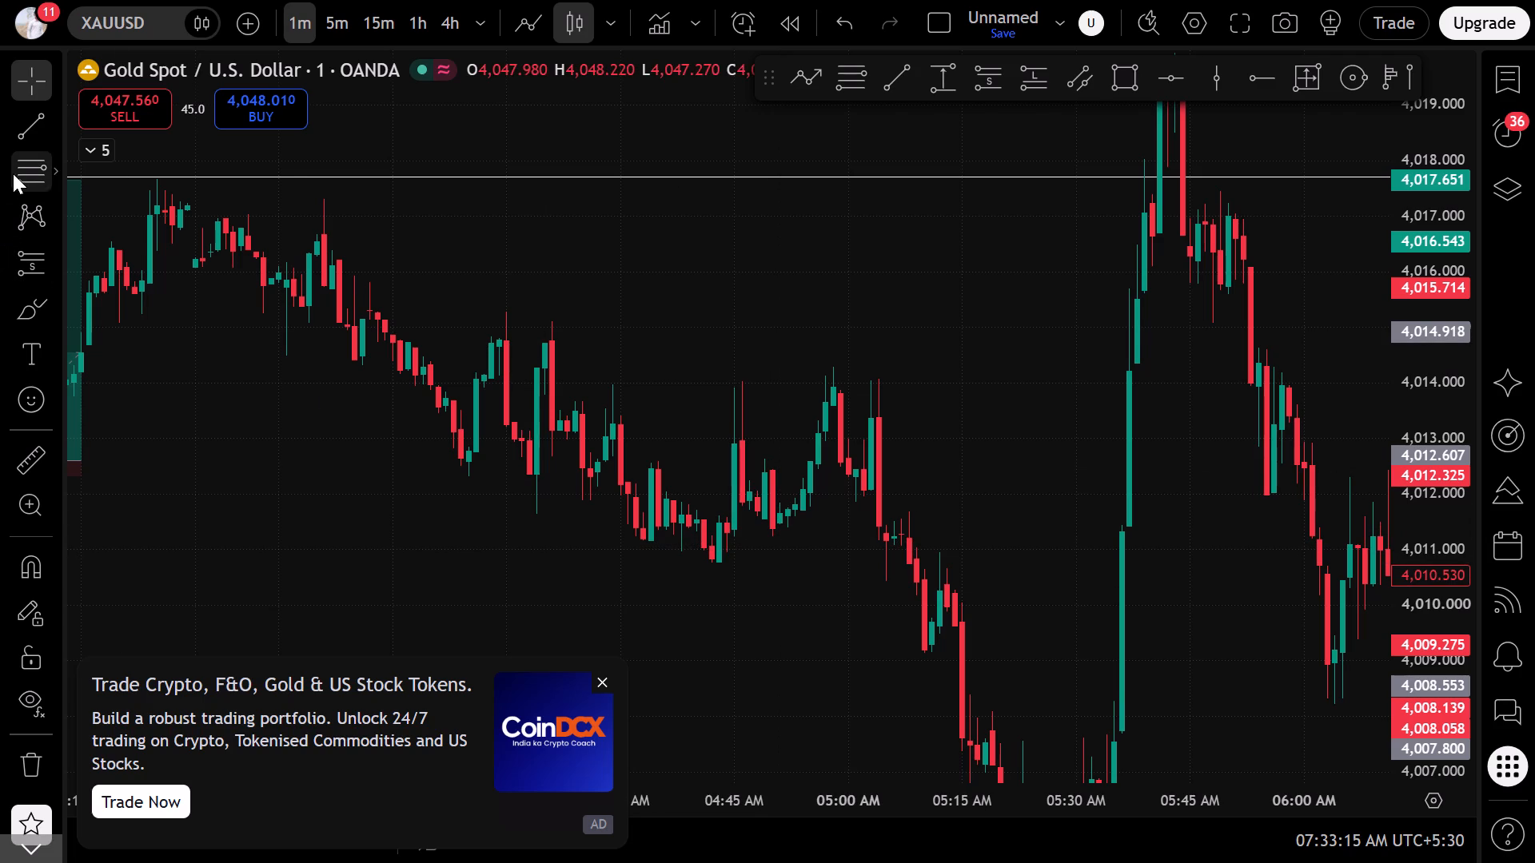
left_click(459, 312)
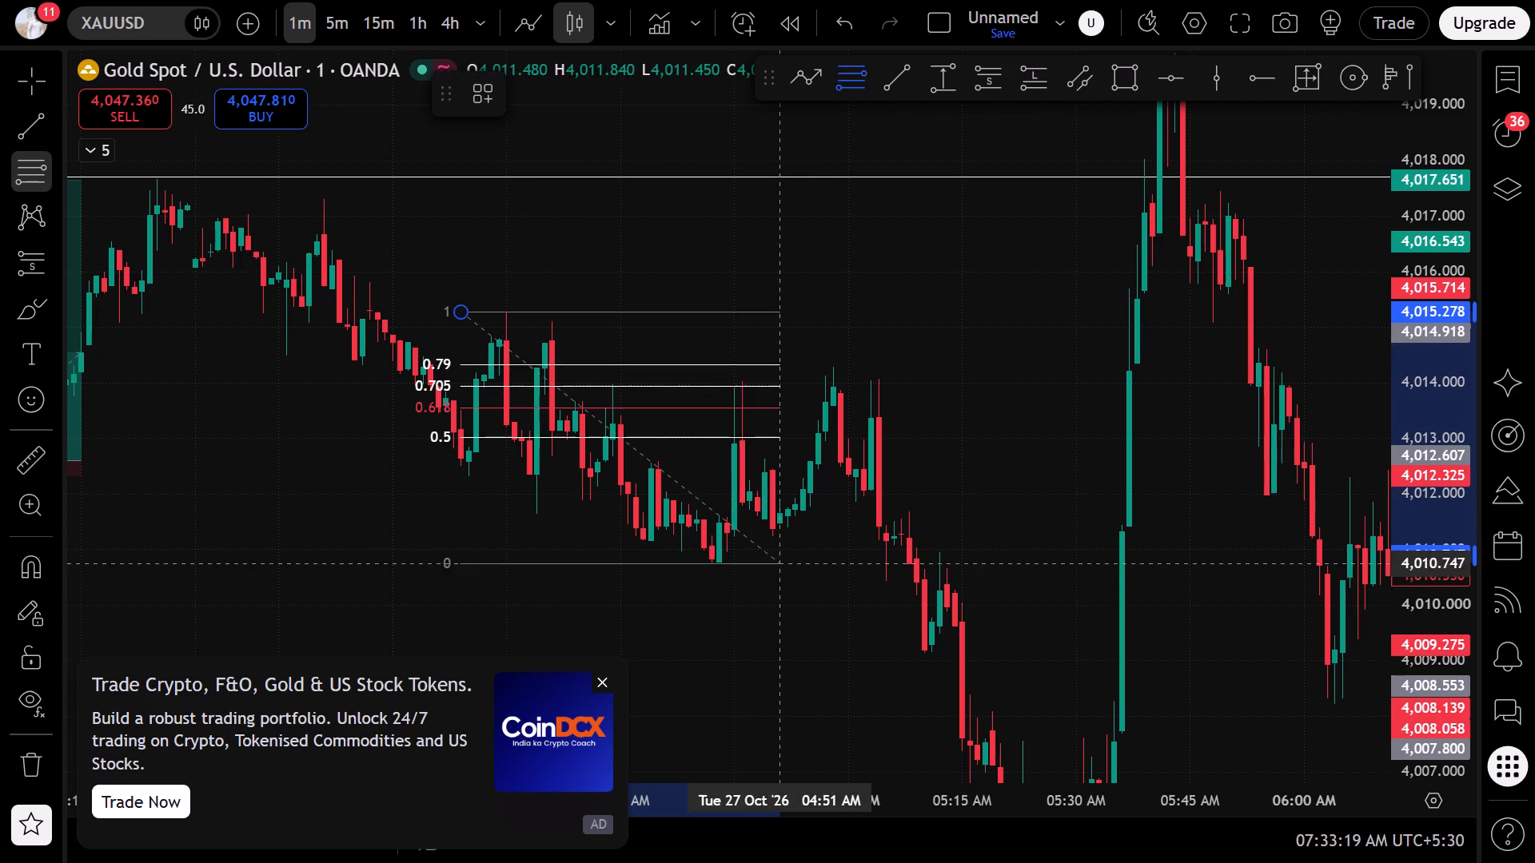
left_click_drag(923, 566, 931, 561)
left_click(923, 563)
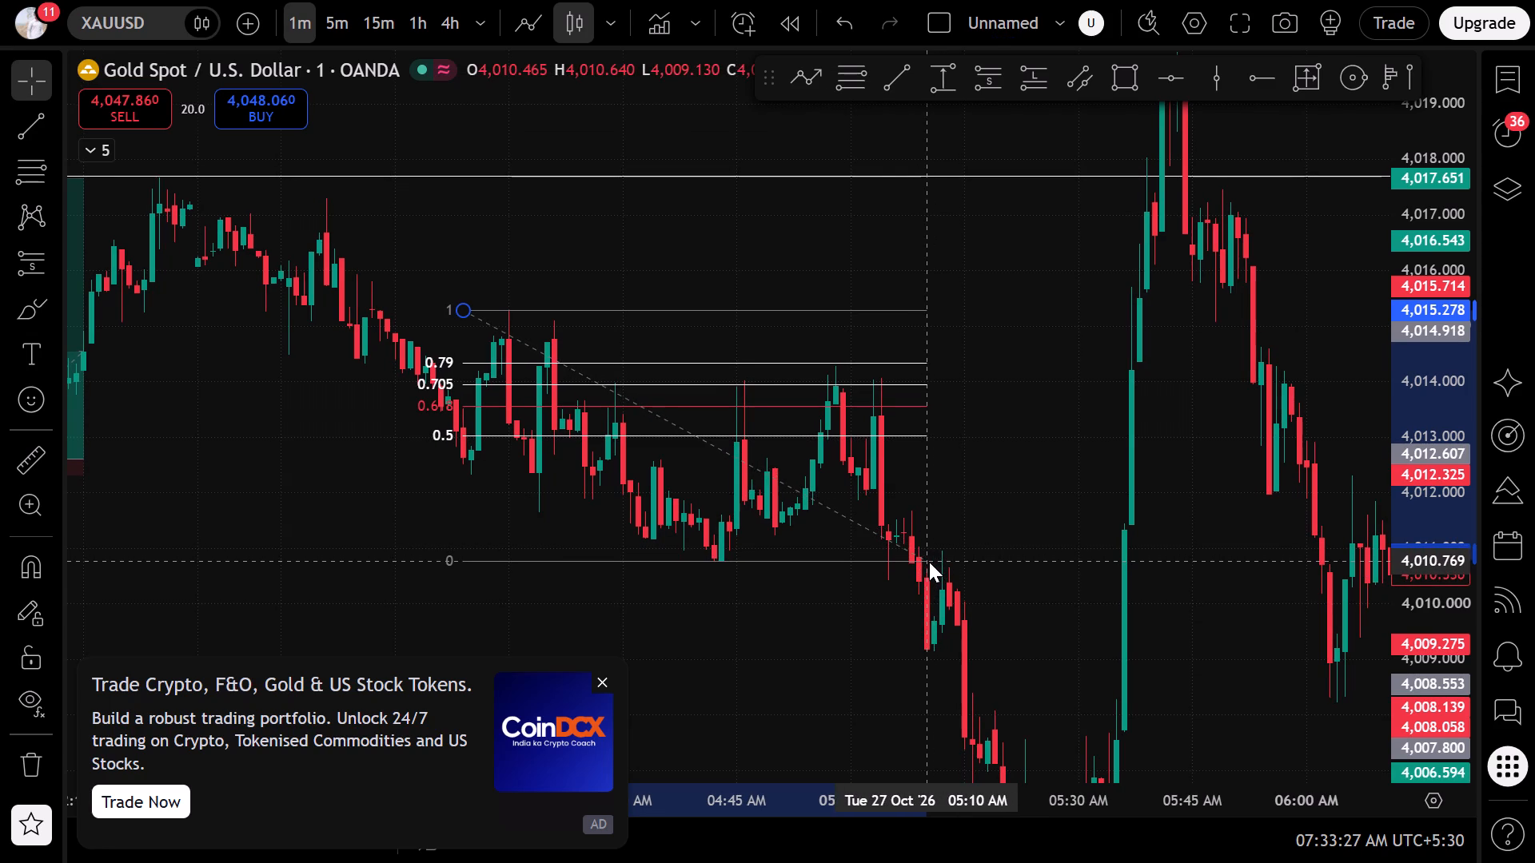
left_click(878, 590)
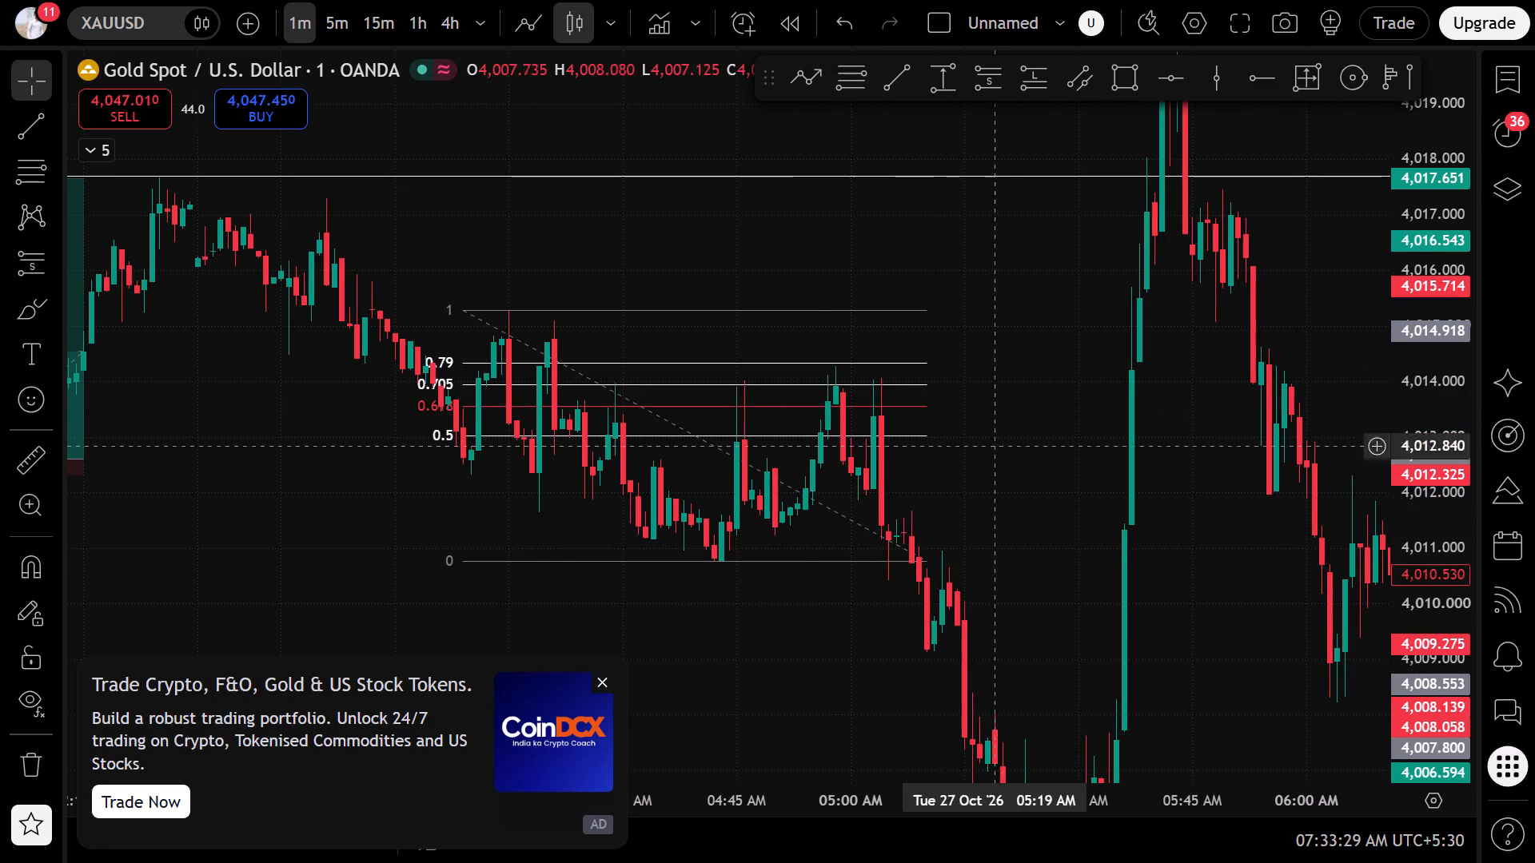
Review the earlier price action from about 05:30 AM on 27 October back to the 26 October peak around 10:45 PM.
left_click_drag(1013, 671, 1082, 593)
left_click_drag(1031, 629, 1094, 594)
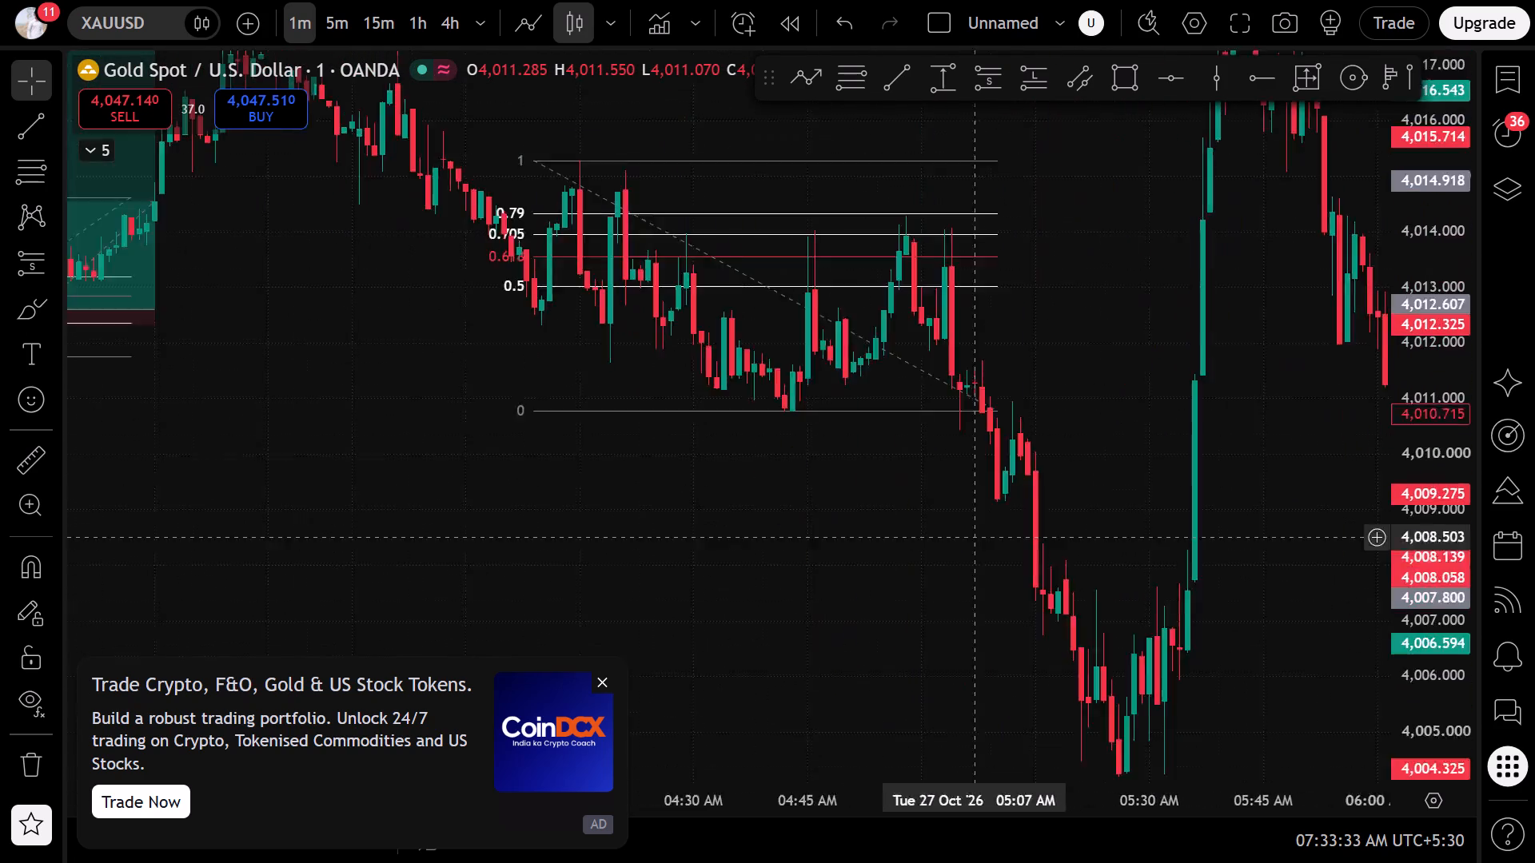
left_click_drag(1094, 594, 1254, 726)
left_click_drag(664, 551, 1216, 502)
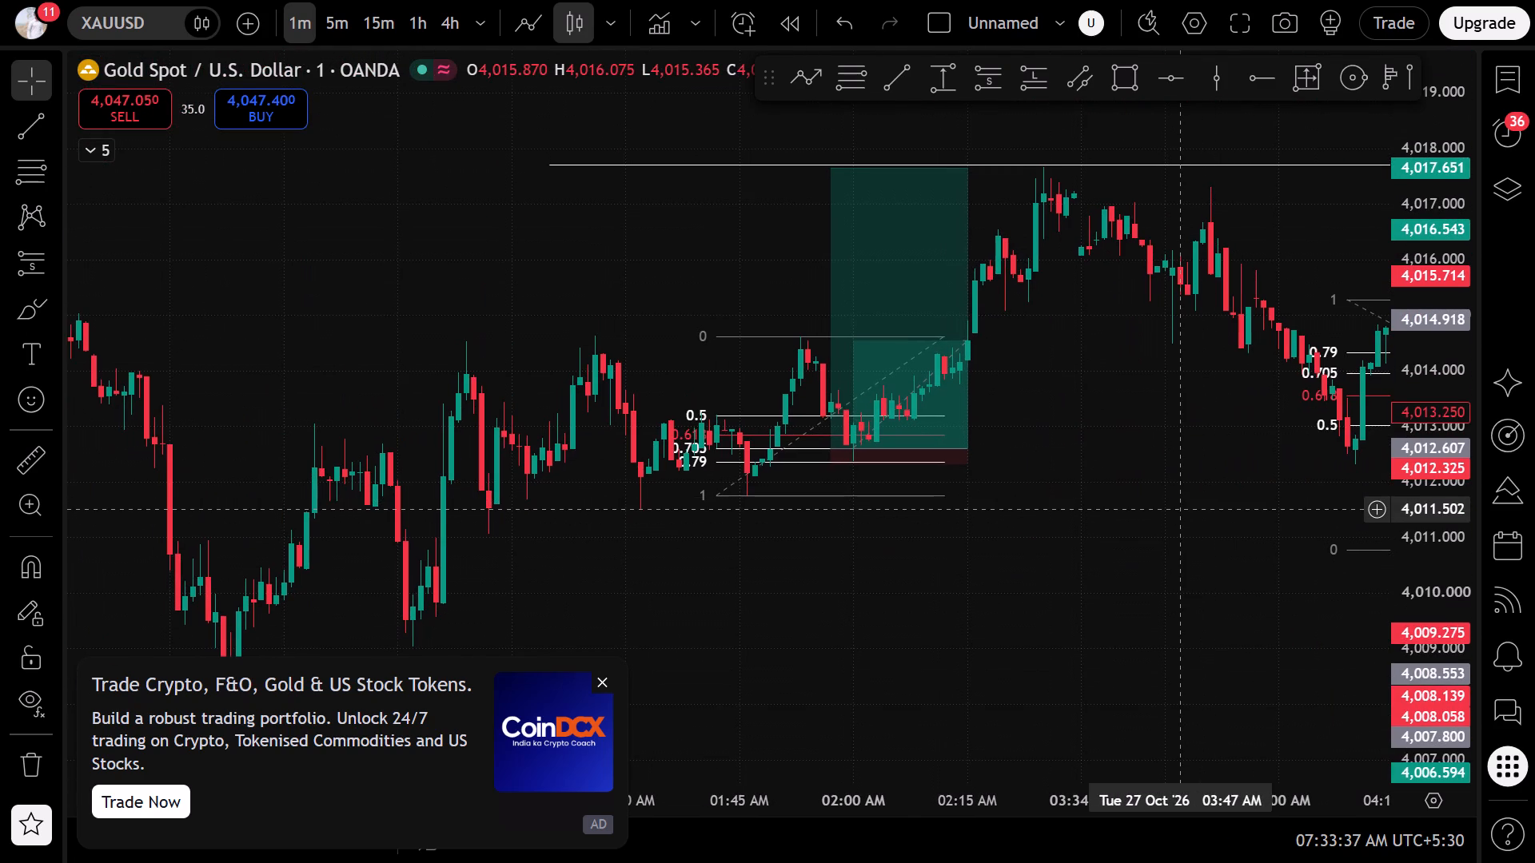
scroll(1175, 515, "down", 2)
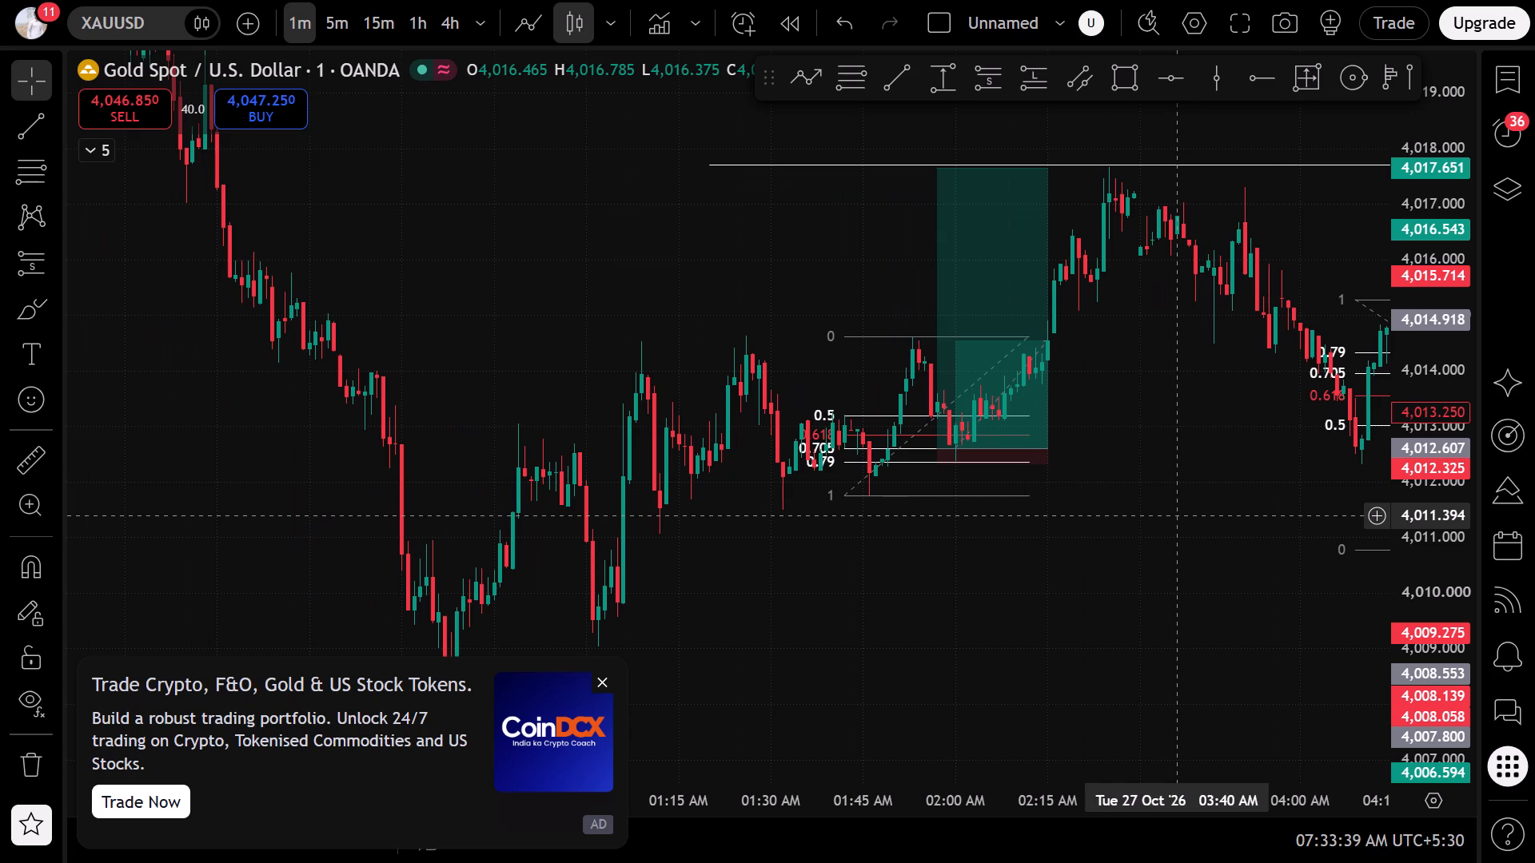
left_click_drag(193, 274, 882, 582)
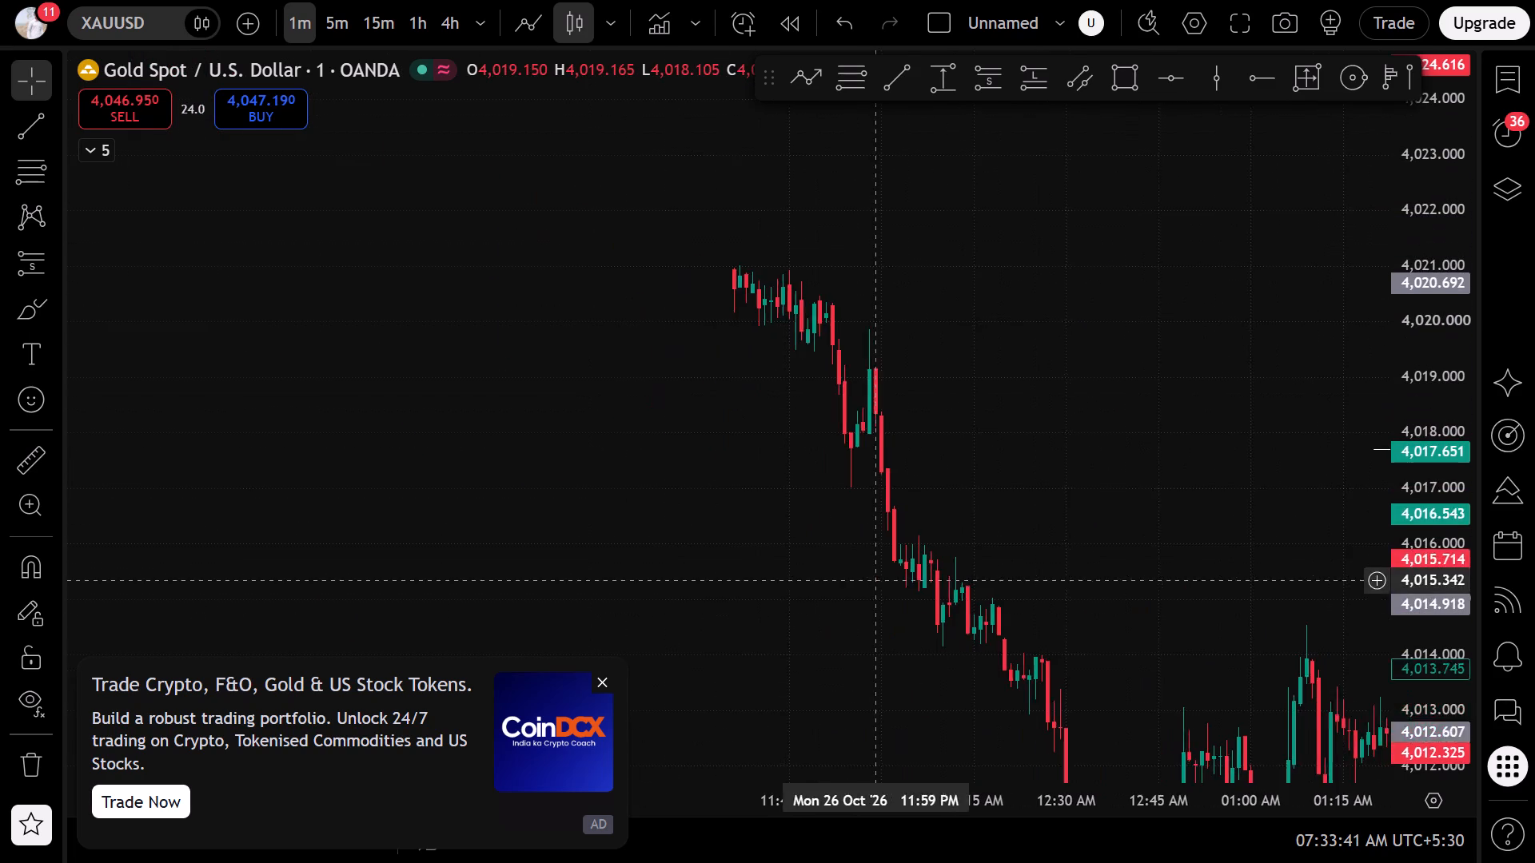
left_click_drag(882, 582, 883, 582)
left_click_drag(611, 531, 596, 520)
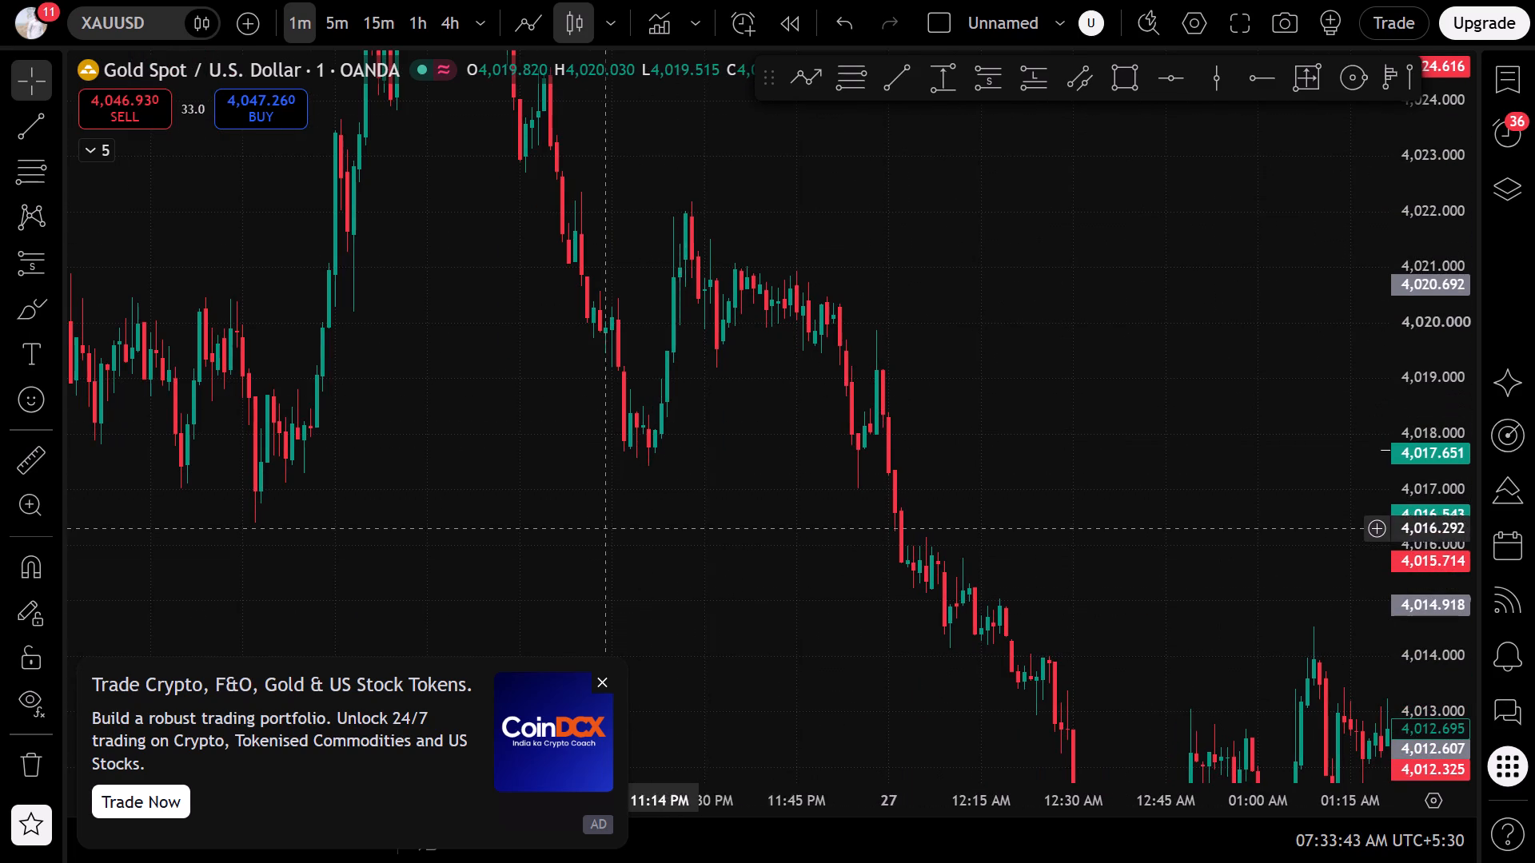
left_click_drag(596, 520, 664, 538)
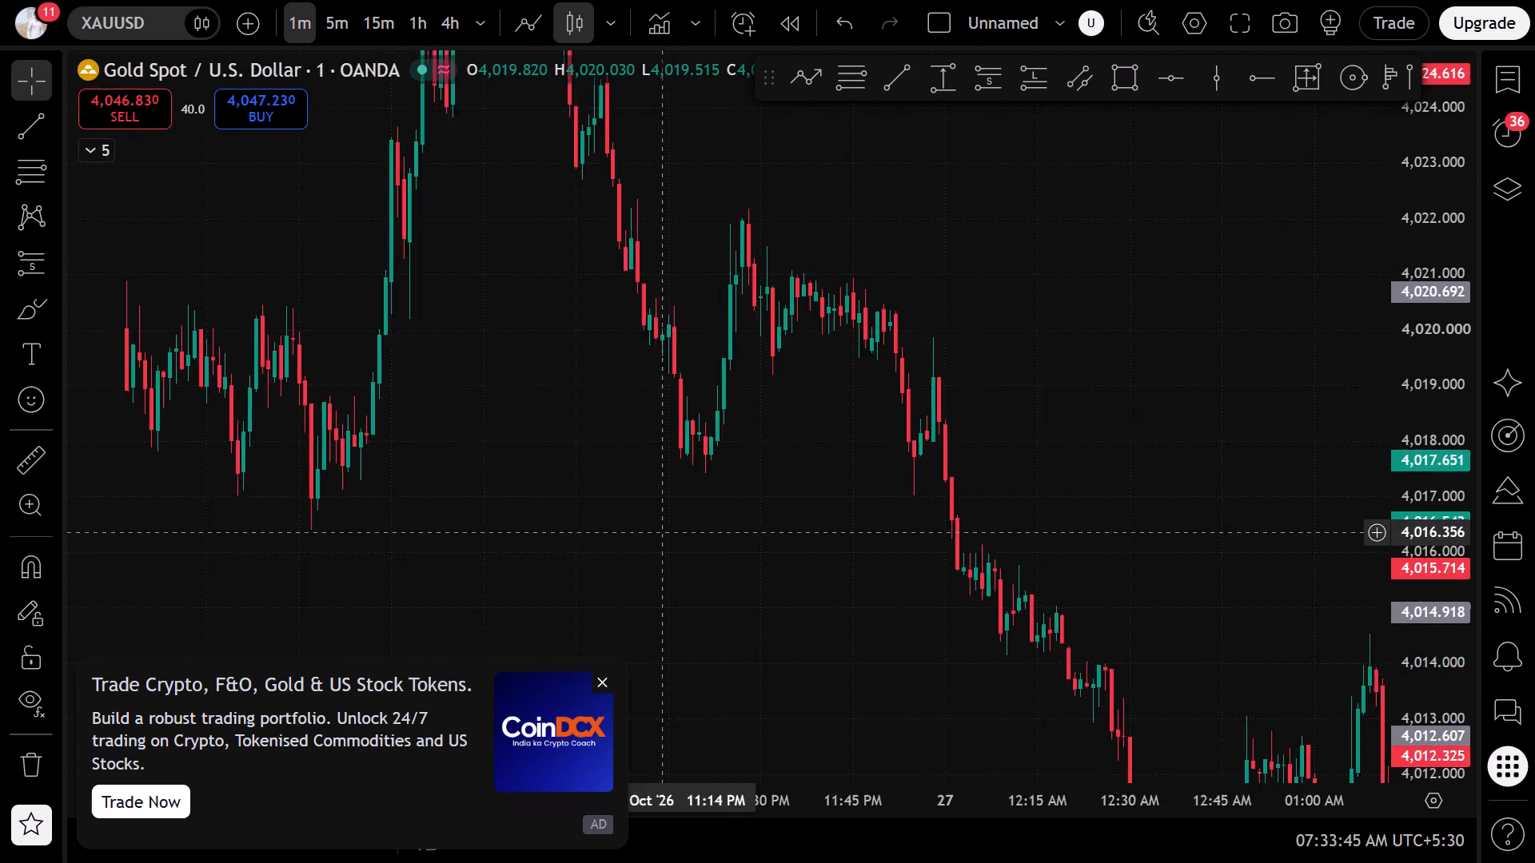
left_click_drag(664, 538, 366, 260)
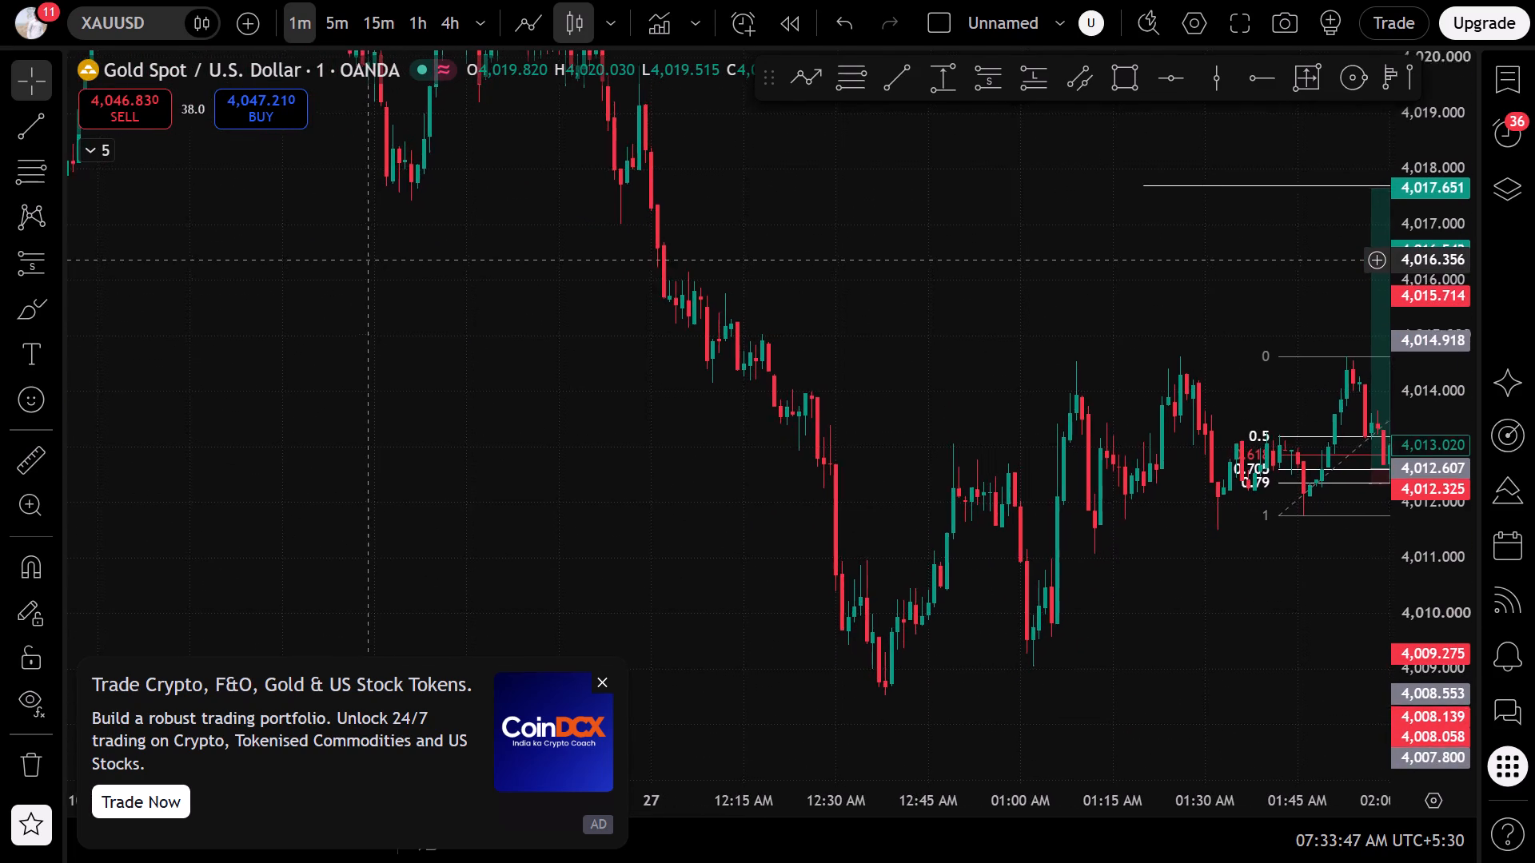
left_click_drag(366, 260, 1242, 751)
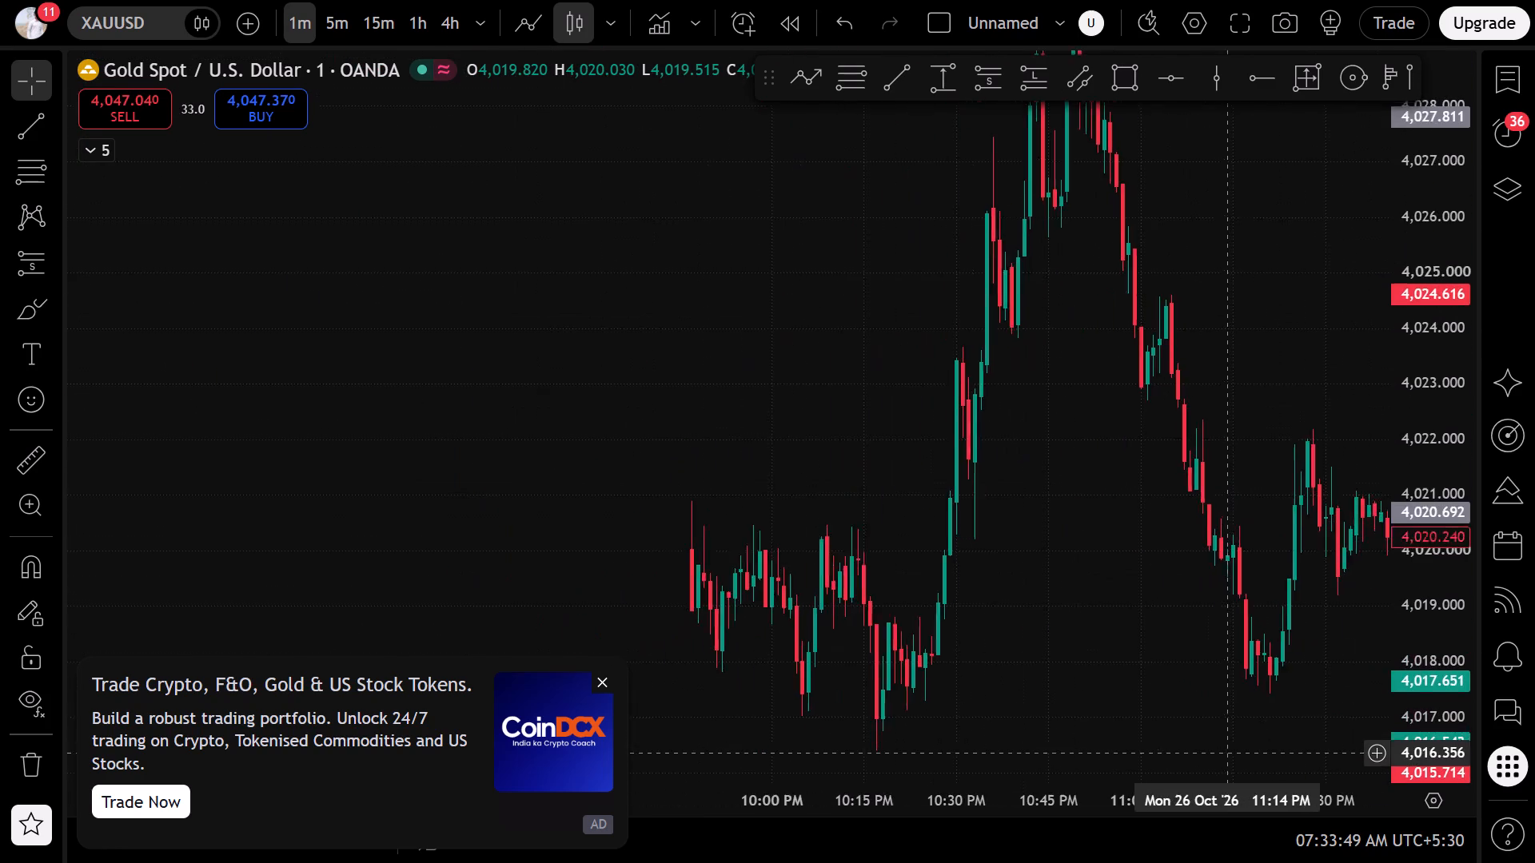
left_click_drag(1242, 751, 1100, 799)
left_click_drag(953, 661, 1079, 682)
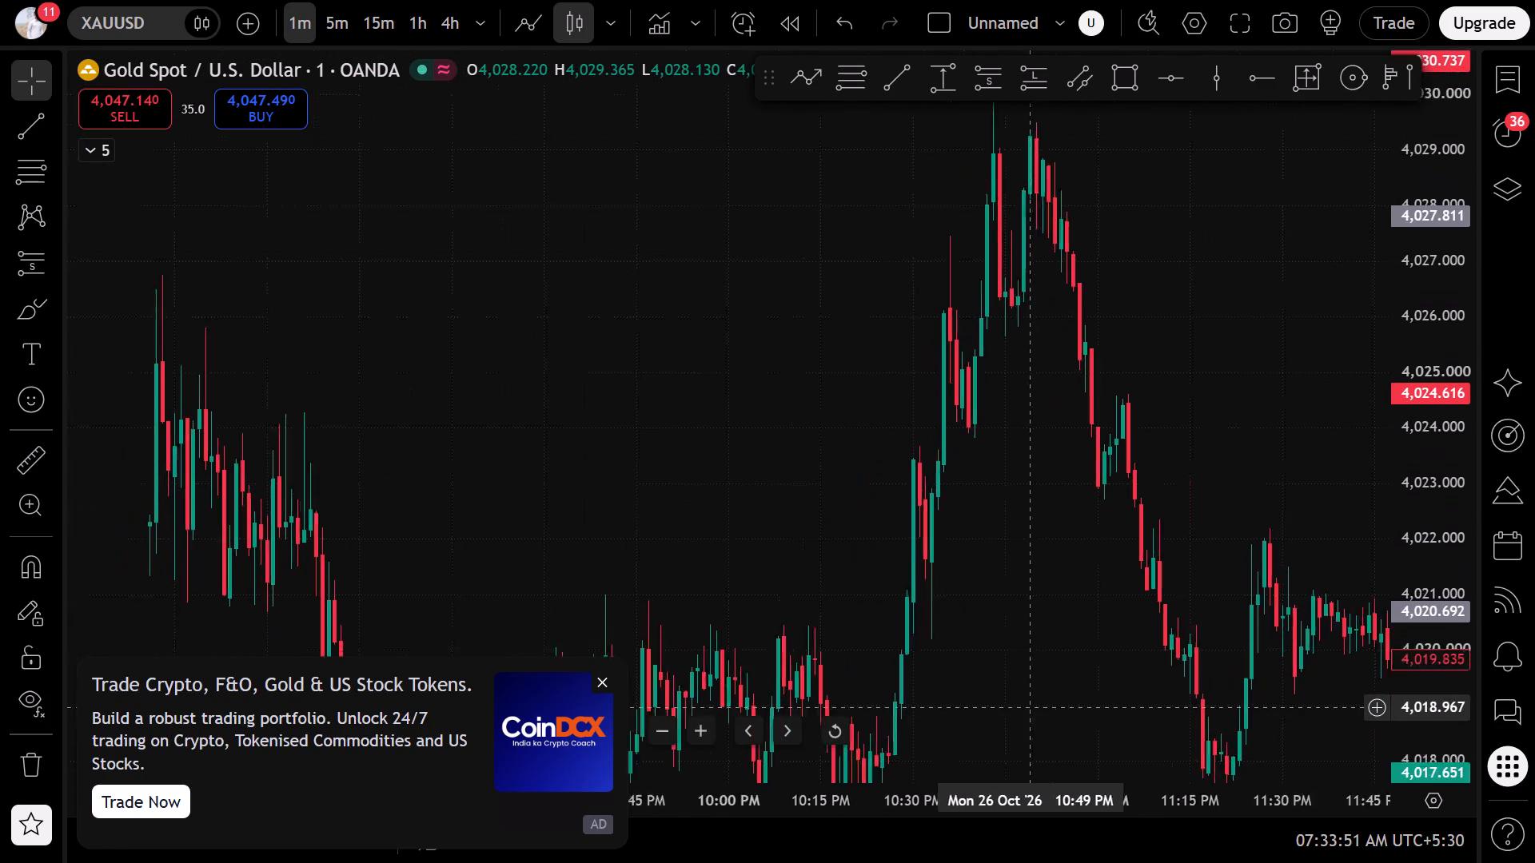
left_click_drag(1079, 682, 1163, 614)
scroll(1177, 603, "up", 7)
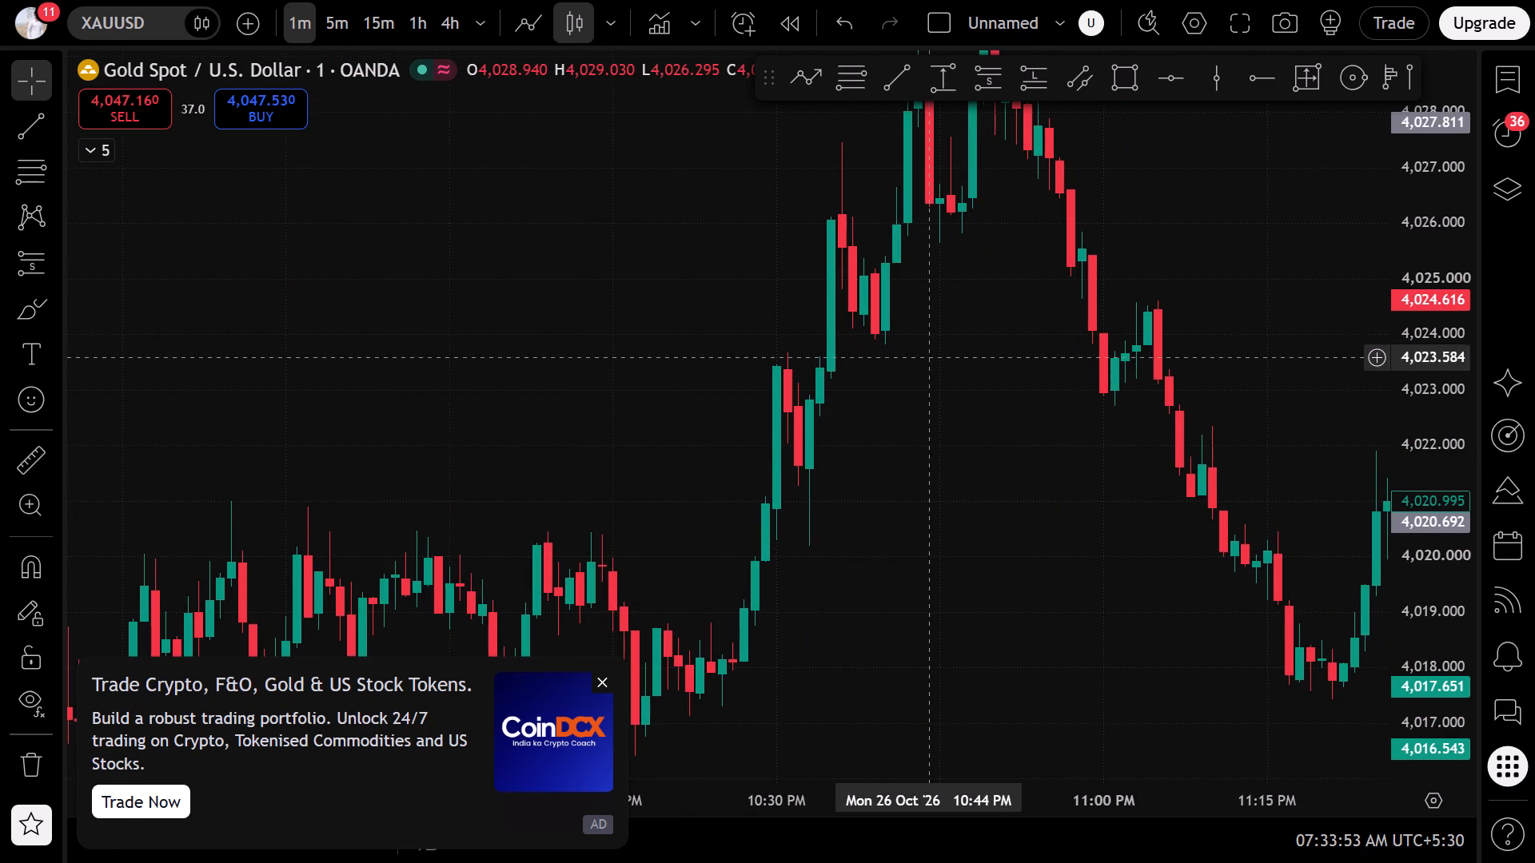
left_click_drag(933, 355, 912, 541)
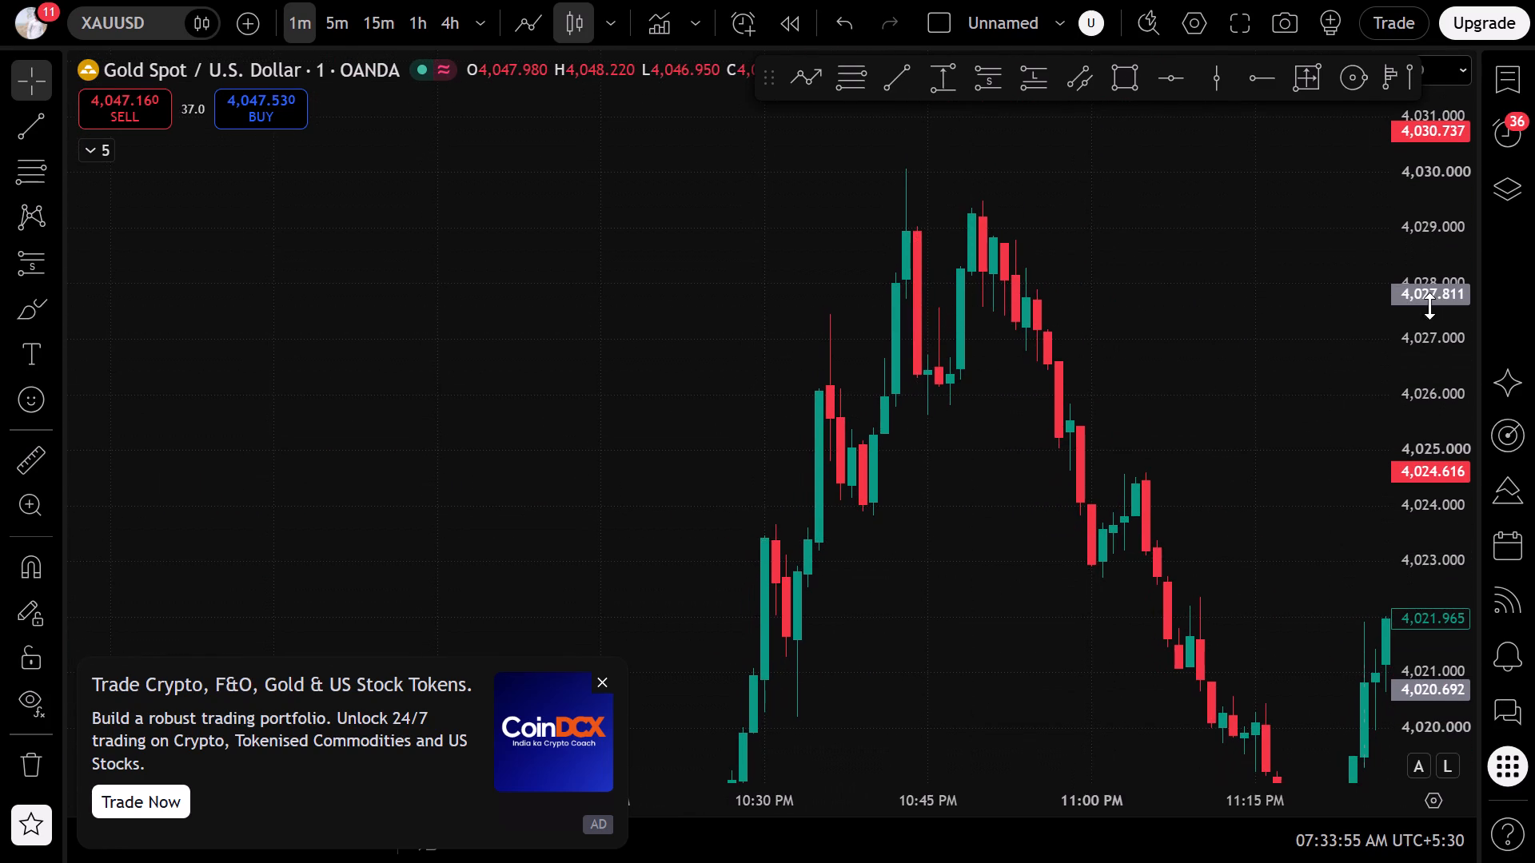
Examine the 26 October evening swings from about 11:15 PM back to around 06:00 PM.
left_click_drag(1429, 306, 1389, 601)
scroll(728, 516, "down", 6)
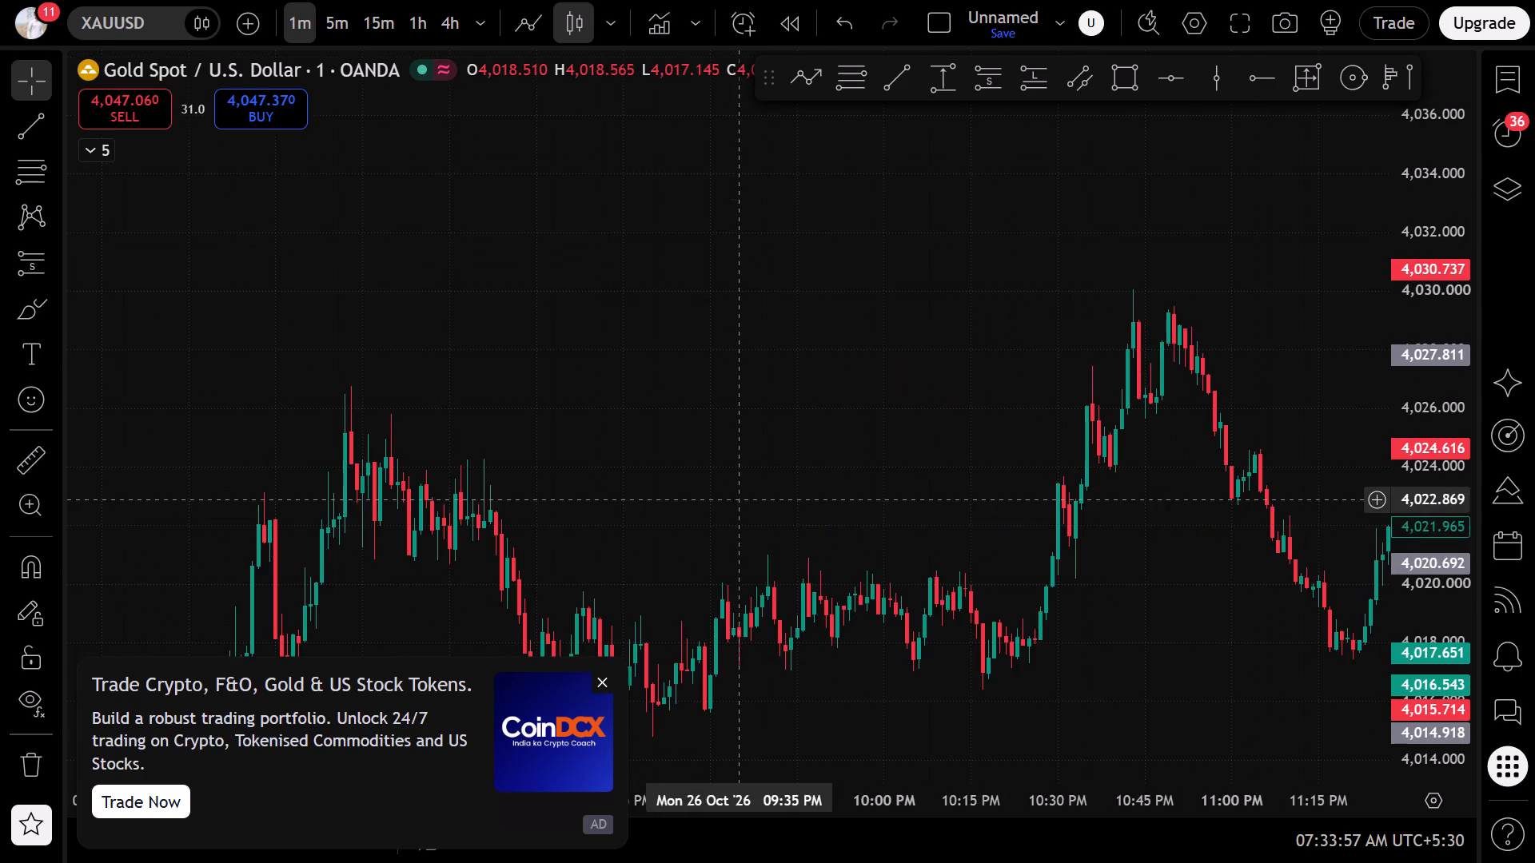
left_click_drag(708, 510, 1061, 310)
scroll(872, 369, "up", 3)
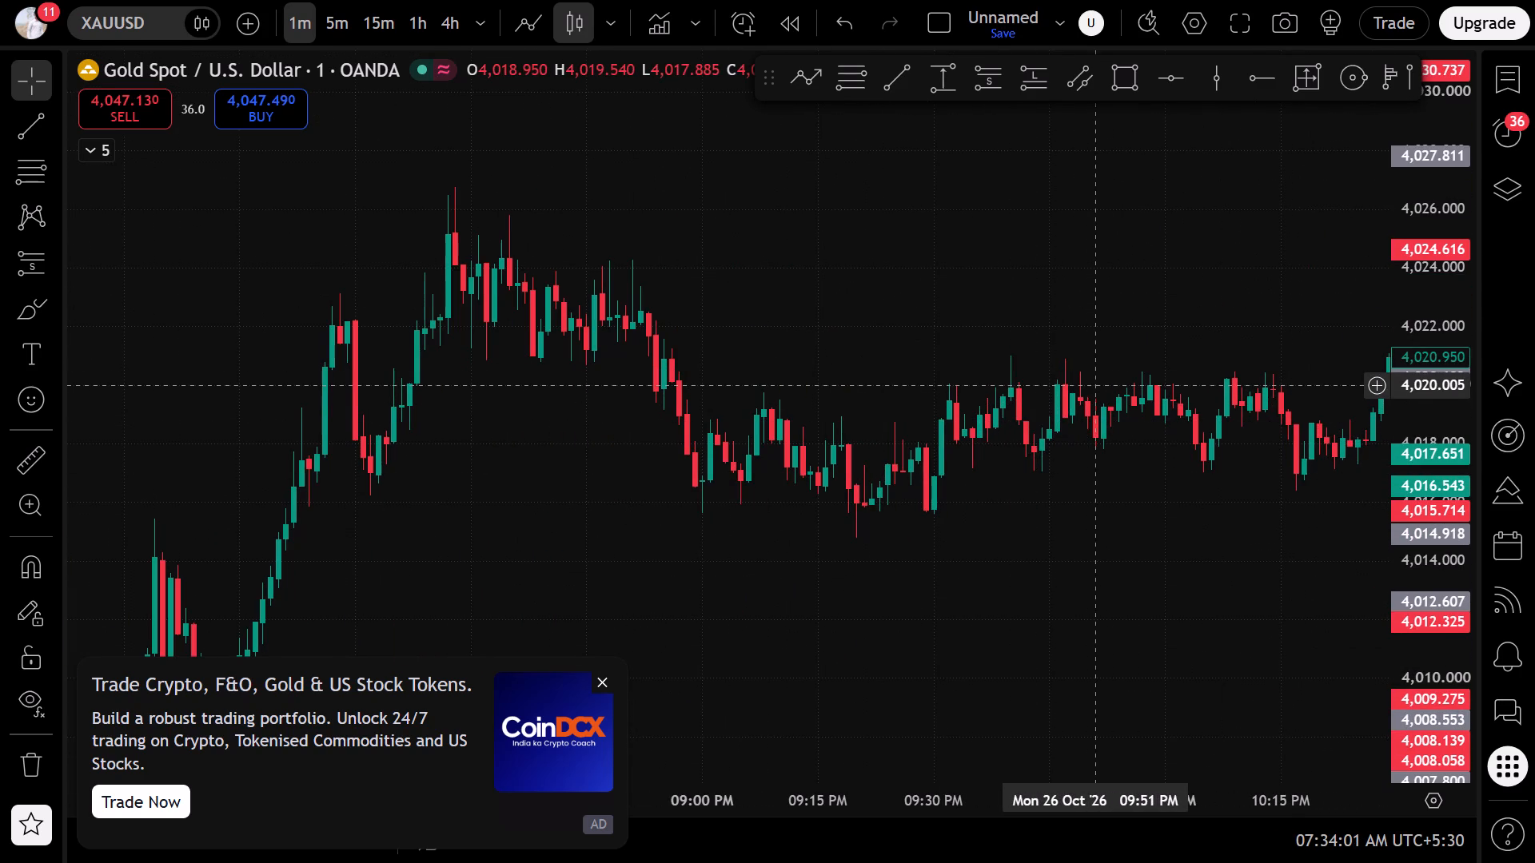
scroll(393, 378, "down", 4)
left_click_drag(365, 467, 413, 380)
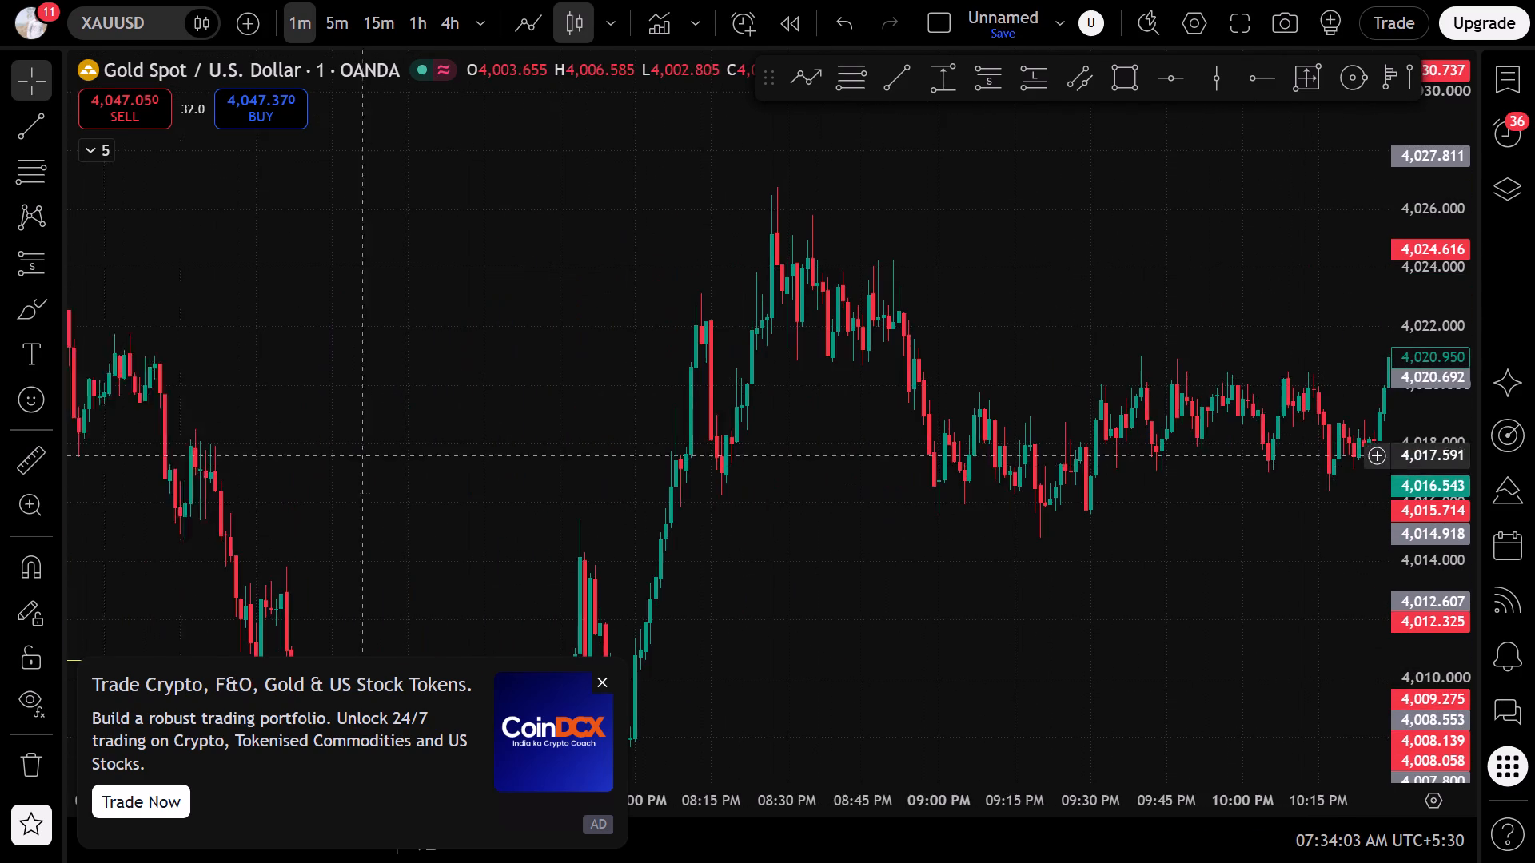
left_click_drag(413, 380, 620, 496)
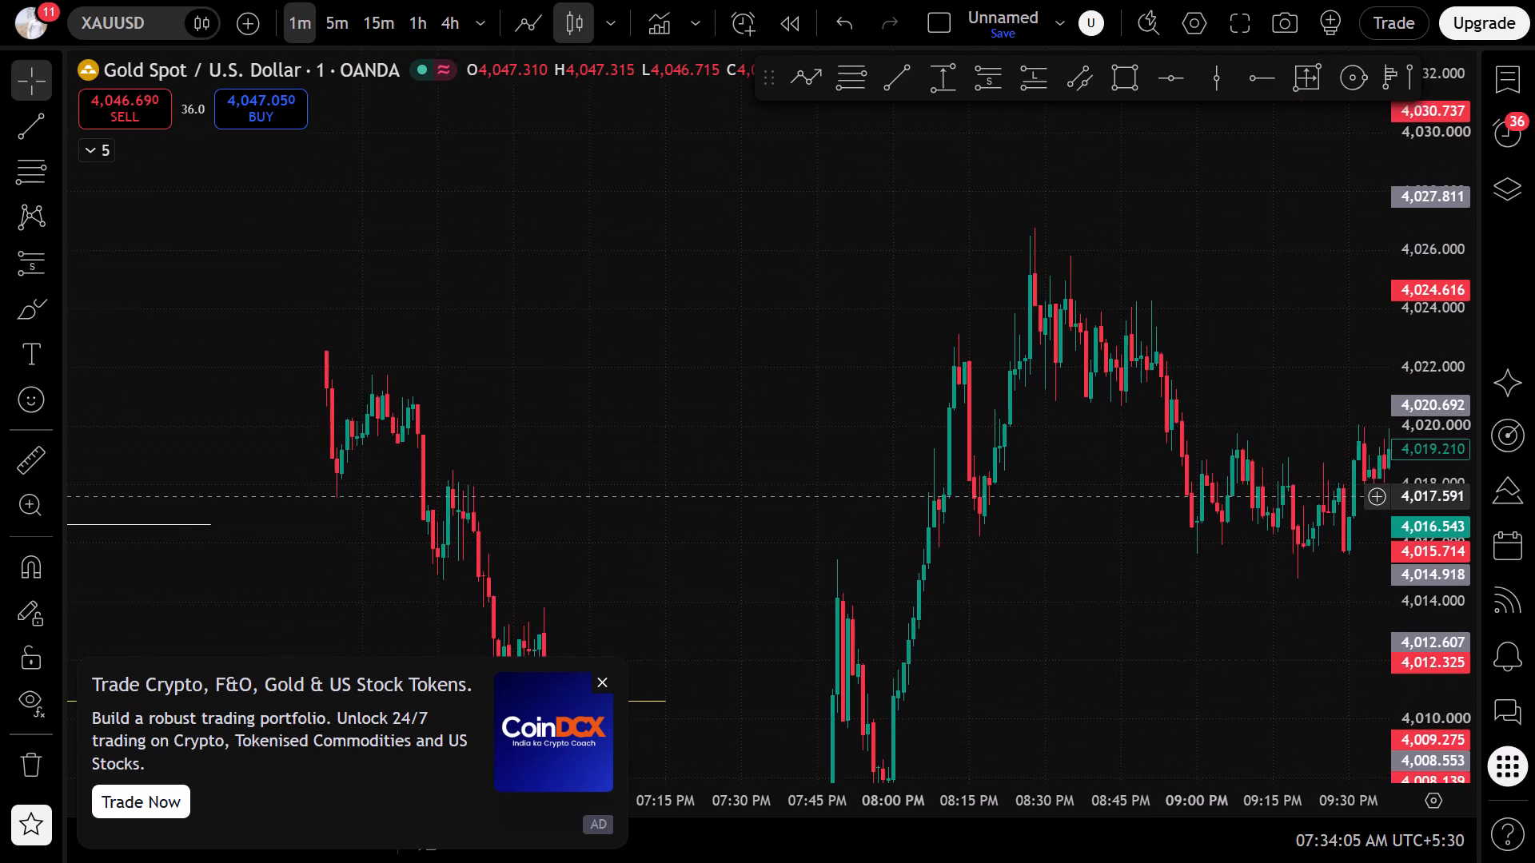
left_click_drag(620, 496, 943, 348)
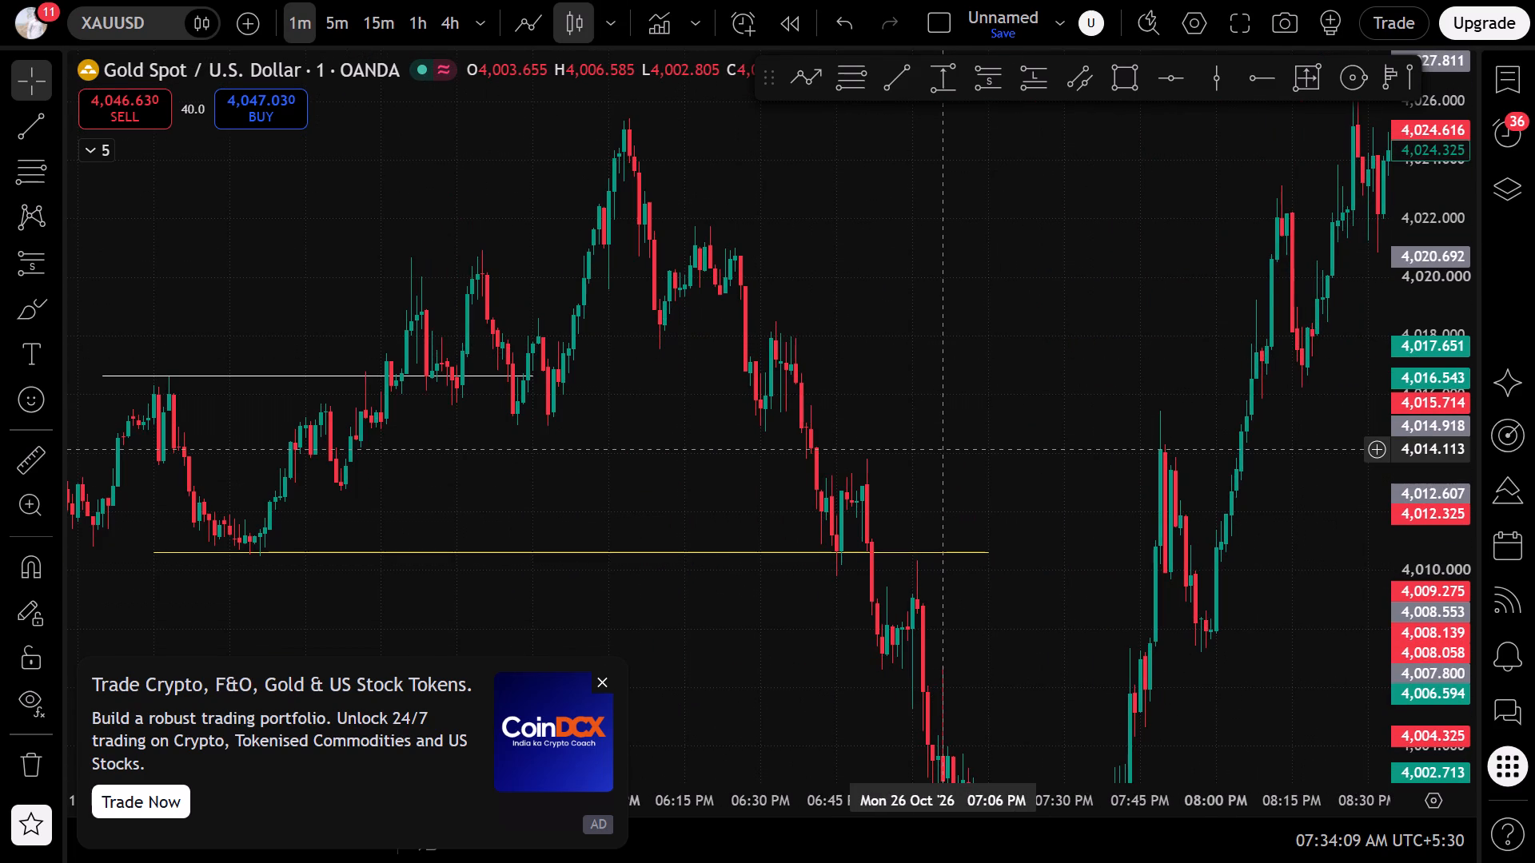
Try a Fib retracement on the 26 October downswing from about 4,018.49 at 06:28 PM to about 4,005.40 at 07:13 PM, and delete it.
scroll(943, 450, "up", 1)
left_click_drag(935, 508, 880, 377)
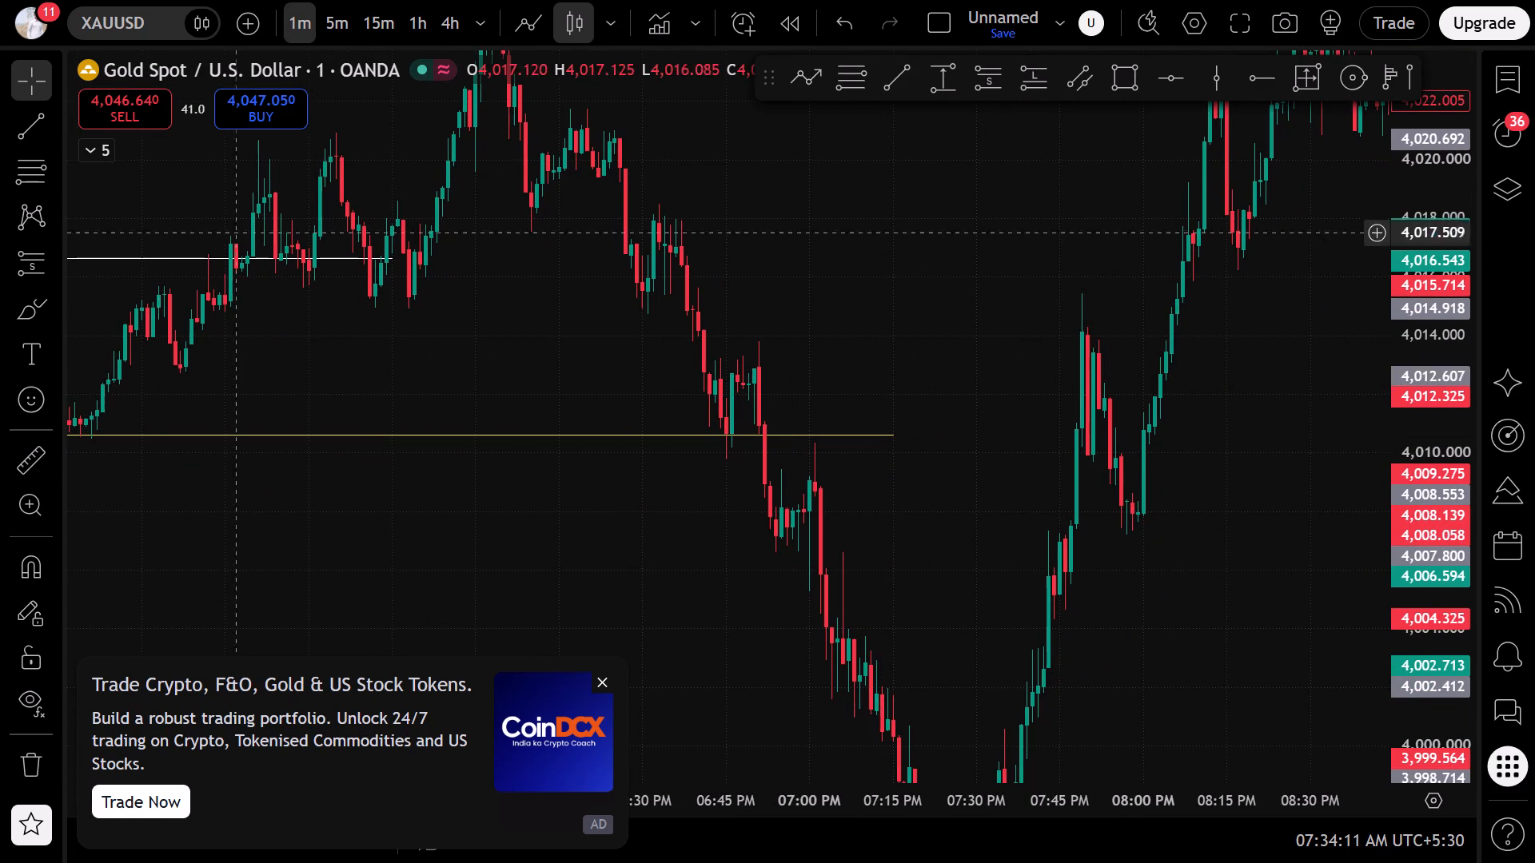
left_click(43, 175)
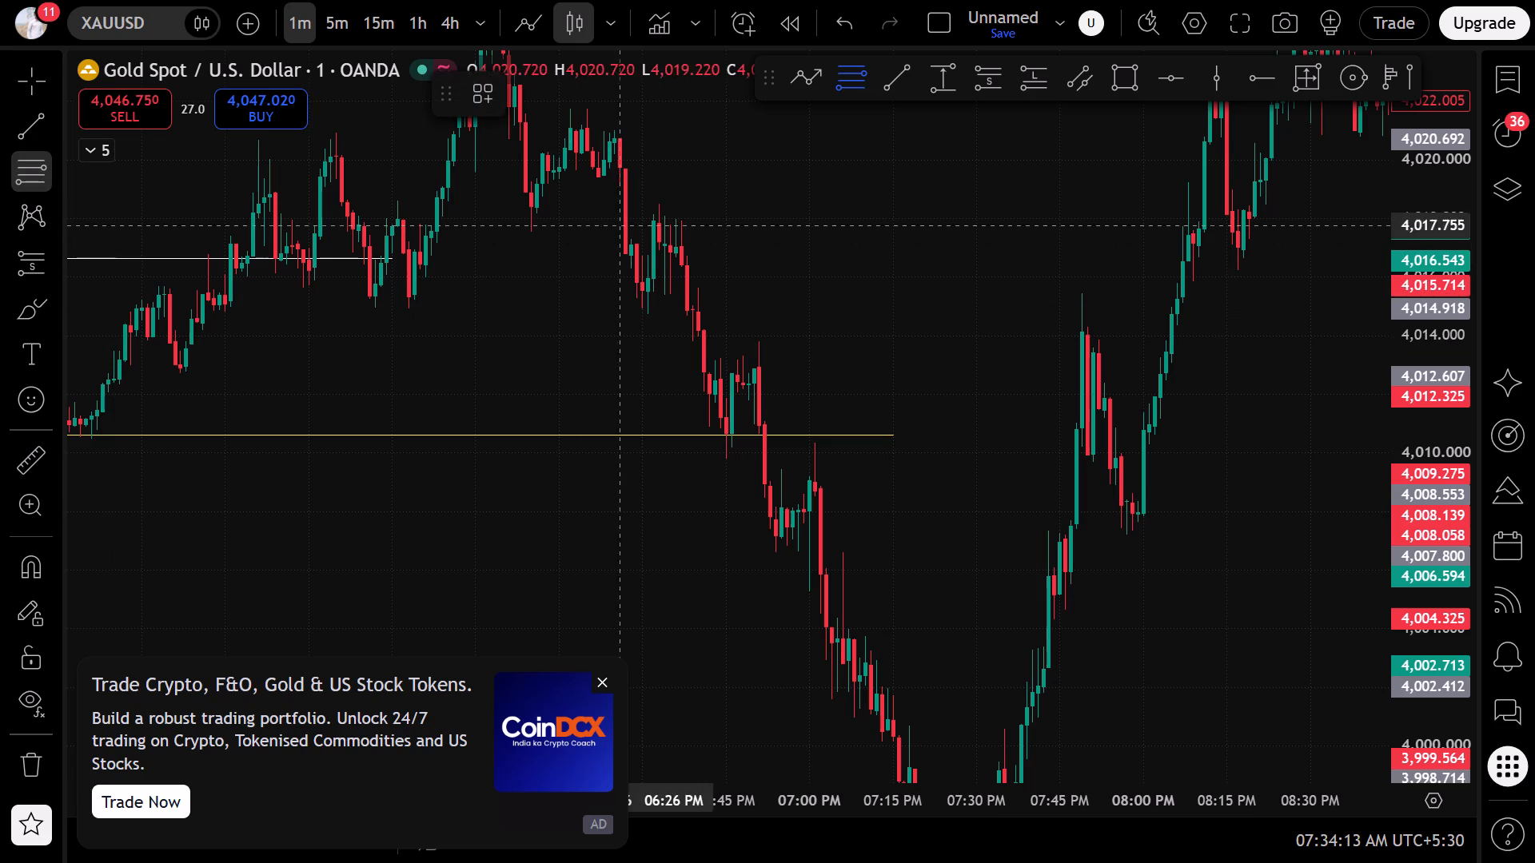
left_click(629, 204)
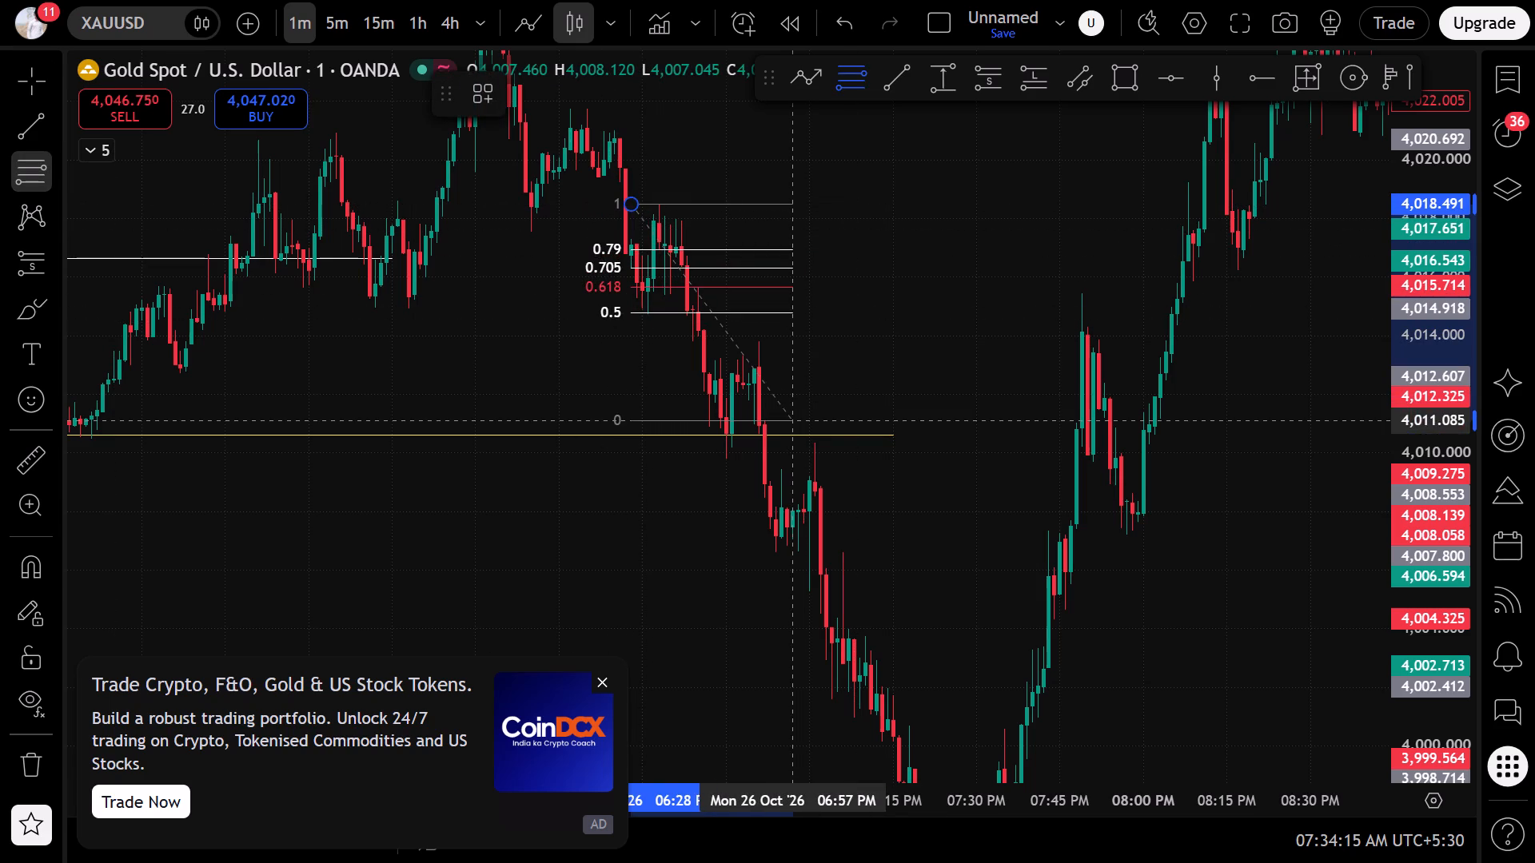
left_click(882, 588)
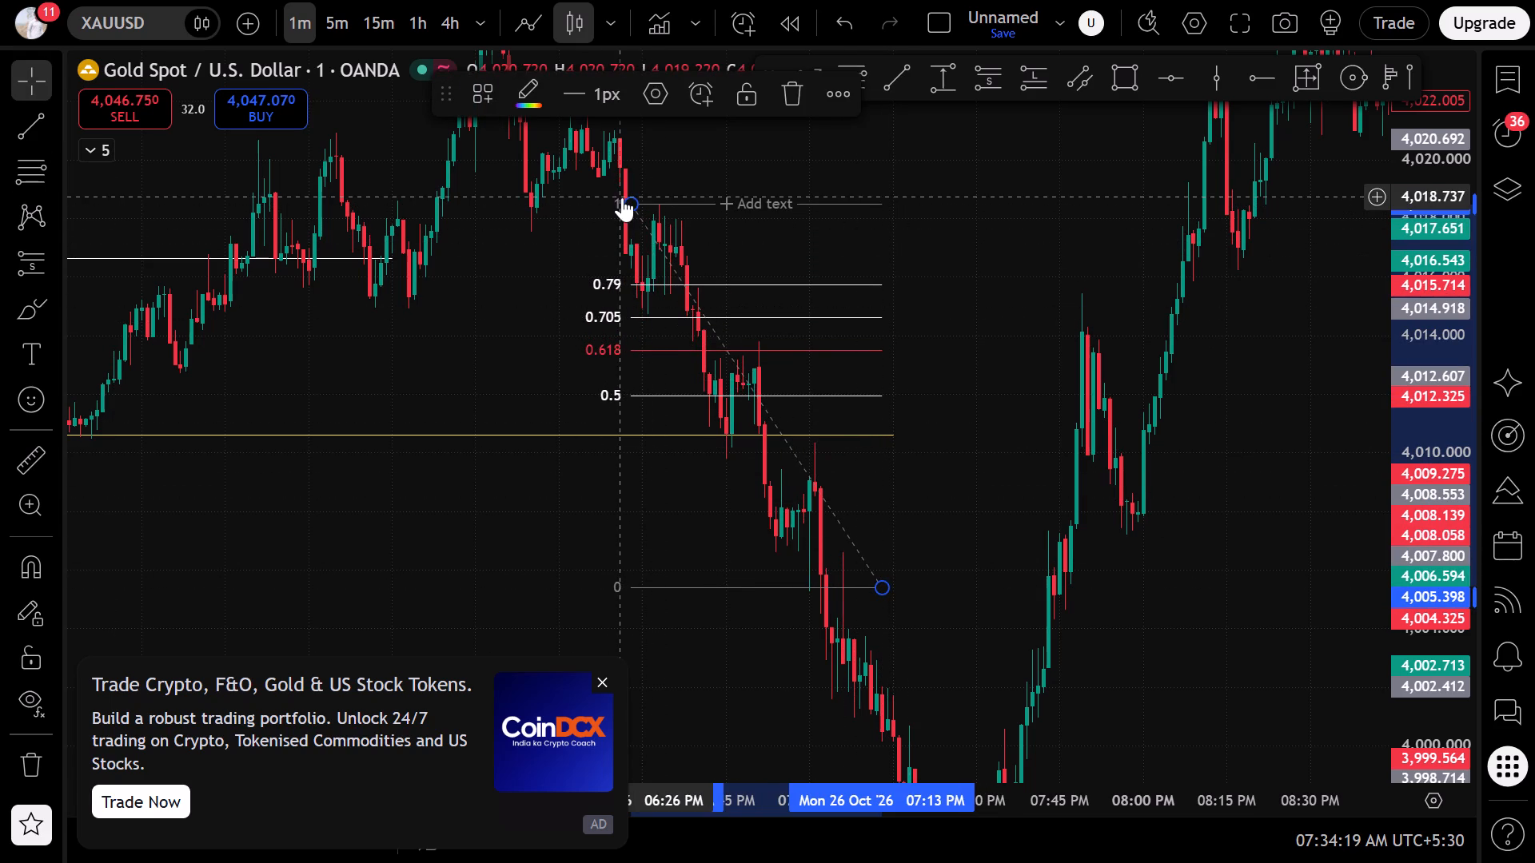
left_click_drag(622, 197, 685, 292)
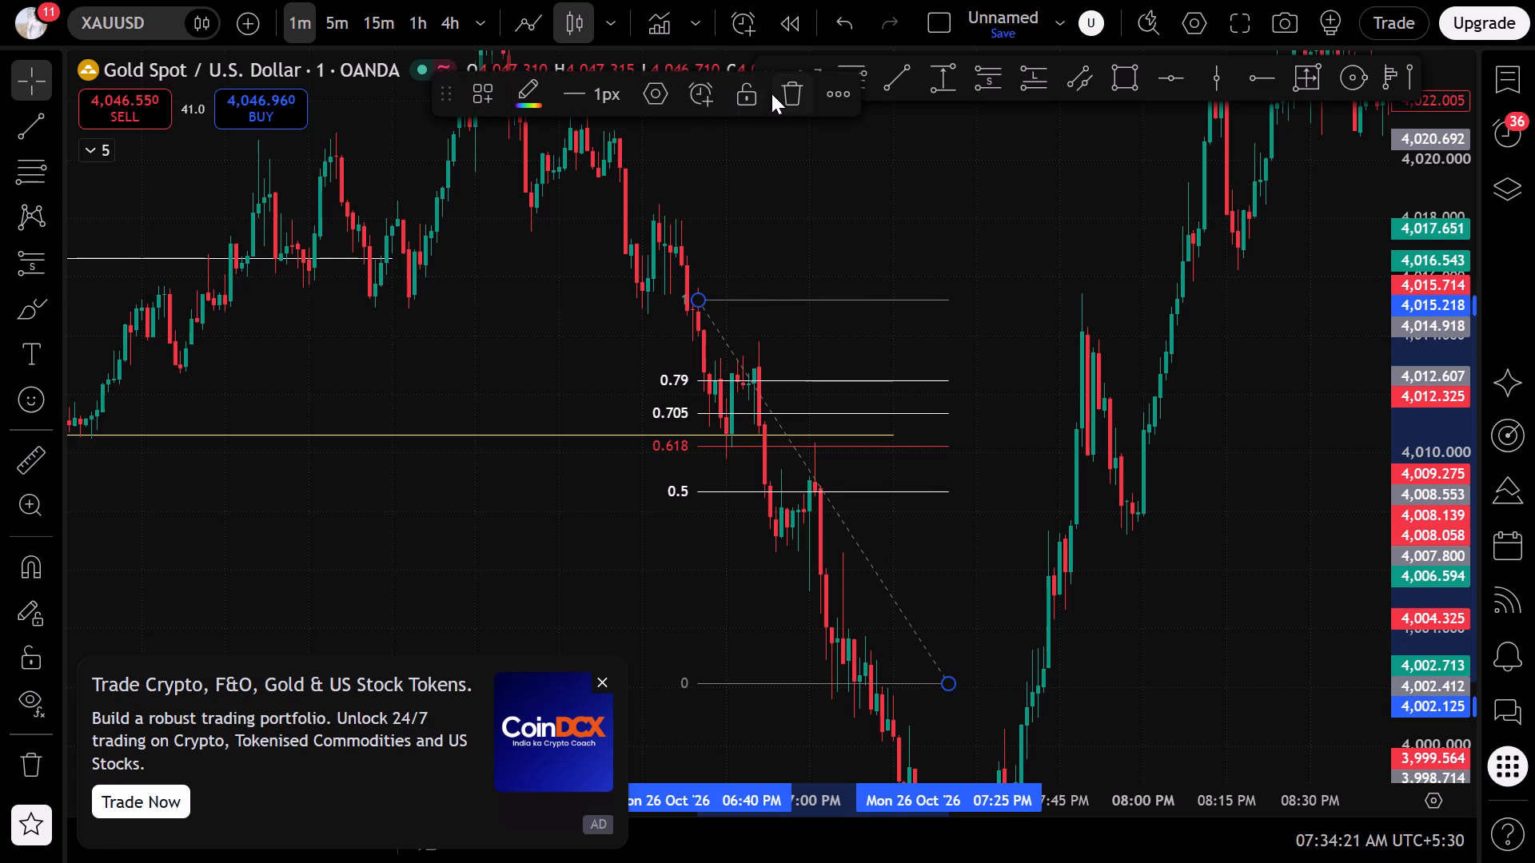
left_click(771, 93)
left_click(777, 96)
Draw a Fib retracement on the 26 October downswing from about 4,013.83 at 06:46 PM to about 4,005.3 at 07:19 PM.
left_click(840, 89)
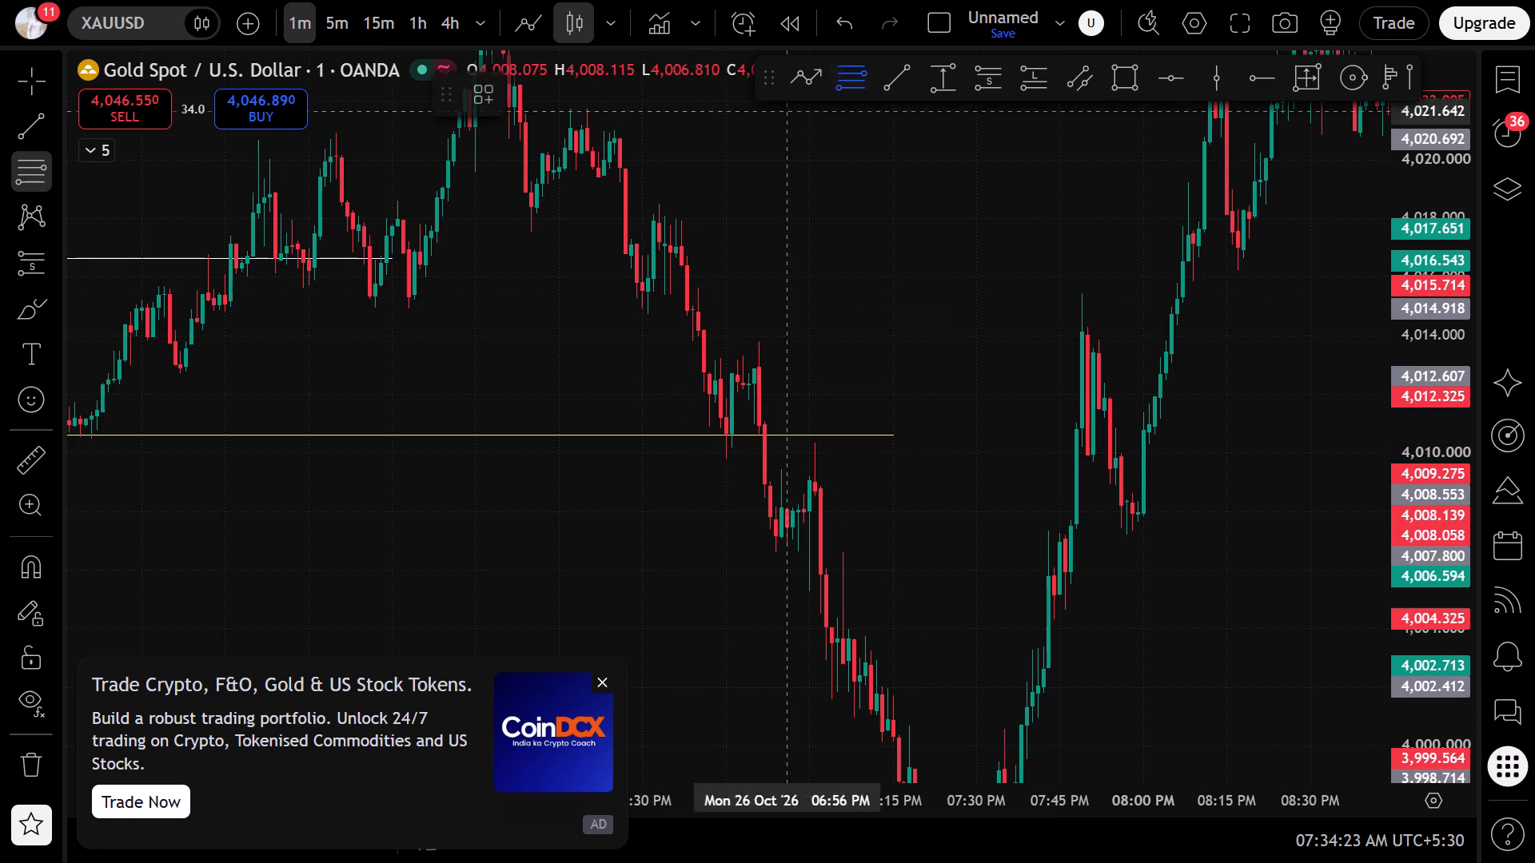
left_click(732, 340)
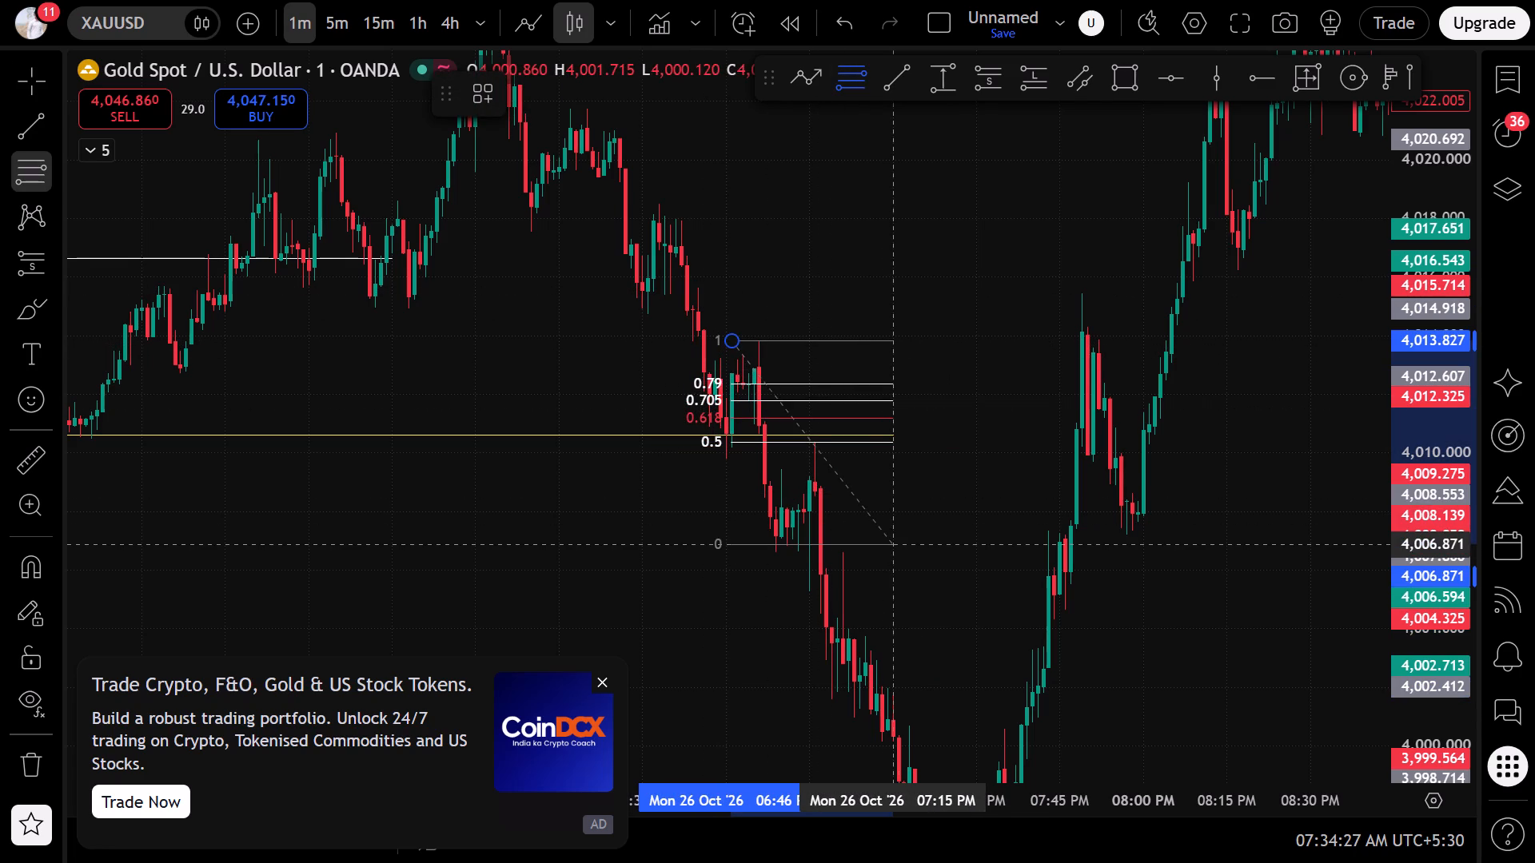
left_click(918, 590)
left_click(981, 545)
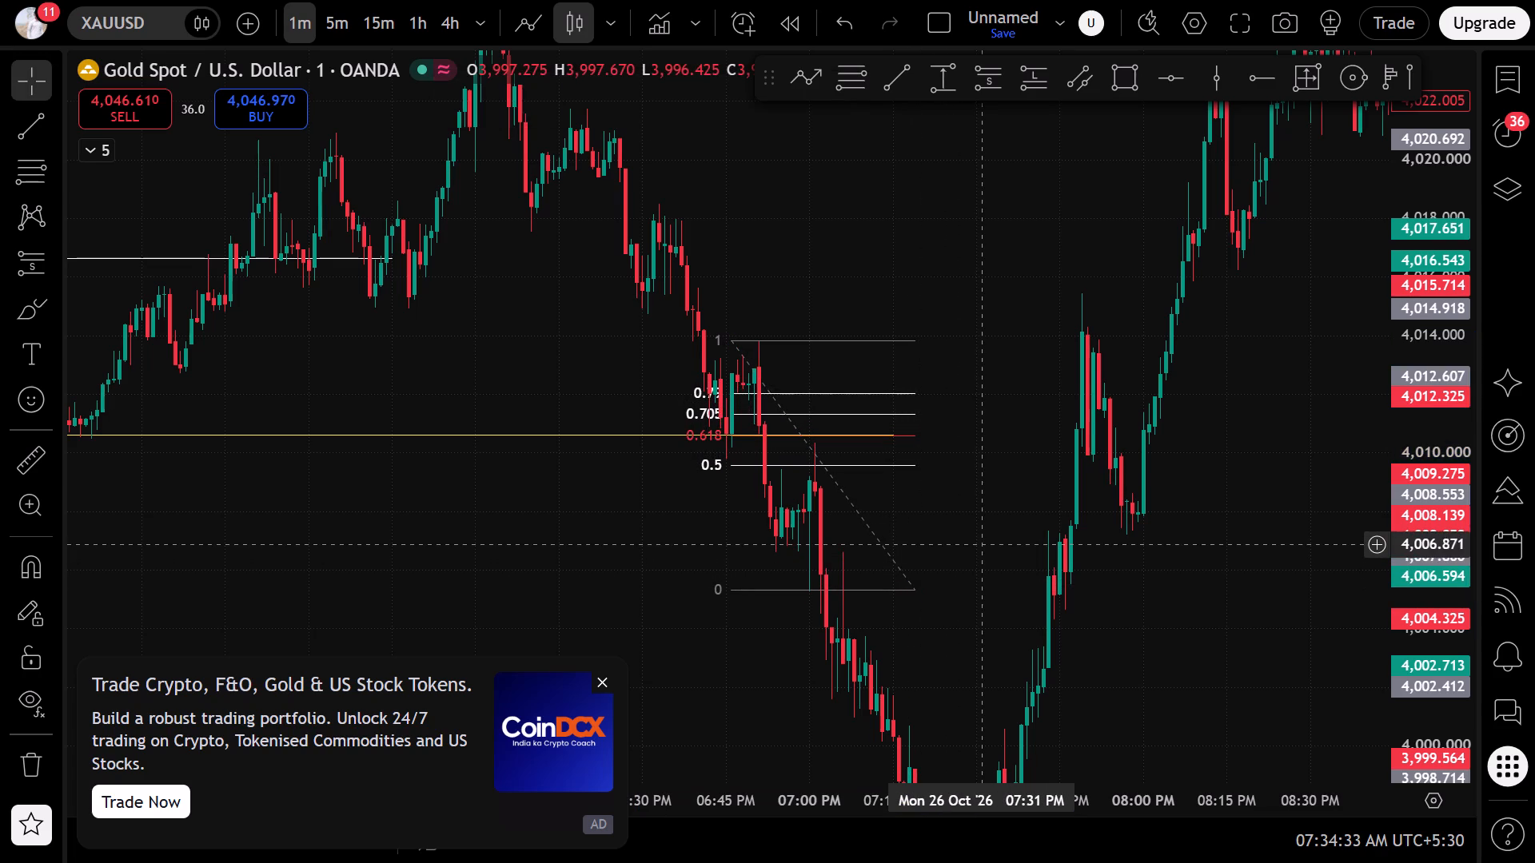
Plot a short position from that Fib's 0.5 level, about 4,009.53 at 06:53 PM, with the stop at about 4,013.66.
left_click(993, 86)
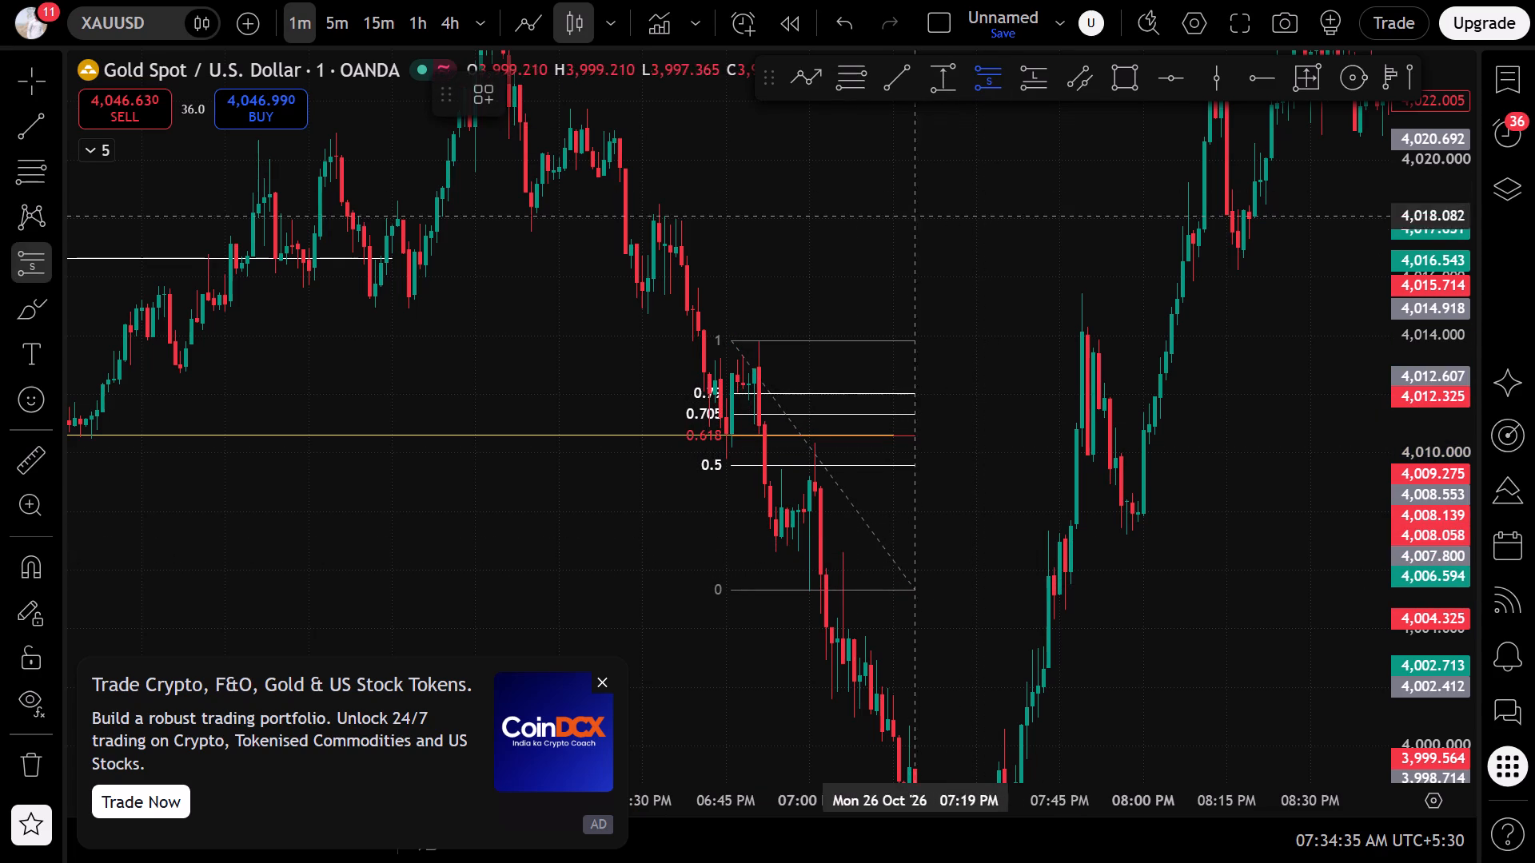
left_click(769, 467)
left_click_drag(770, 245, 770, 327)
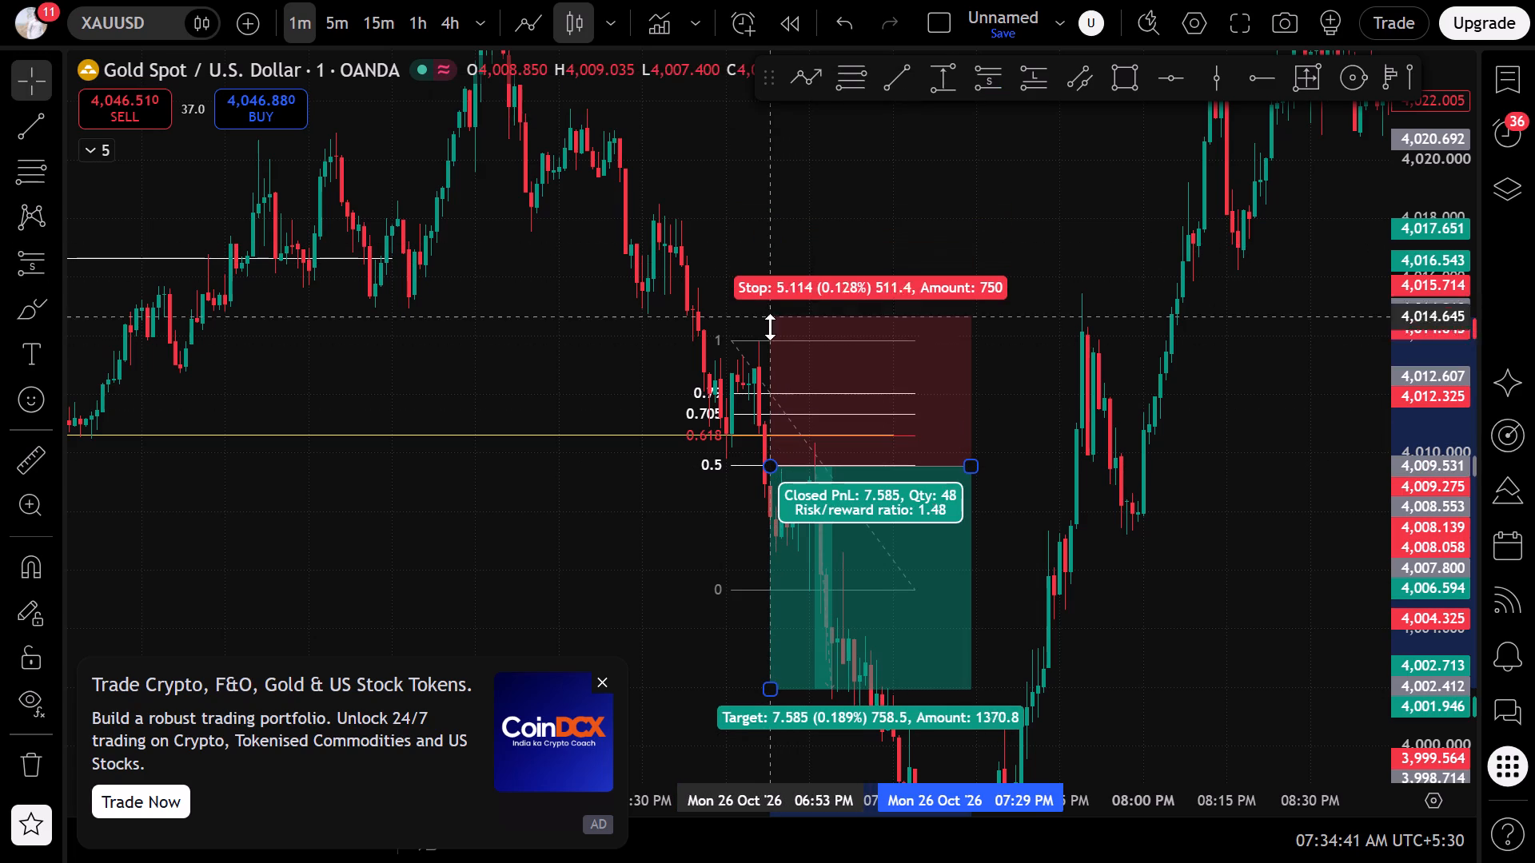
left_click_drag(770, 327, 769, 345)
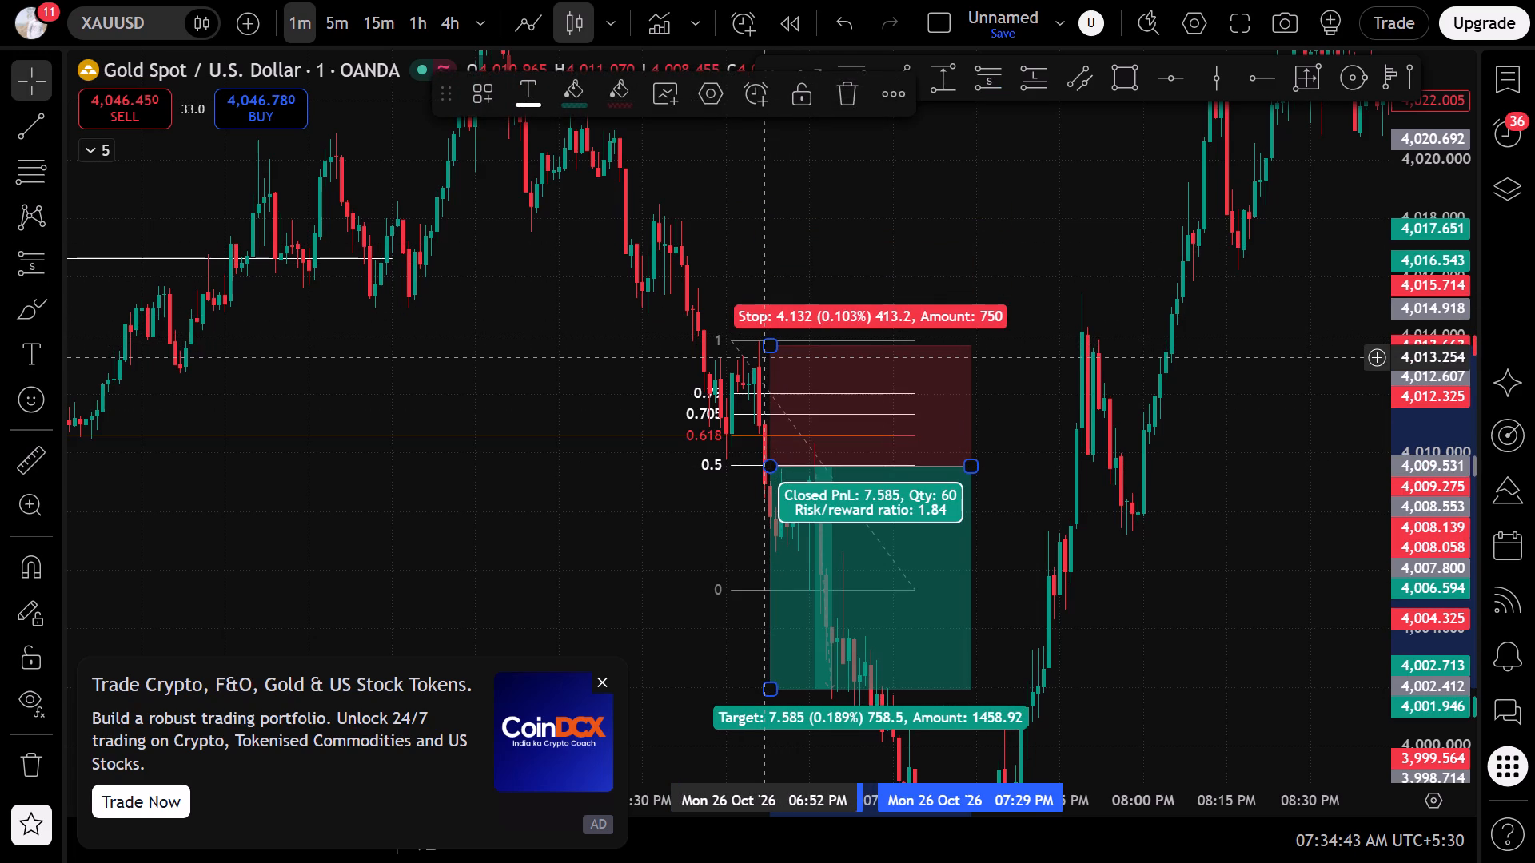
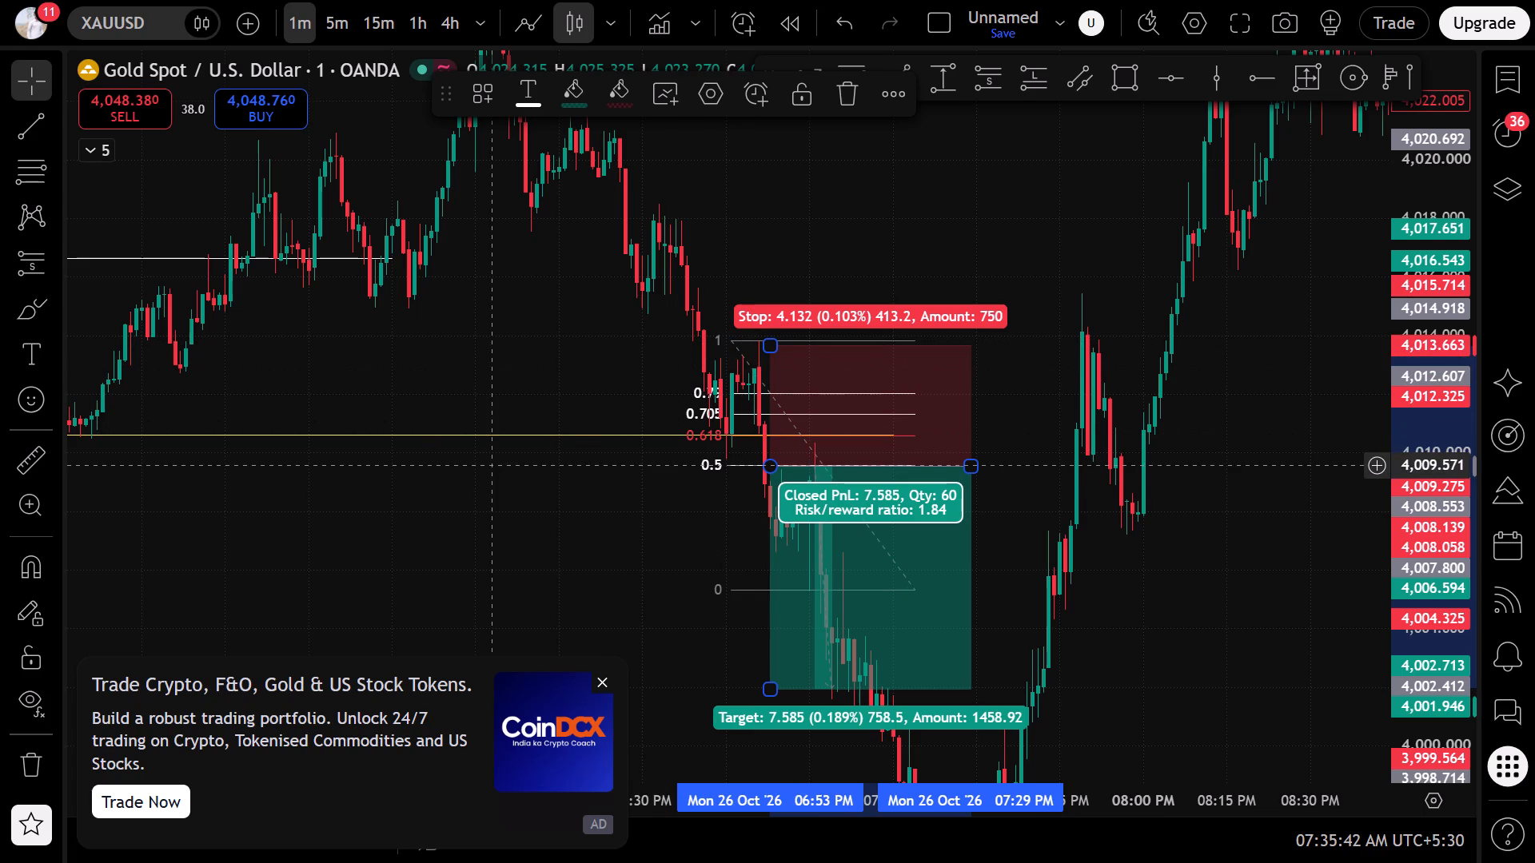
Tighten the stop of the 06:53 PM short position on 26 October to about 4,012.03, on the Fib level just above 0.705.
left_click_drag(768, 337, 768, 348)
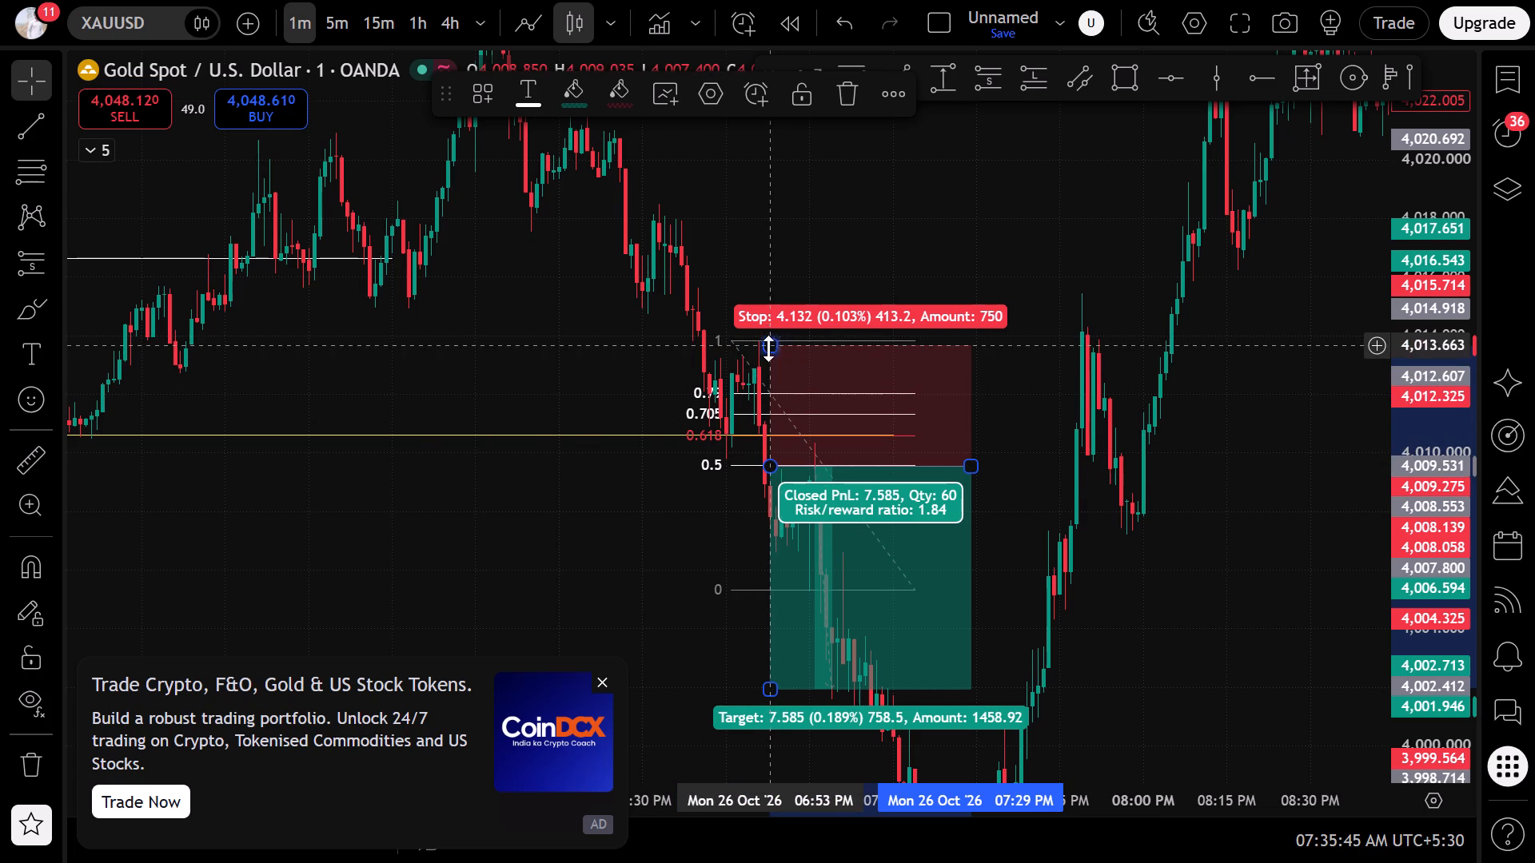
left_click_drag(768, 348, 768, 393)
left_click(580, 519)
Bring the short position's target to about 4,004.58, just below the Fib's 0 level, for a risk/reward ratio of about 1.98.
left_click_drag(580, 519, 567, 303)
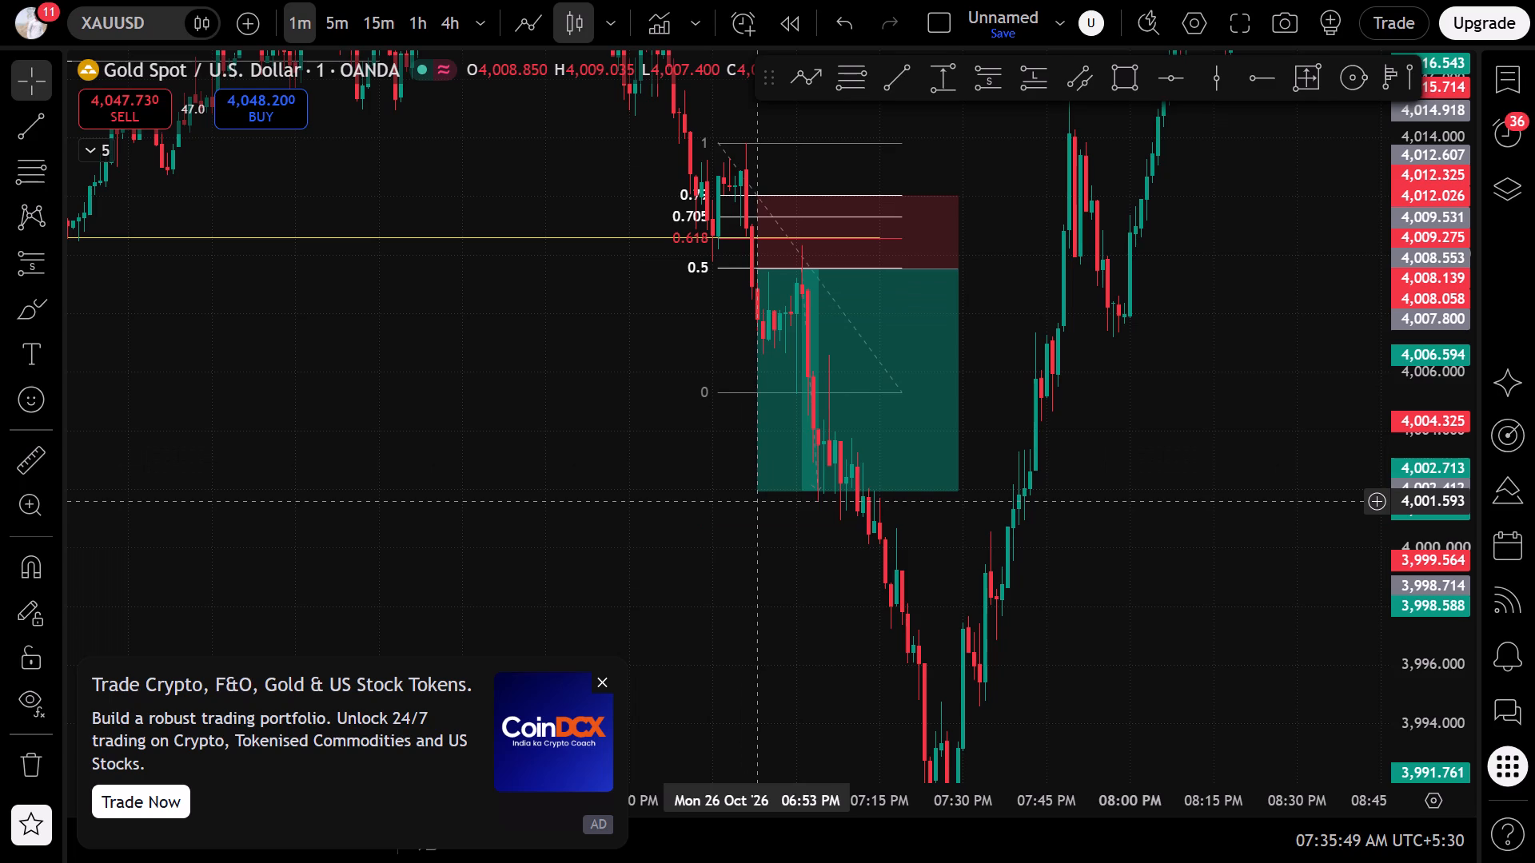
left_click_drag(760, 487, 727, 393)
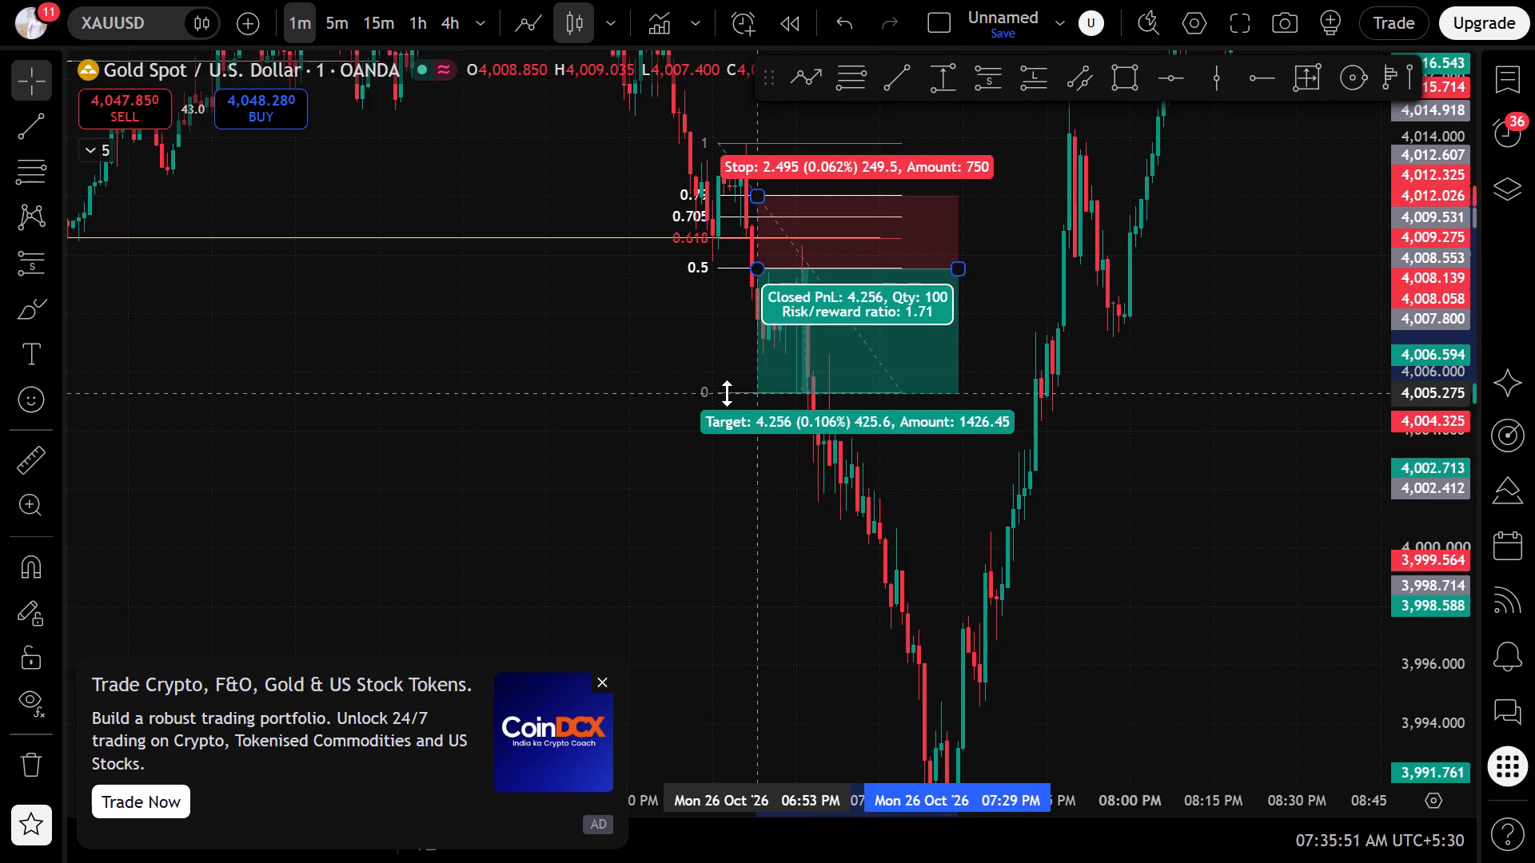
left_click_drag(727, 393, 728, 420)
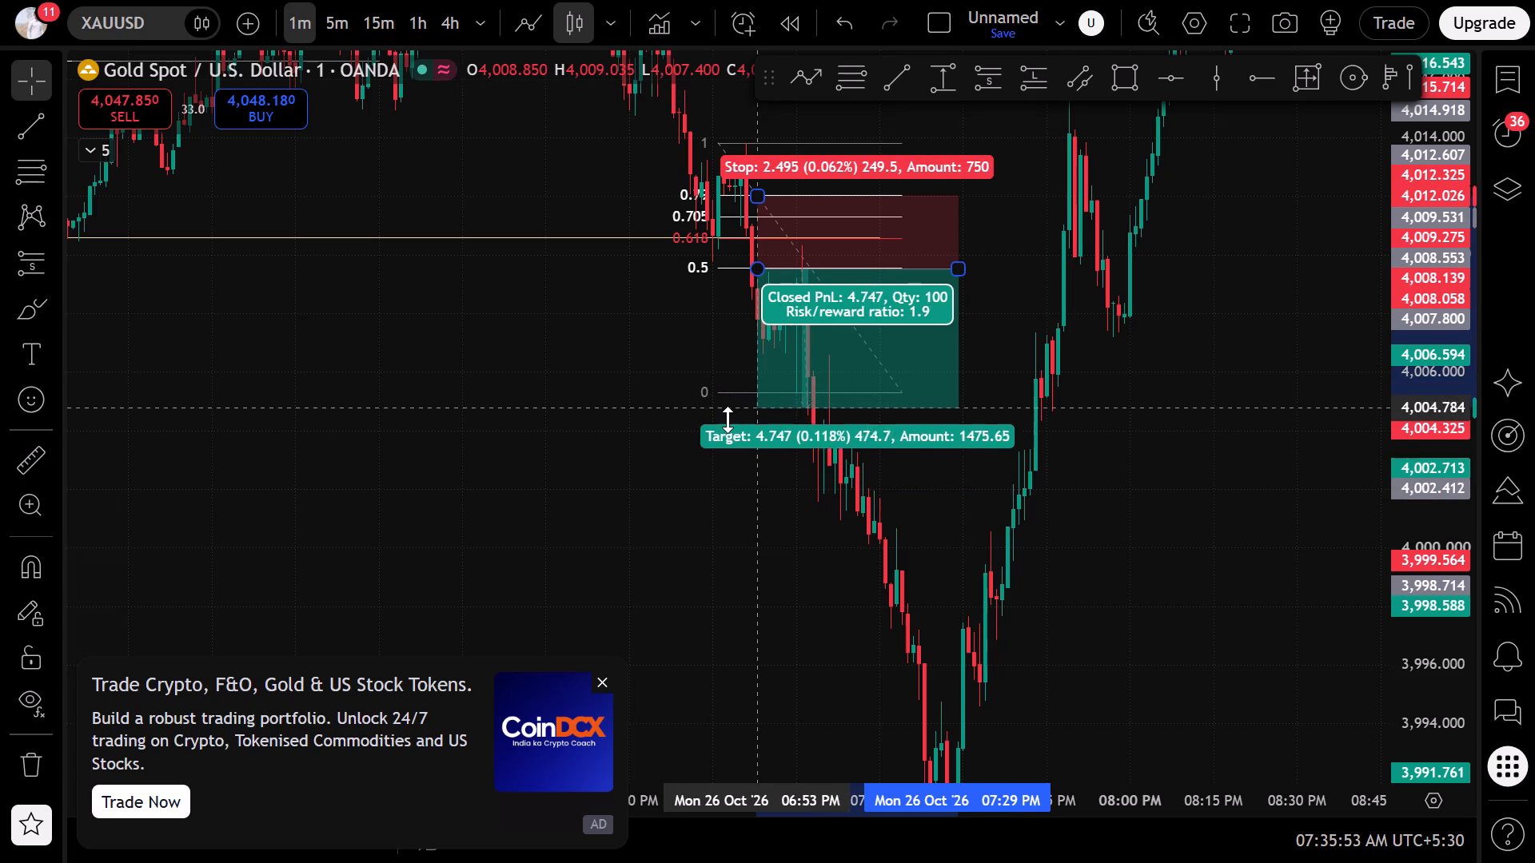
left_click_drag(728, 420, 758, 412)
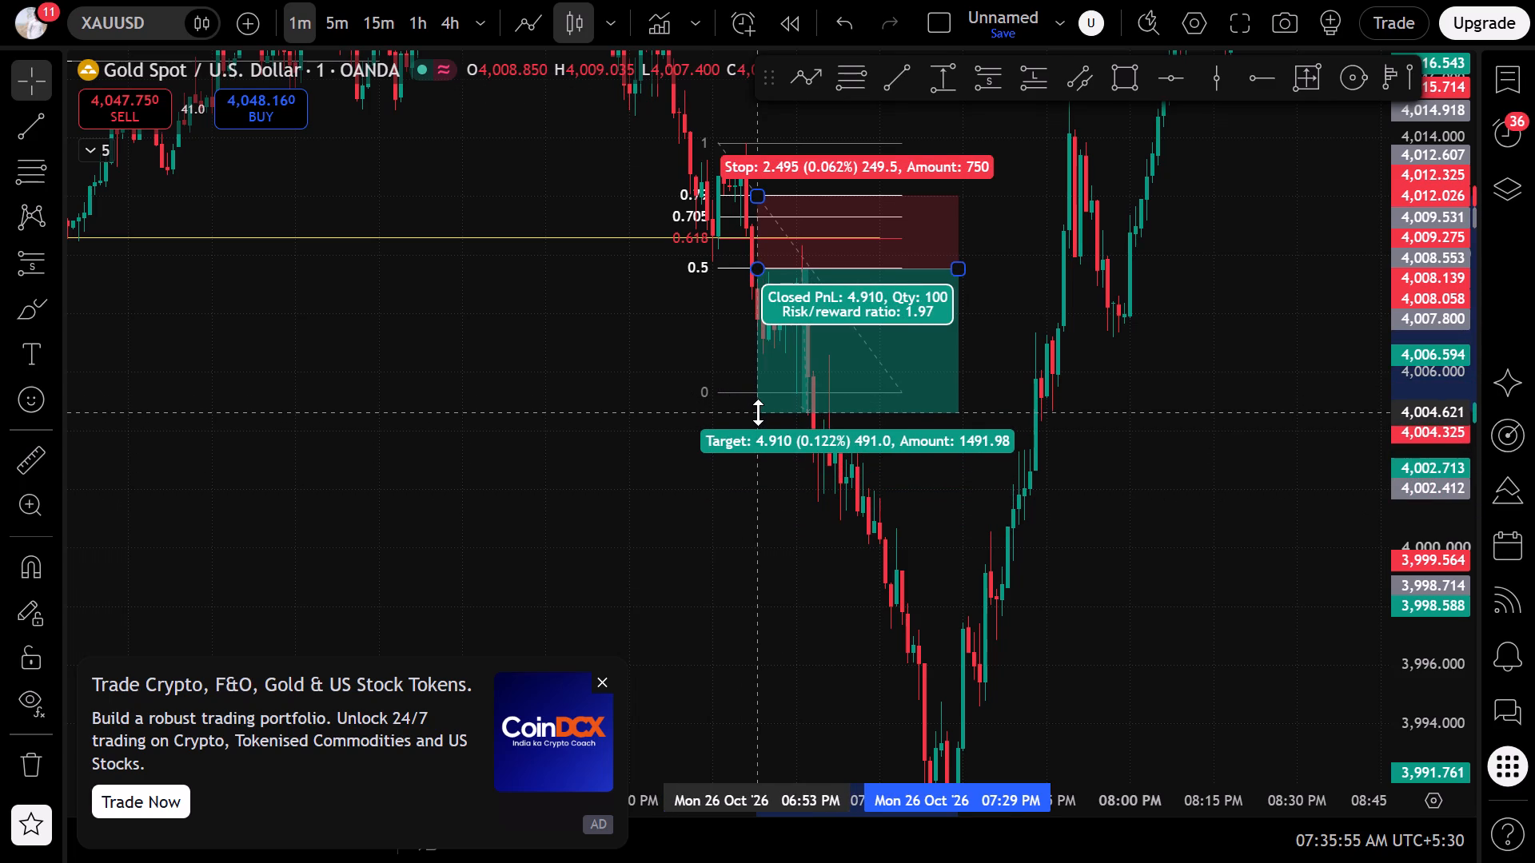
left_click_drag(758, 412, 750, 414)
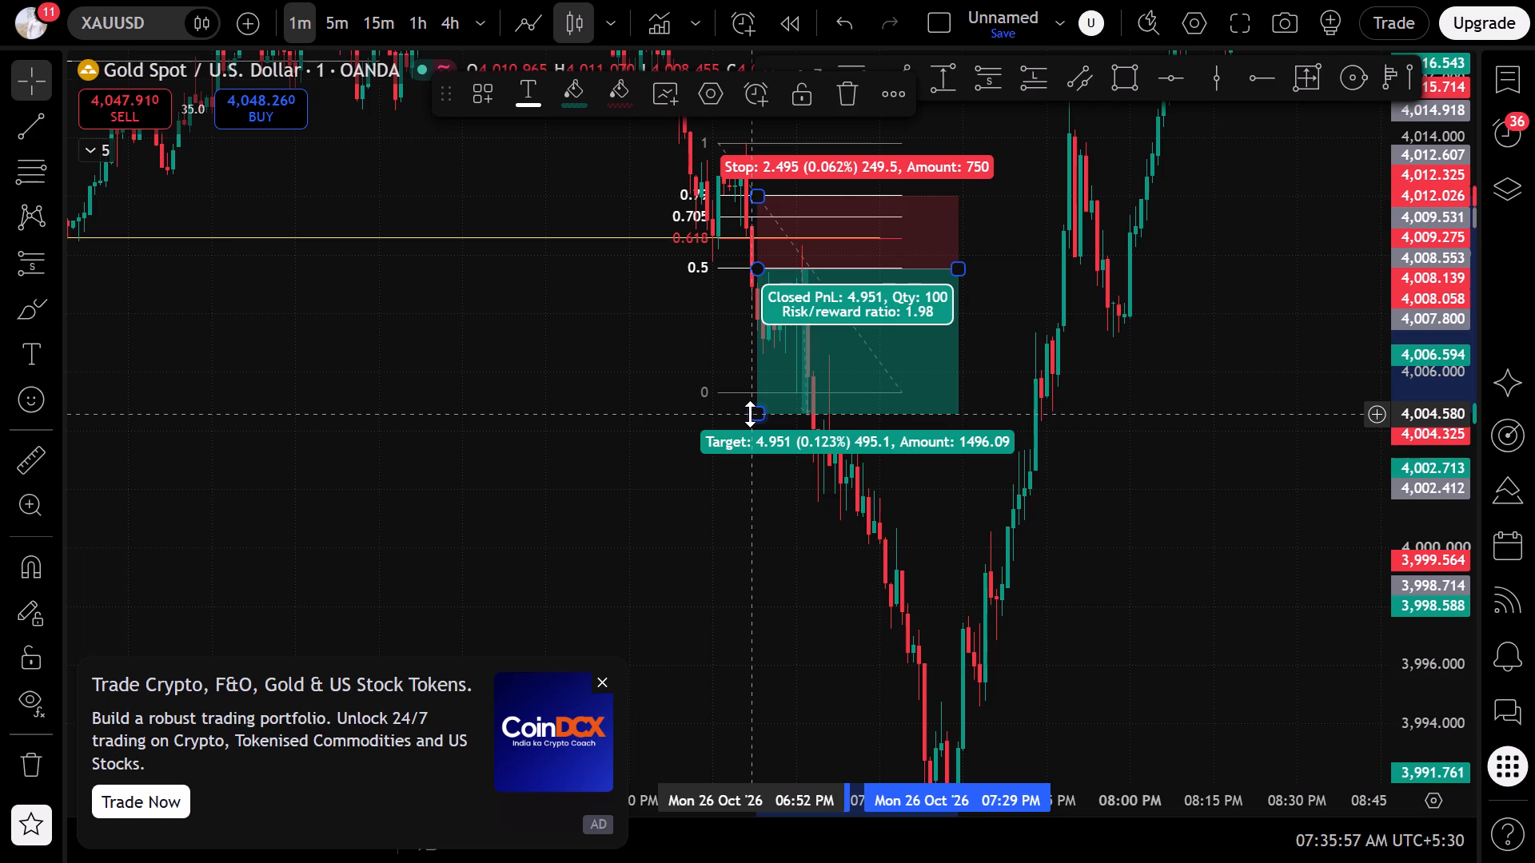
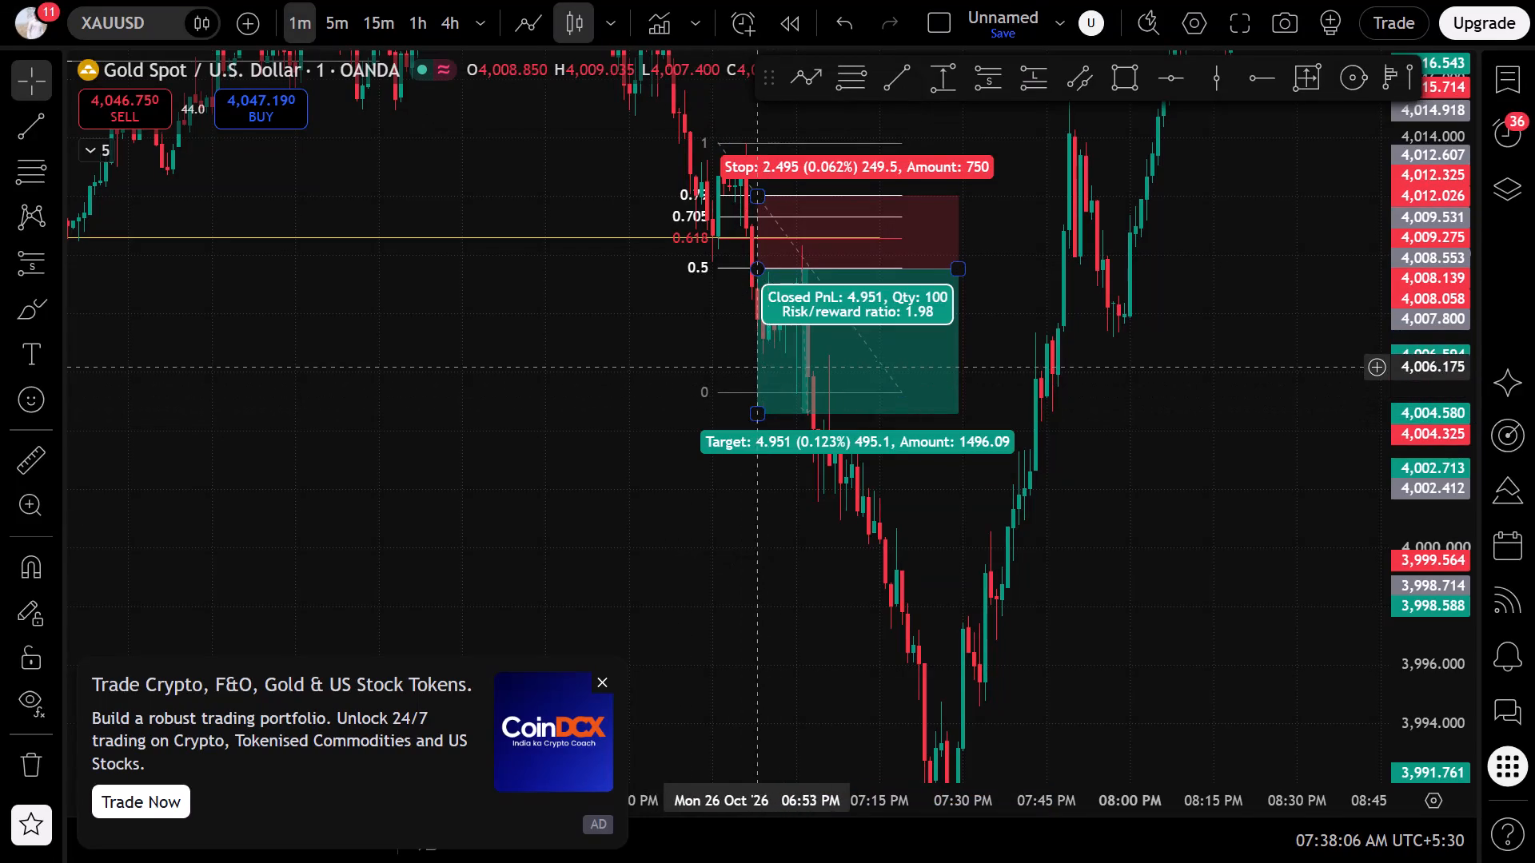
Dismiss the CoinDCX advertisement covering part of the XAUUSD chart.
left_click(604, 673)
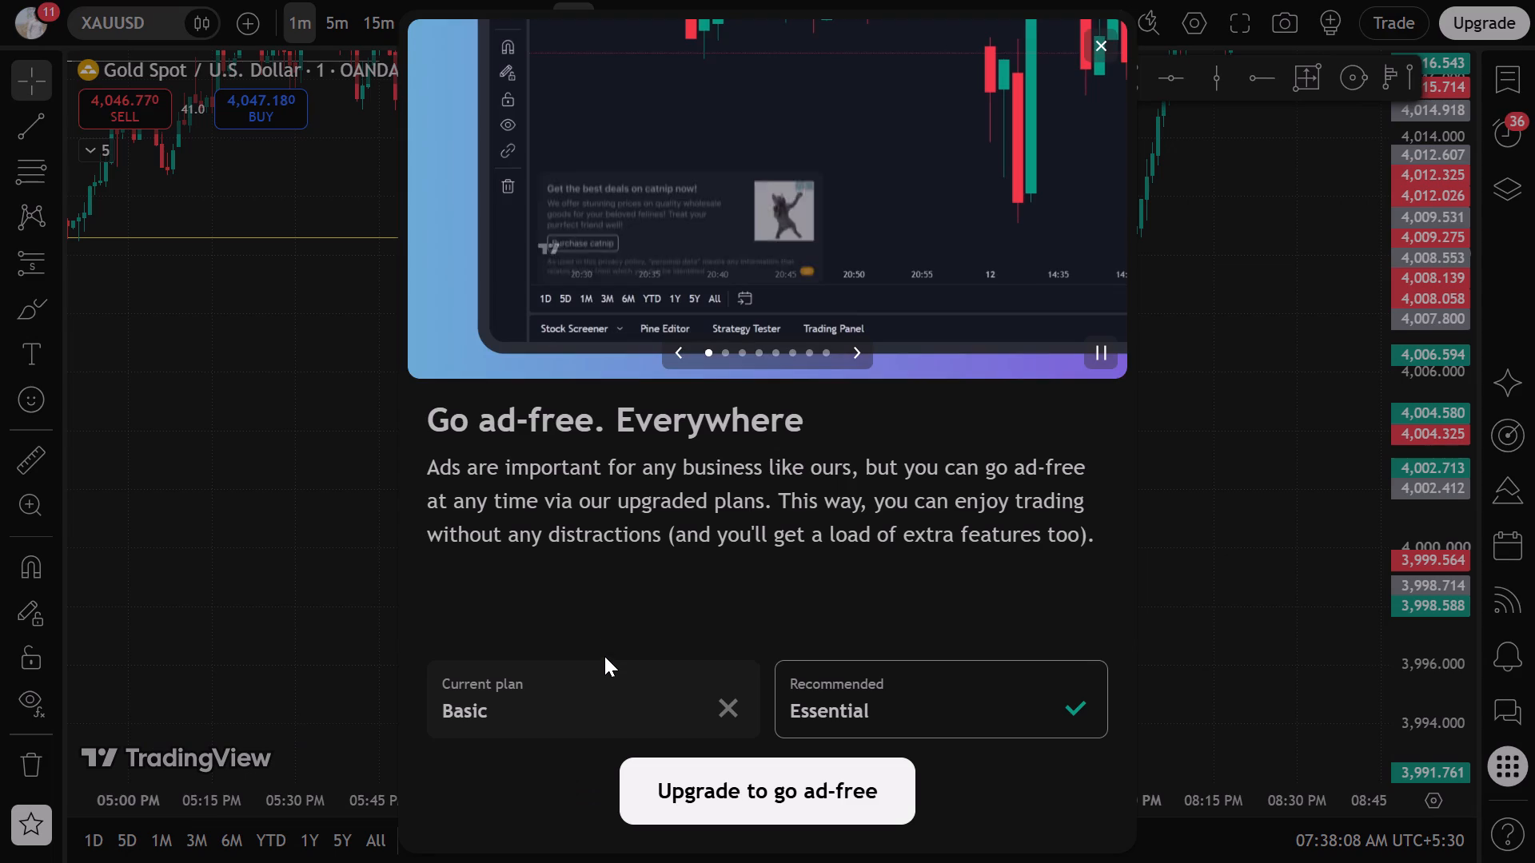
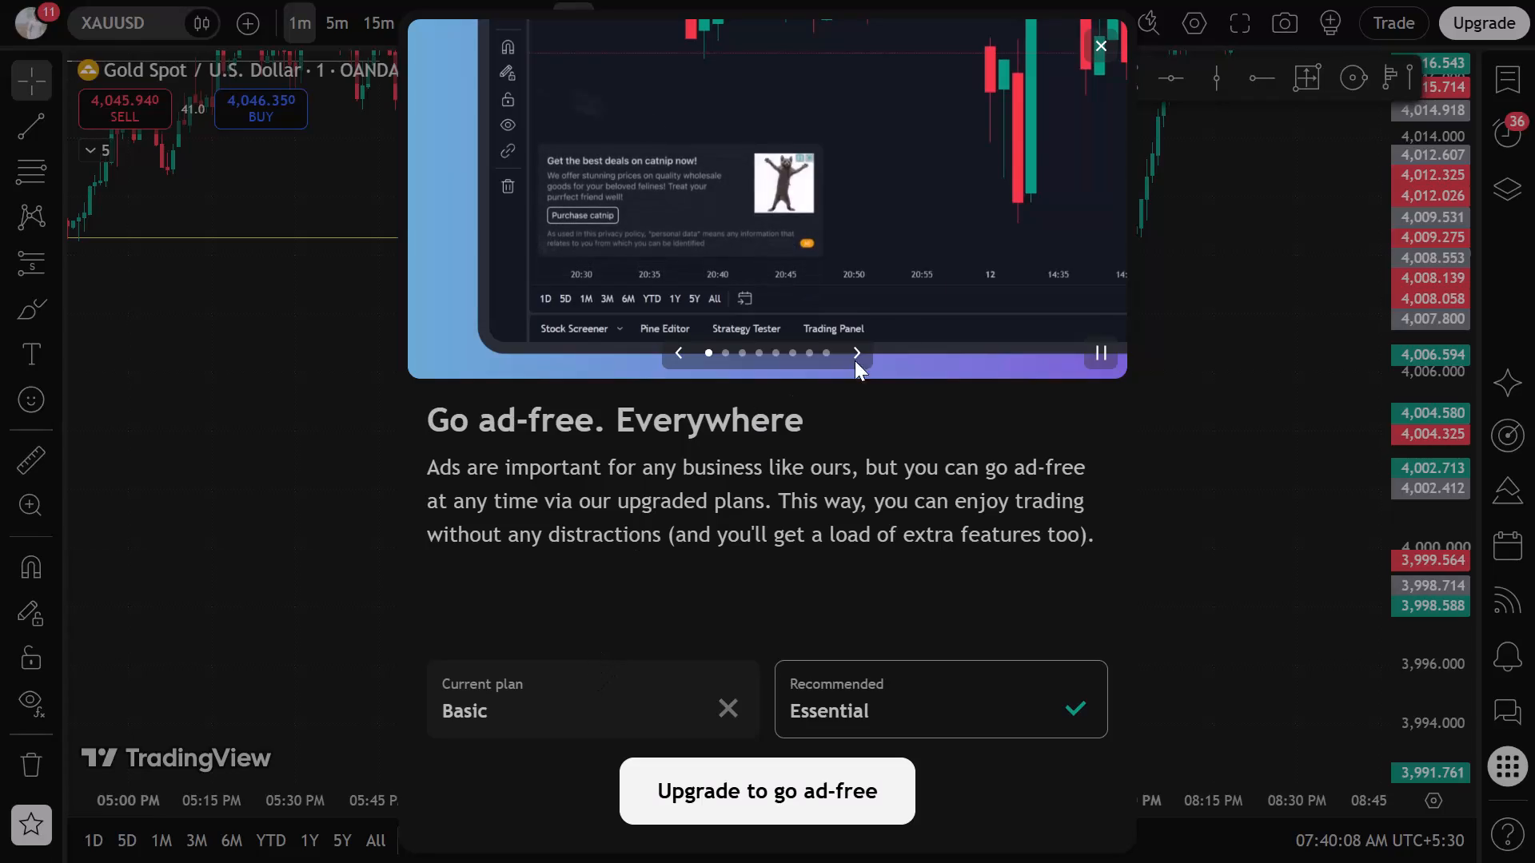
Dismiss the ad-free upgrade offer covering the chart.
left_click(1102, 34)
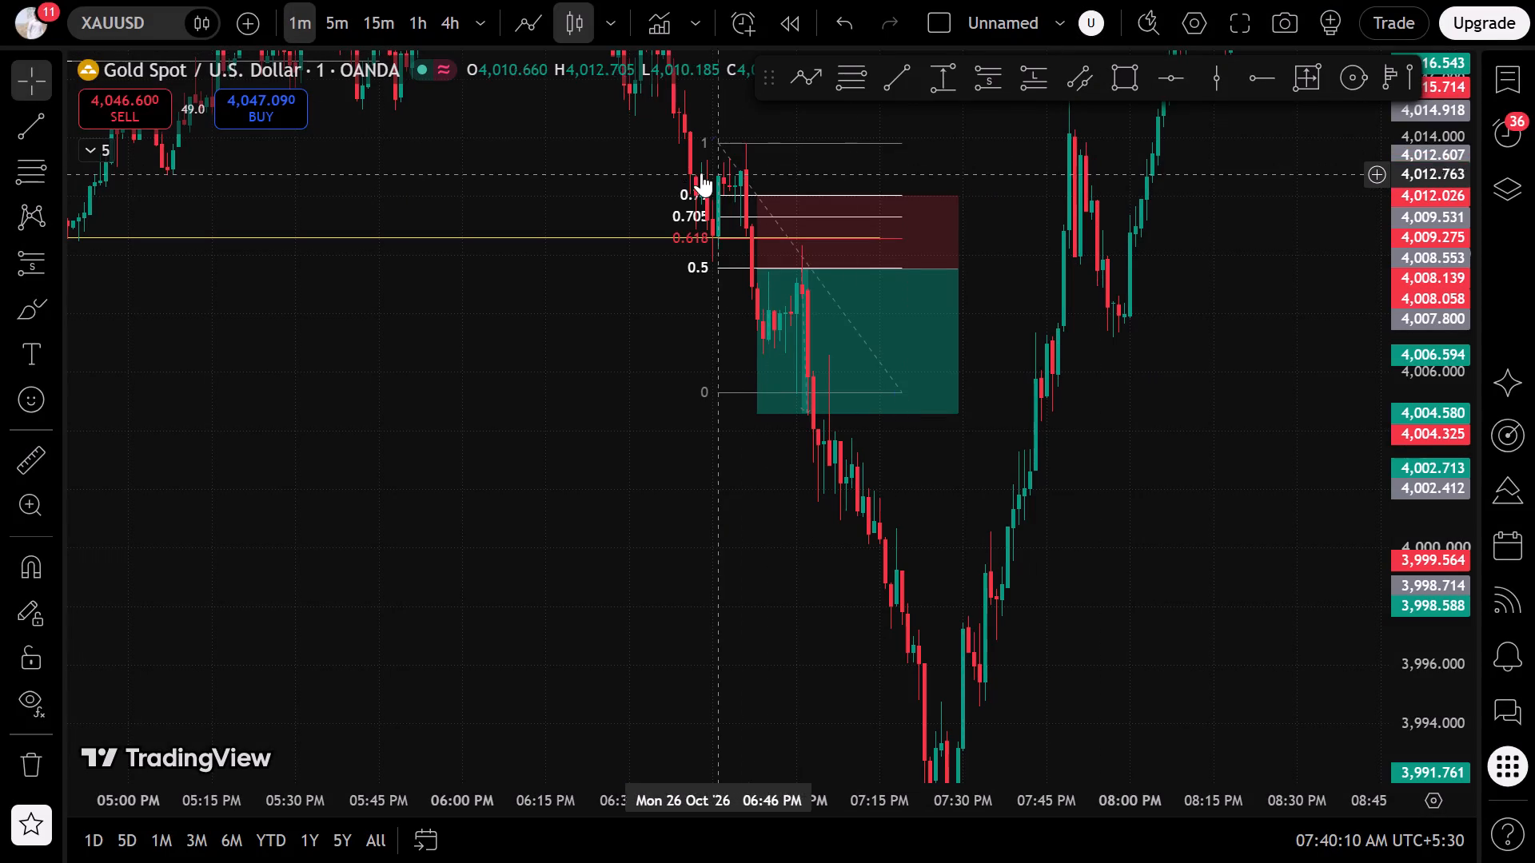
Draw a Fib retracement over the 26 October decline from about 4,019.4 at 03:32 PM down to the low near 04:48 PM.
left_click_drag(579, 141, 1016, 424)
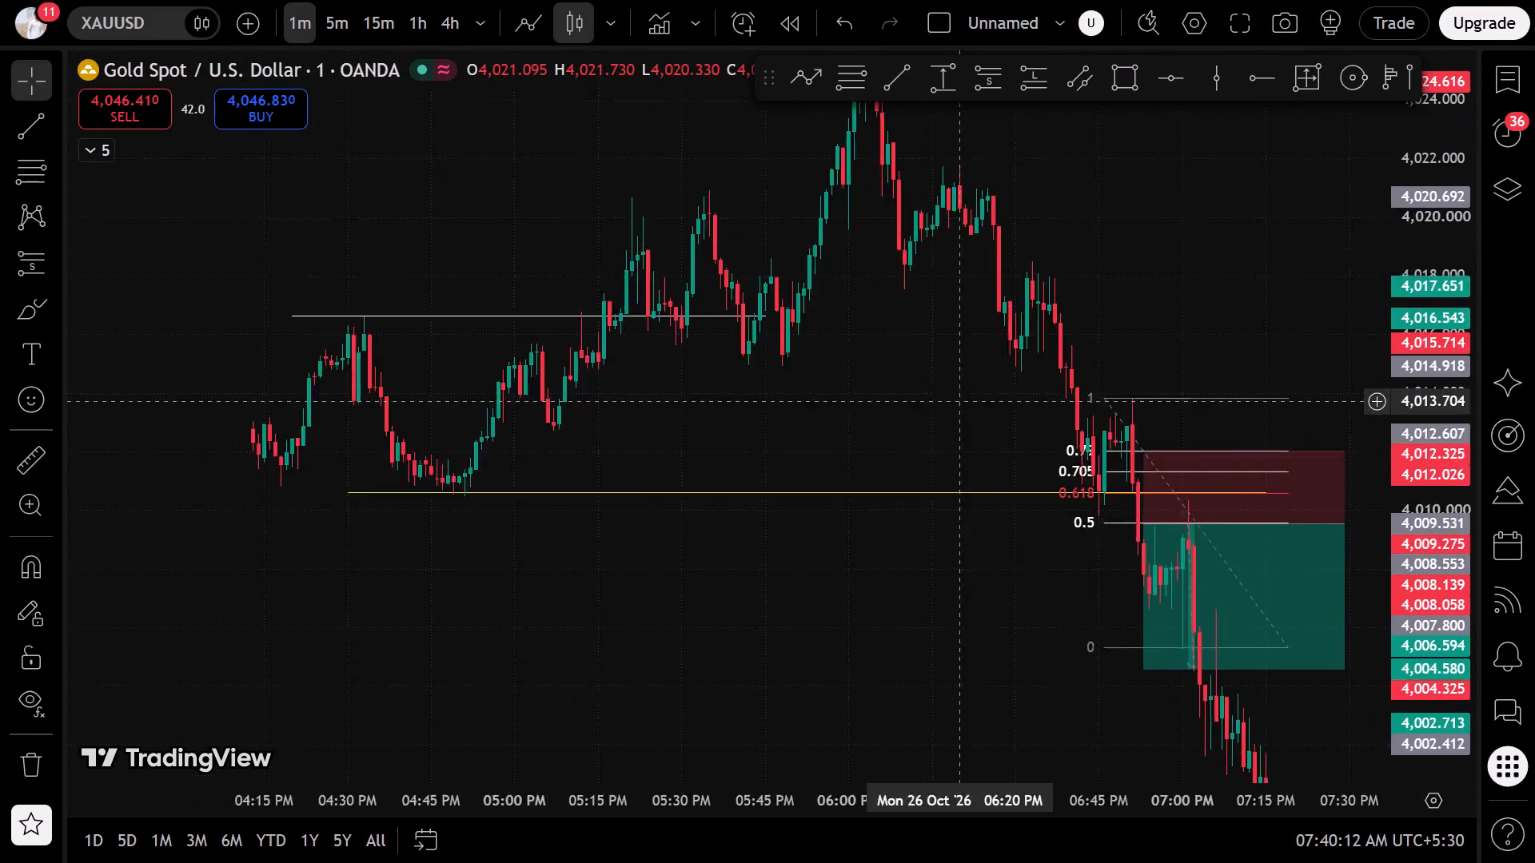
left_click_drag(1016, 424, 1170, 456)
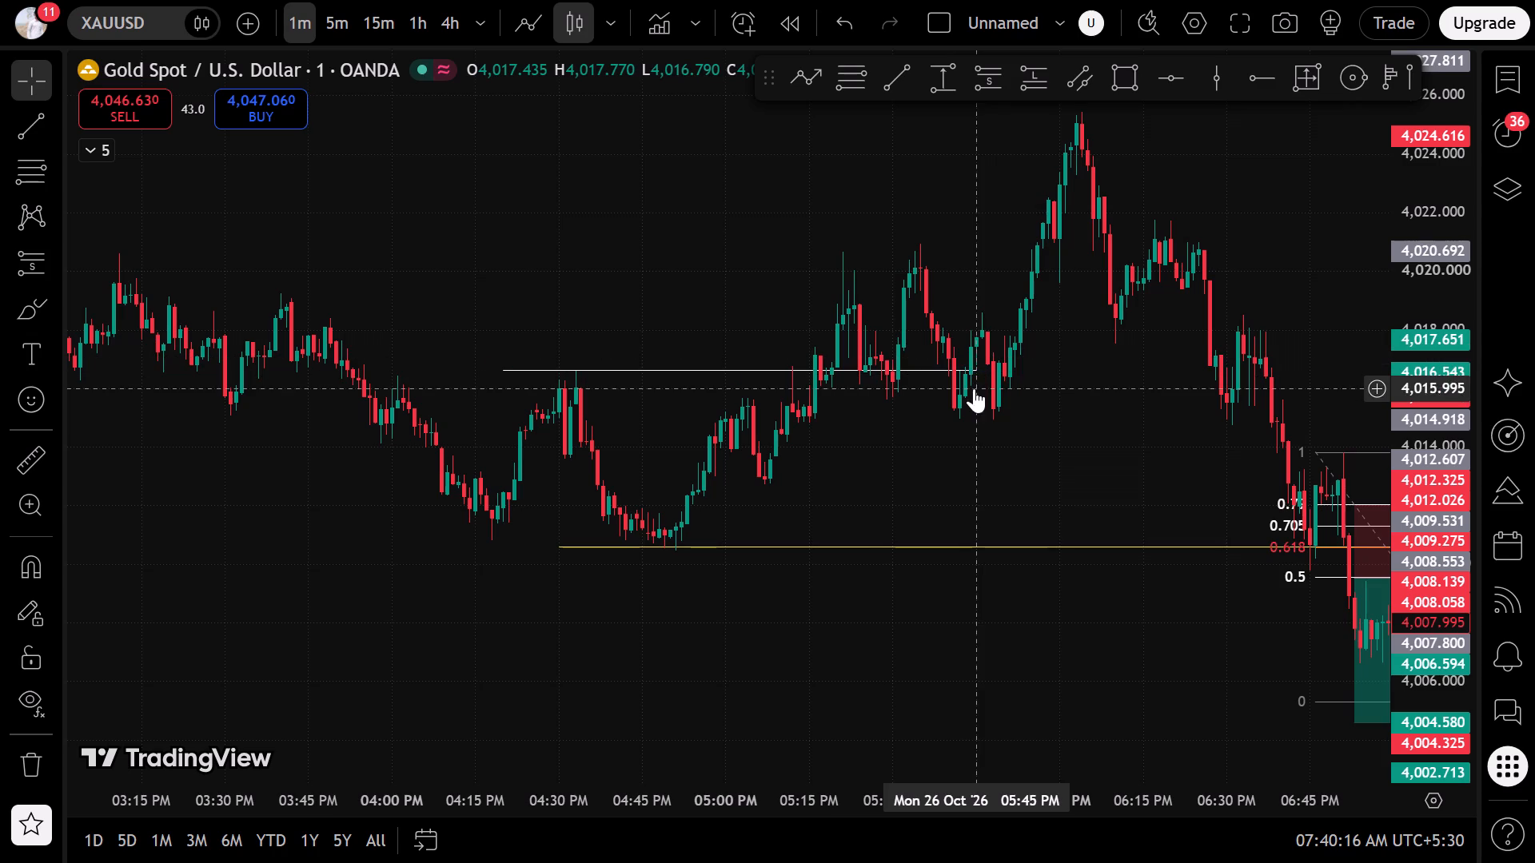
left_click(1045, 244)
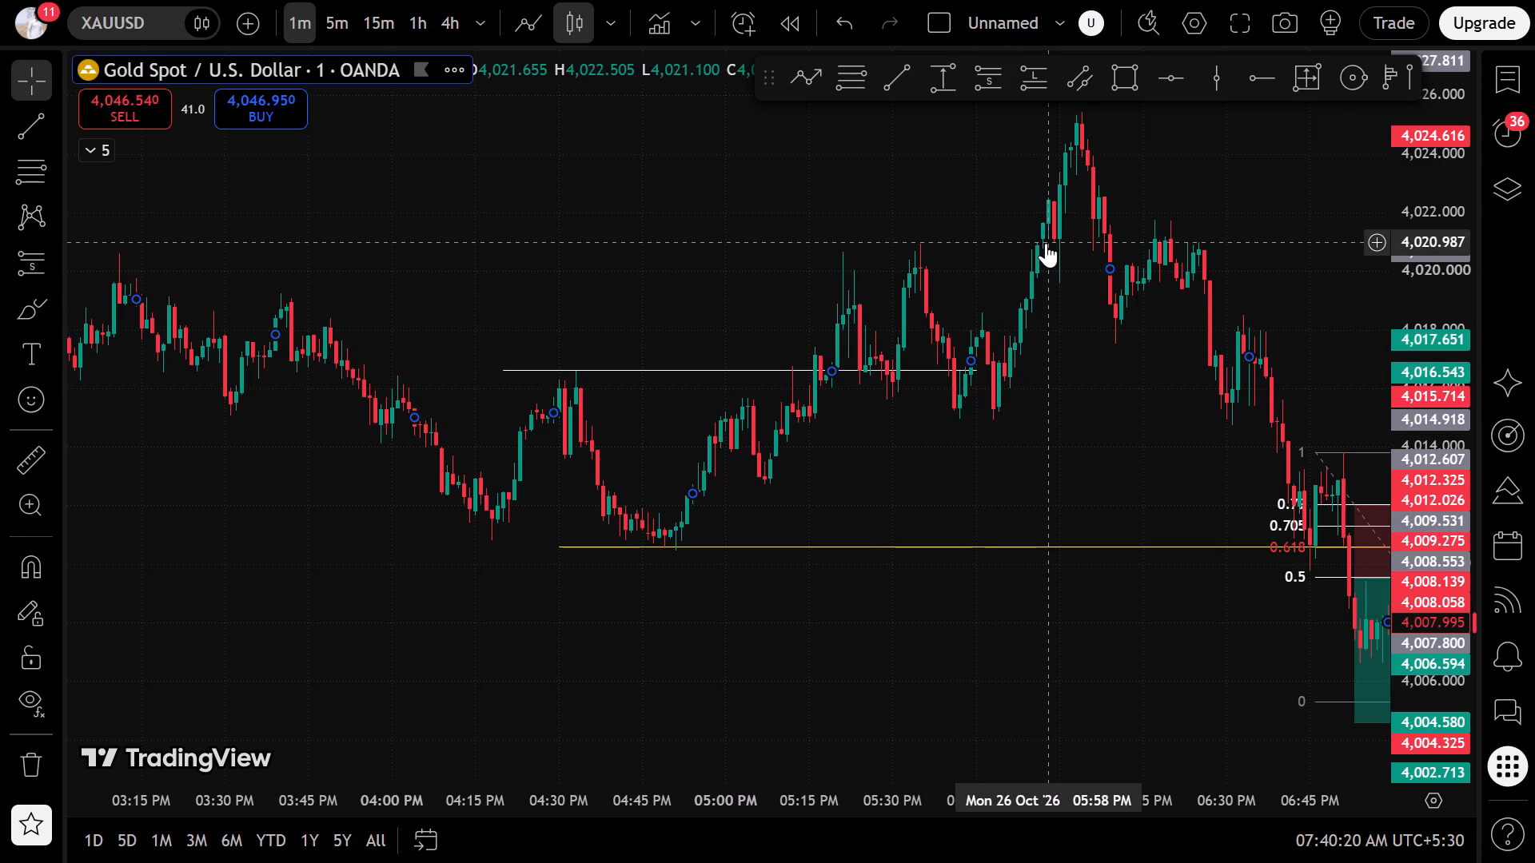
left_click(1046, 245)
left_click_drag(1028, 323, 590, 268)
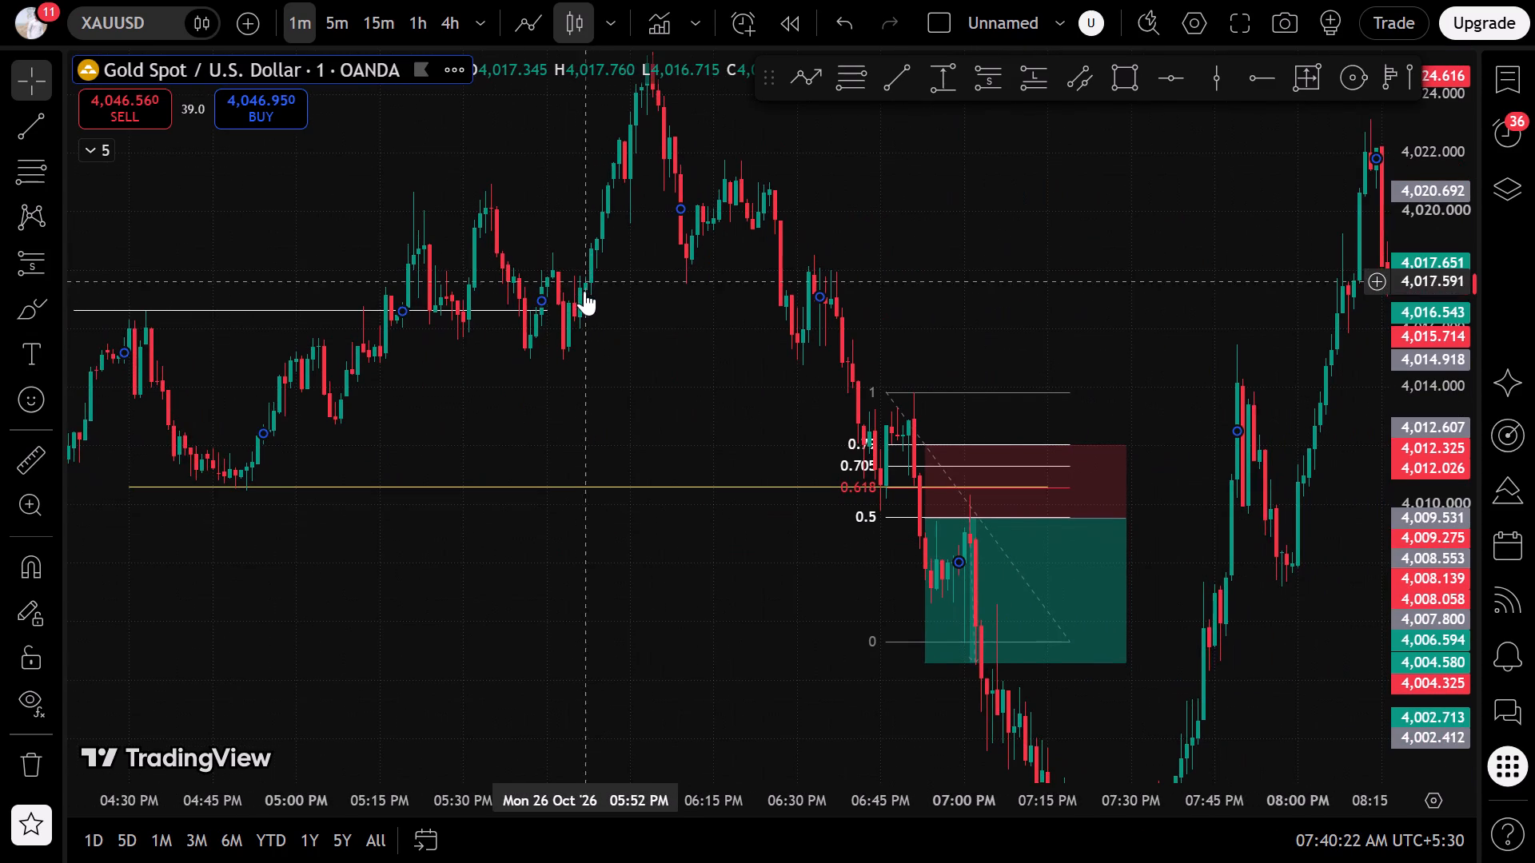
left_click_drag(611, 380, 1190, 416)
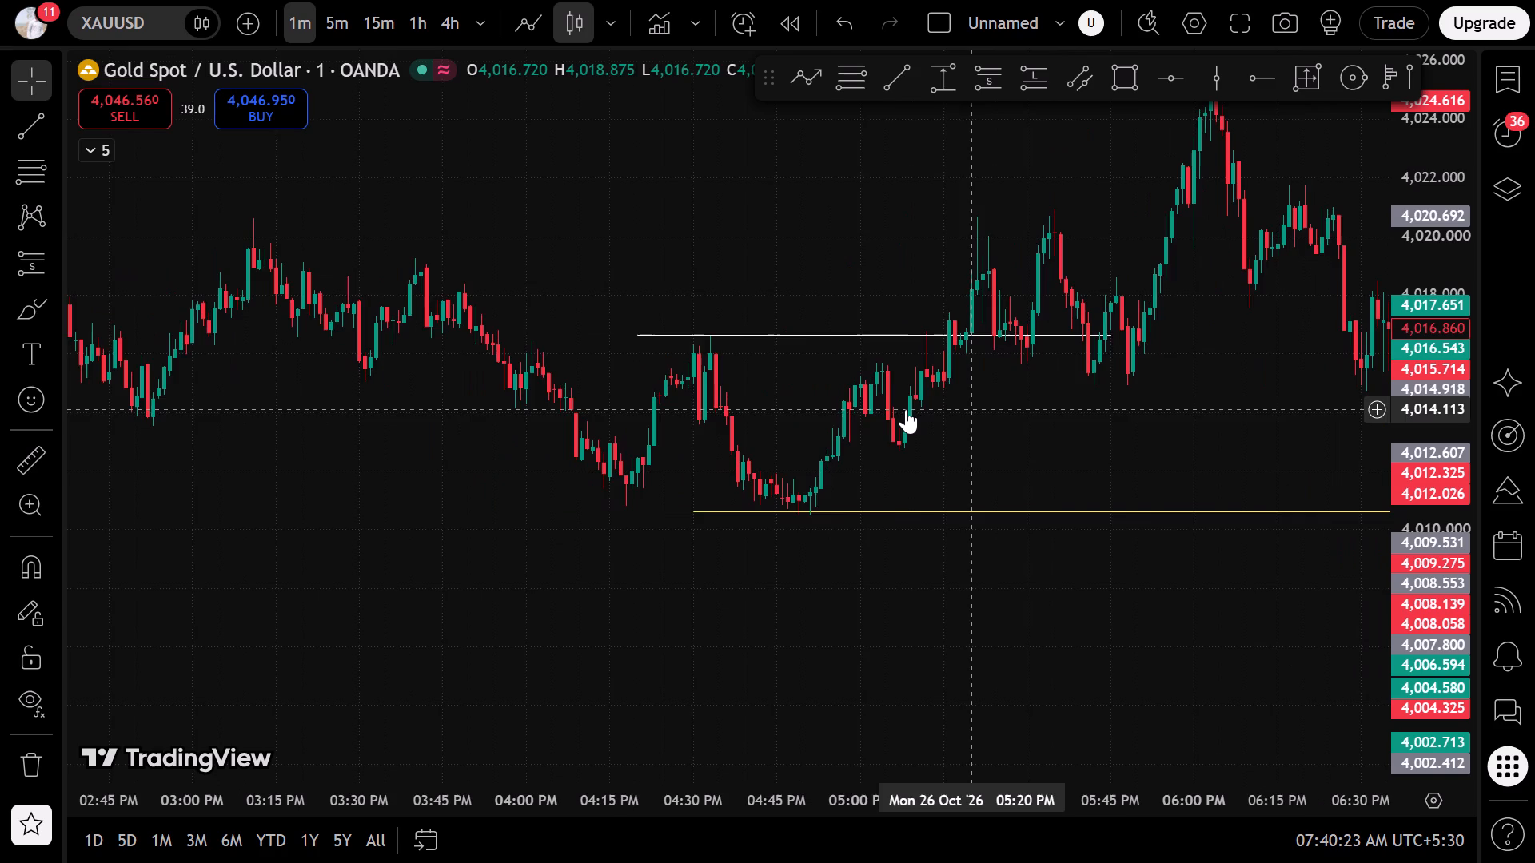
scroll(889, 412, "down", 3)
left_click_drag(393, 396, 626, 447)
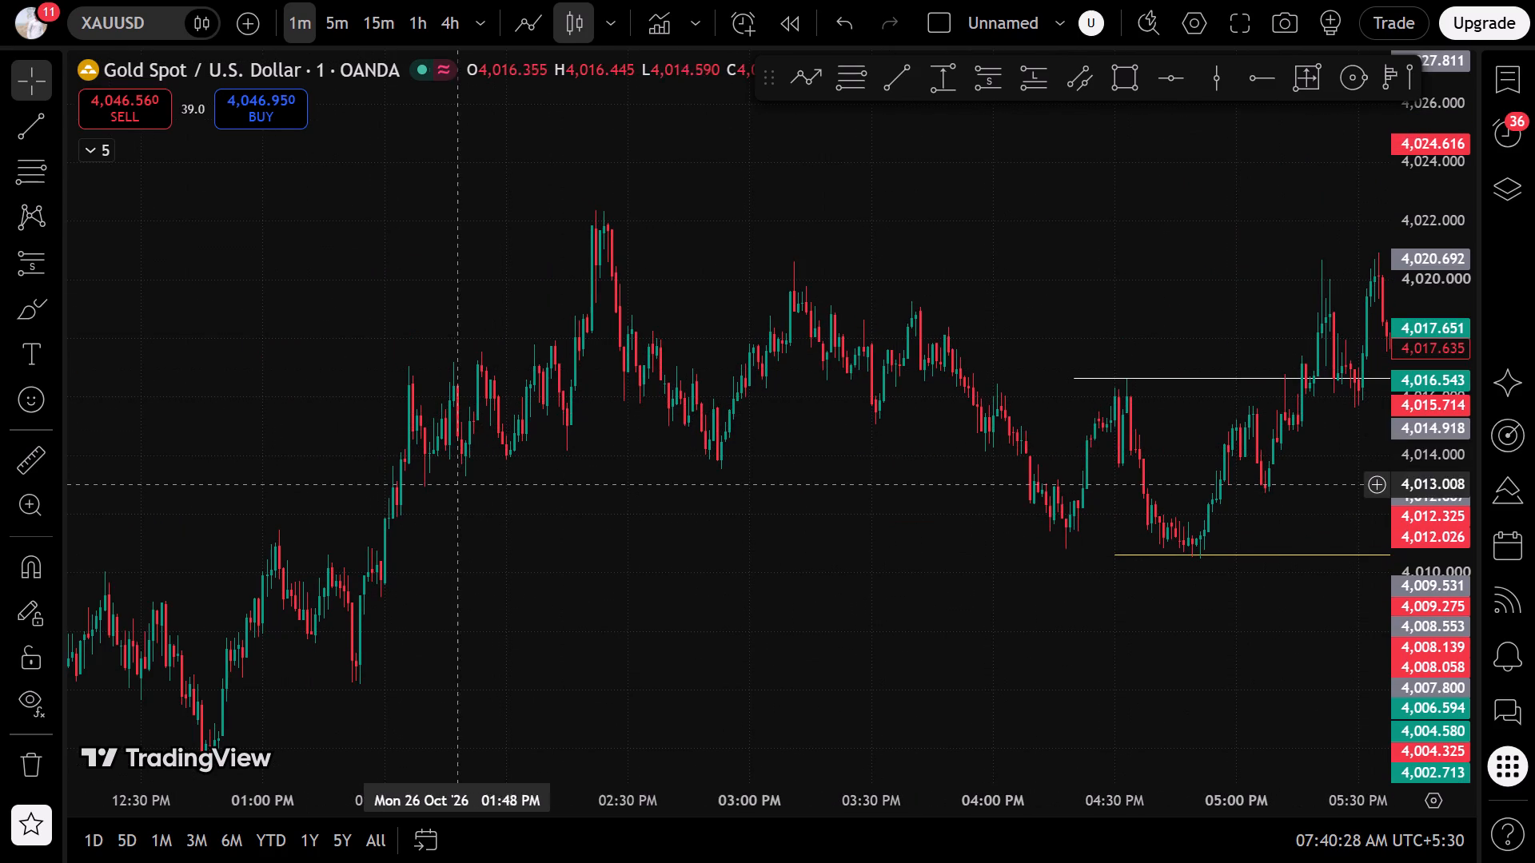
scroll(417, 468, "up", 1)
left_click(0, 160)
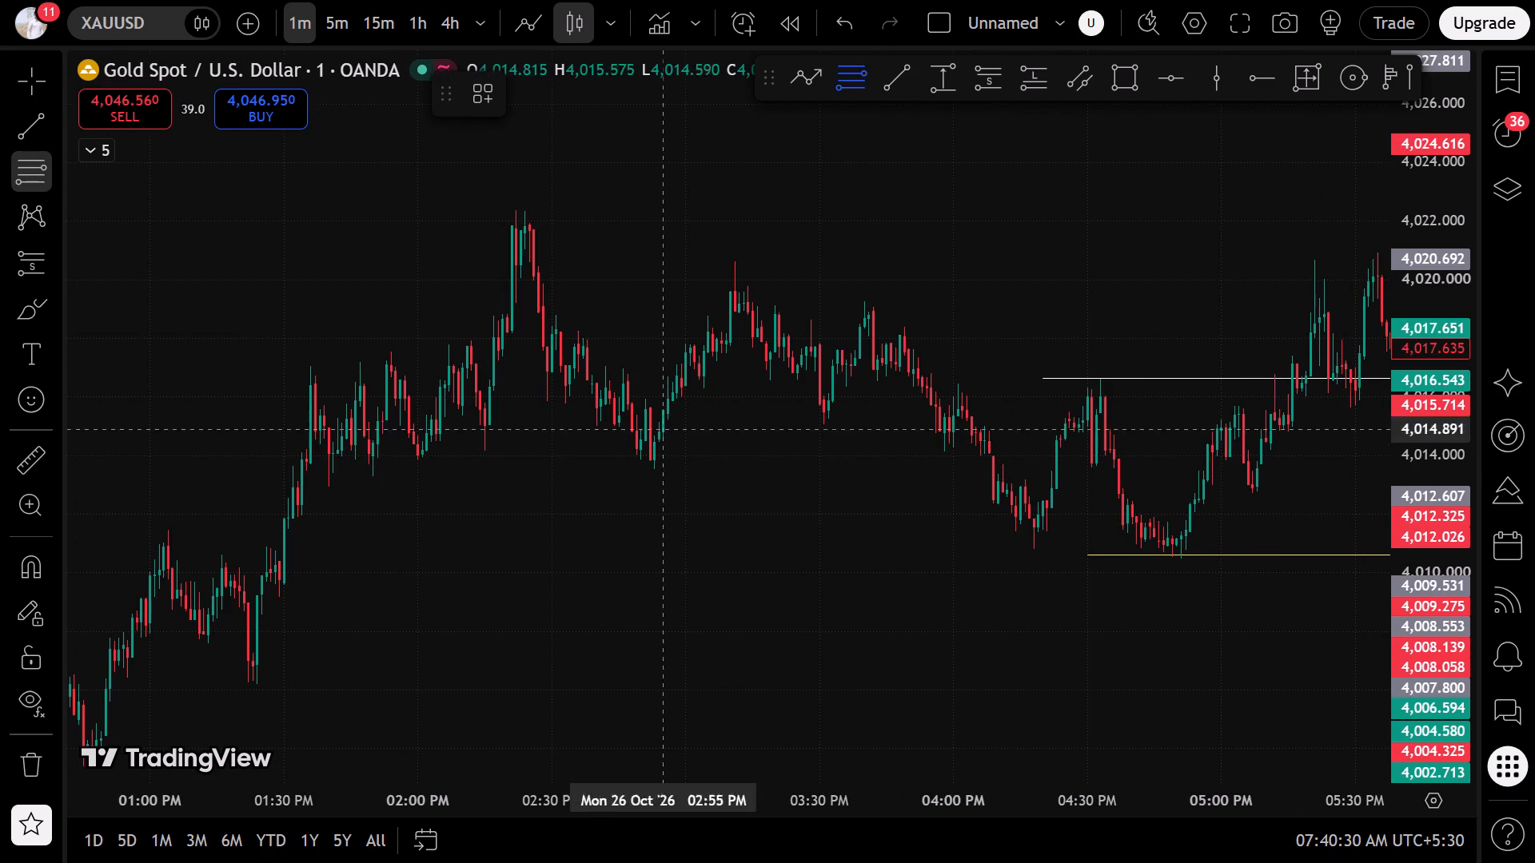
left_click(827, 298)
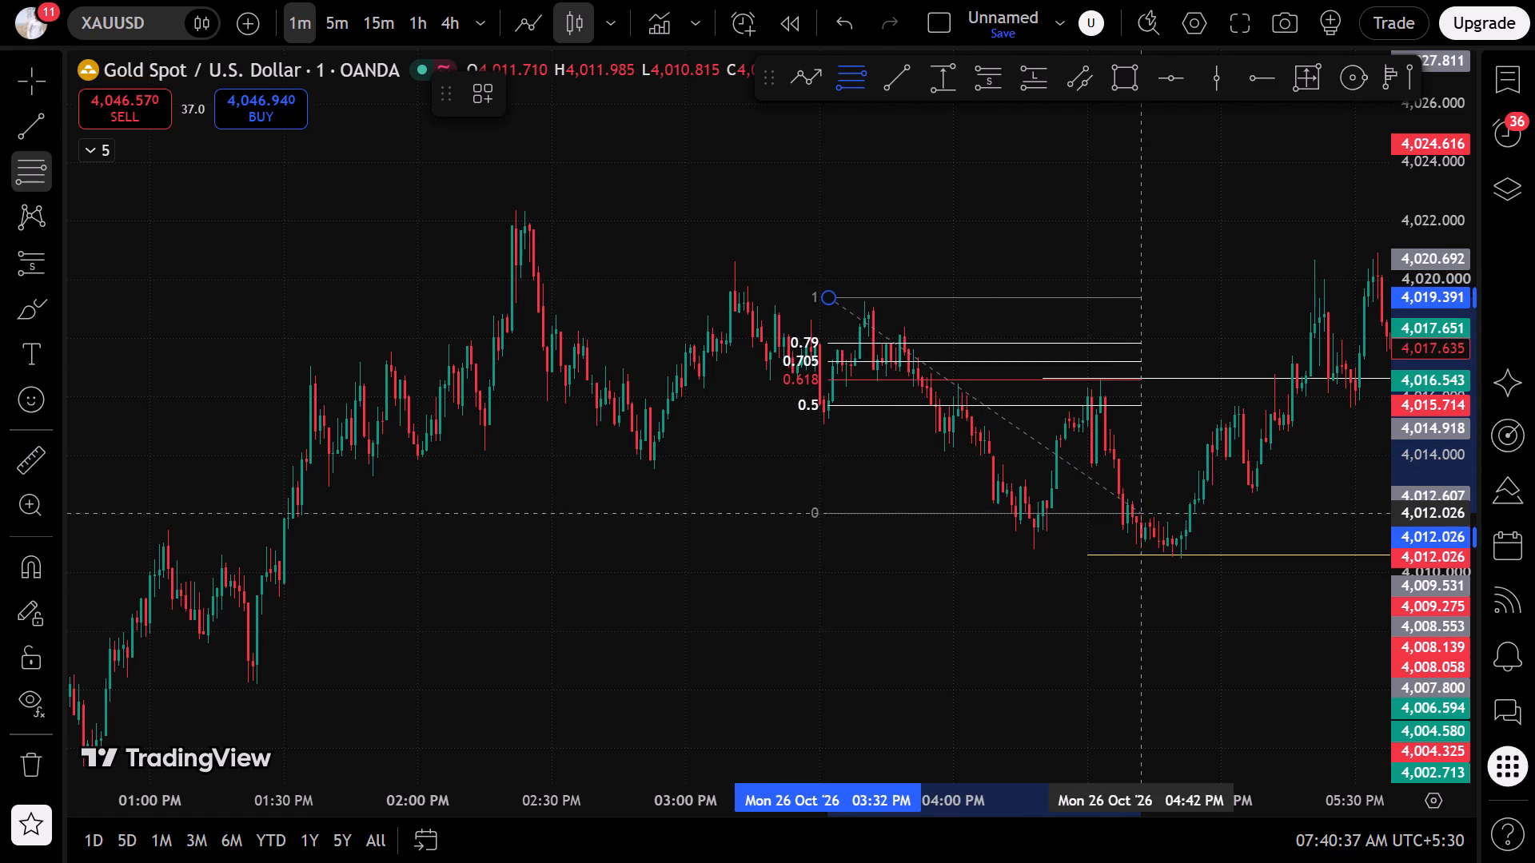
left_click(1166, 549)
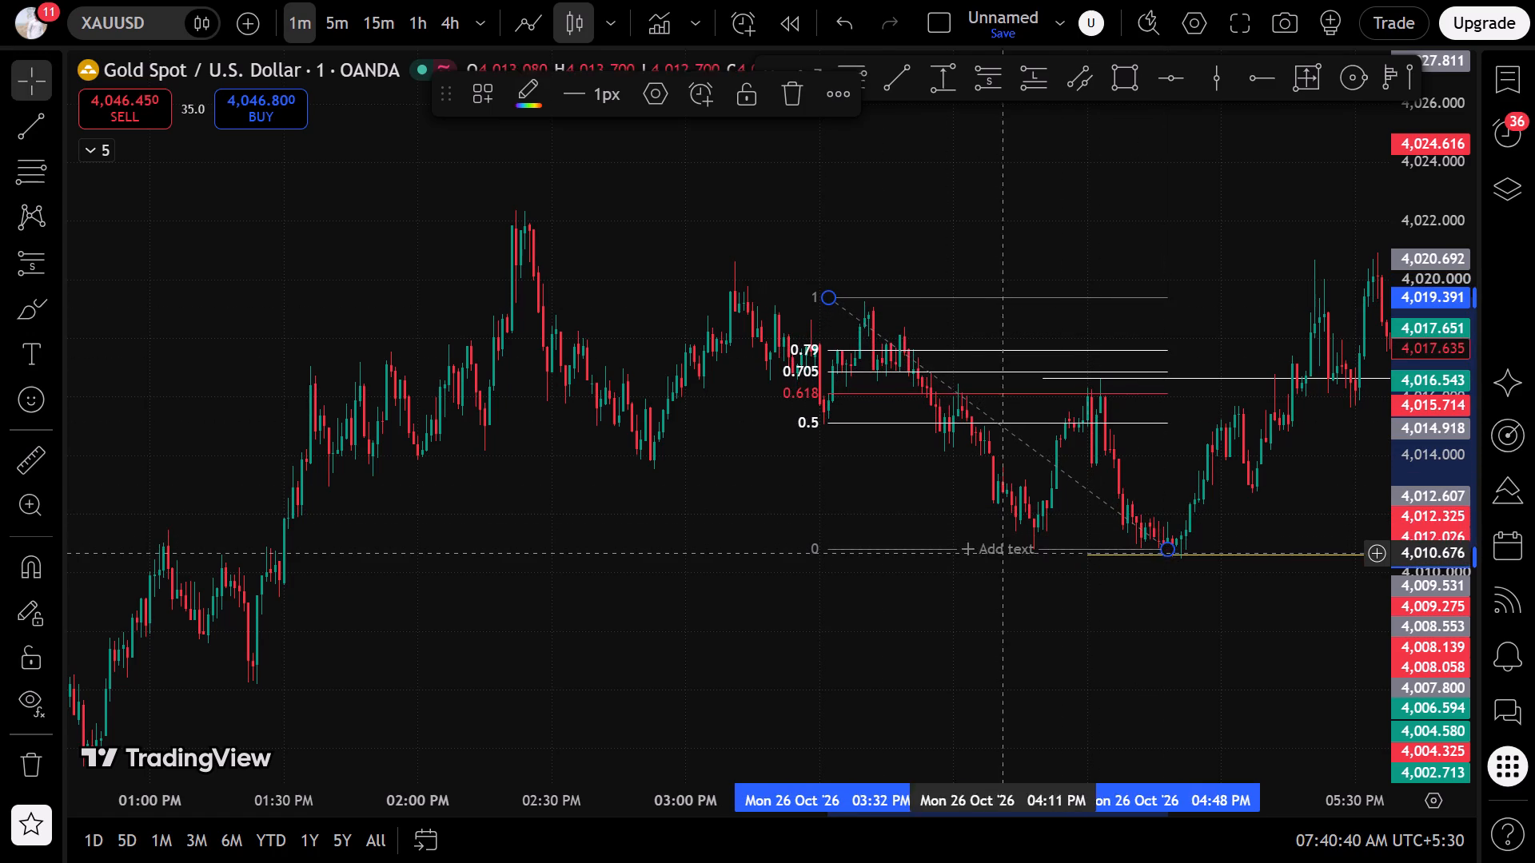
left_click(891, 556)
Draw a Fib retracement over the 26 October rise from about 4,012.9 at 01:38 PM to about 4,017.6 at 02:17 PM.
left_click_drag(552, 479, 1213, 348)
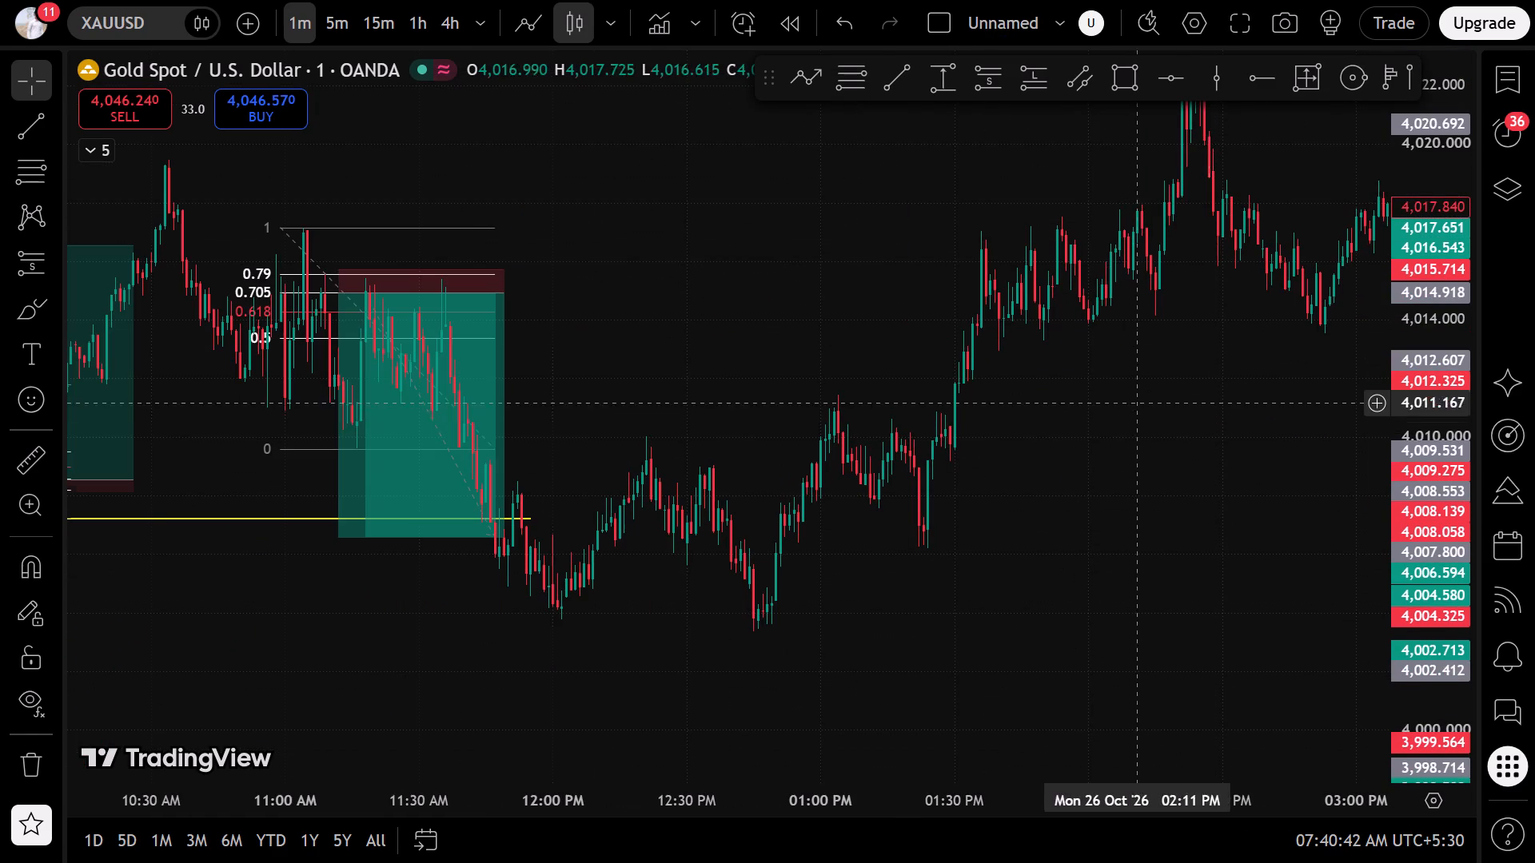
left_click_drag(1138, 408, 1069, 472)
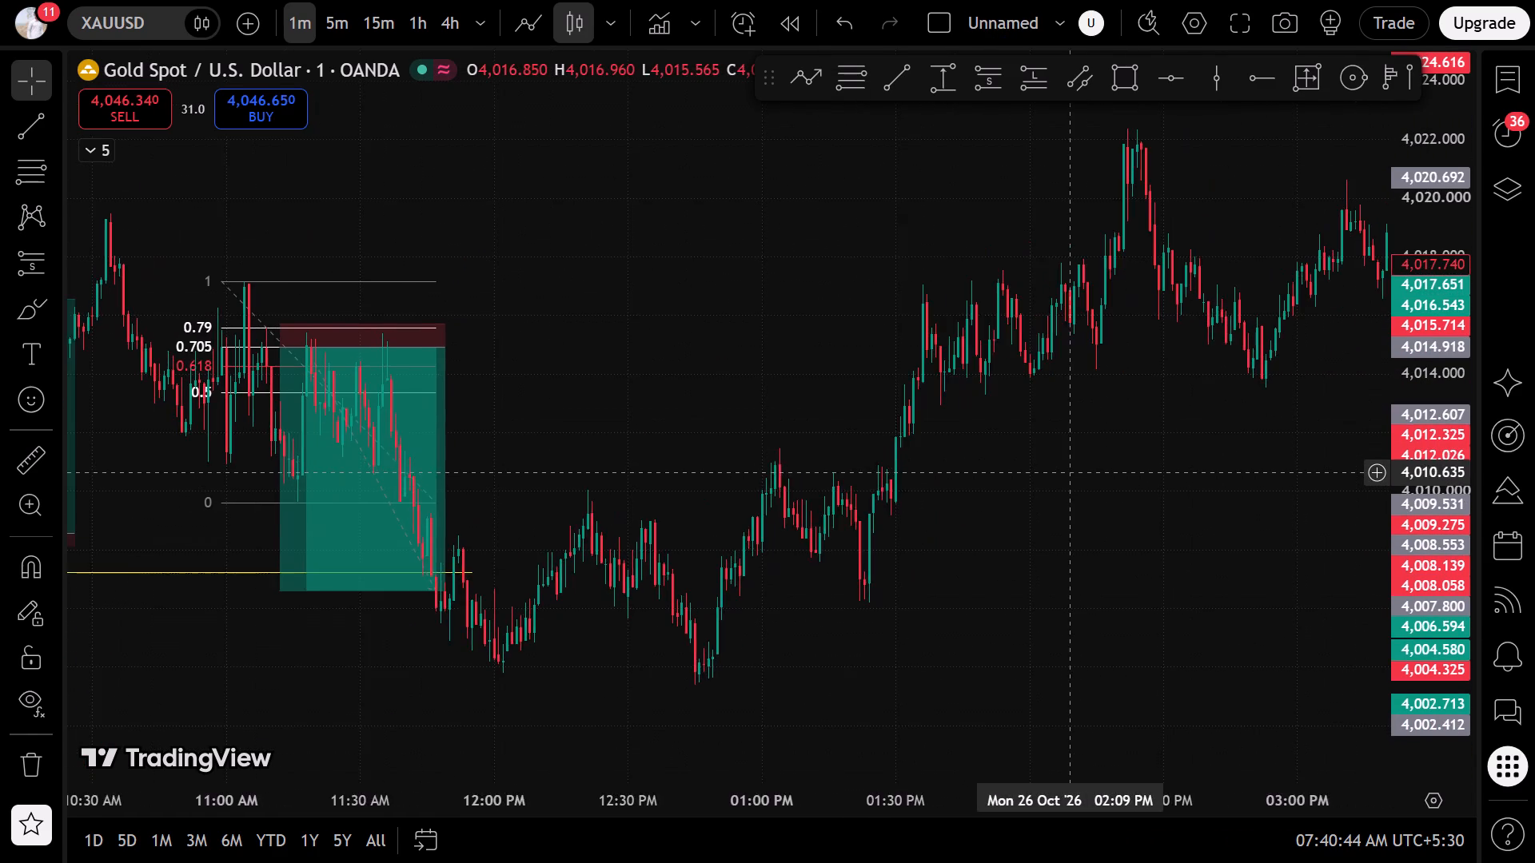
scroll(1069, 472, "up", 4)
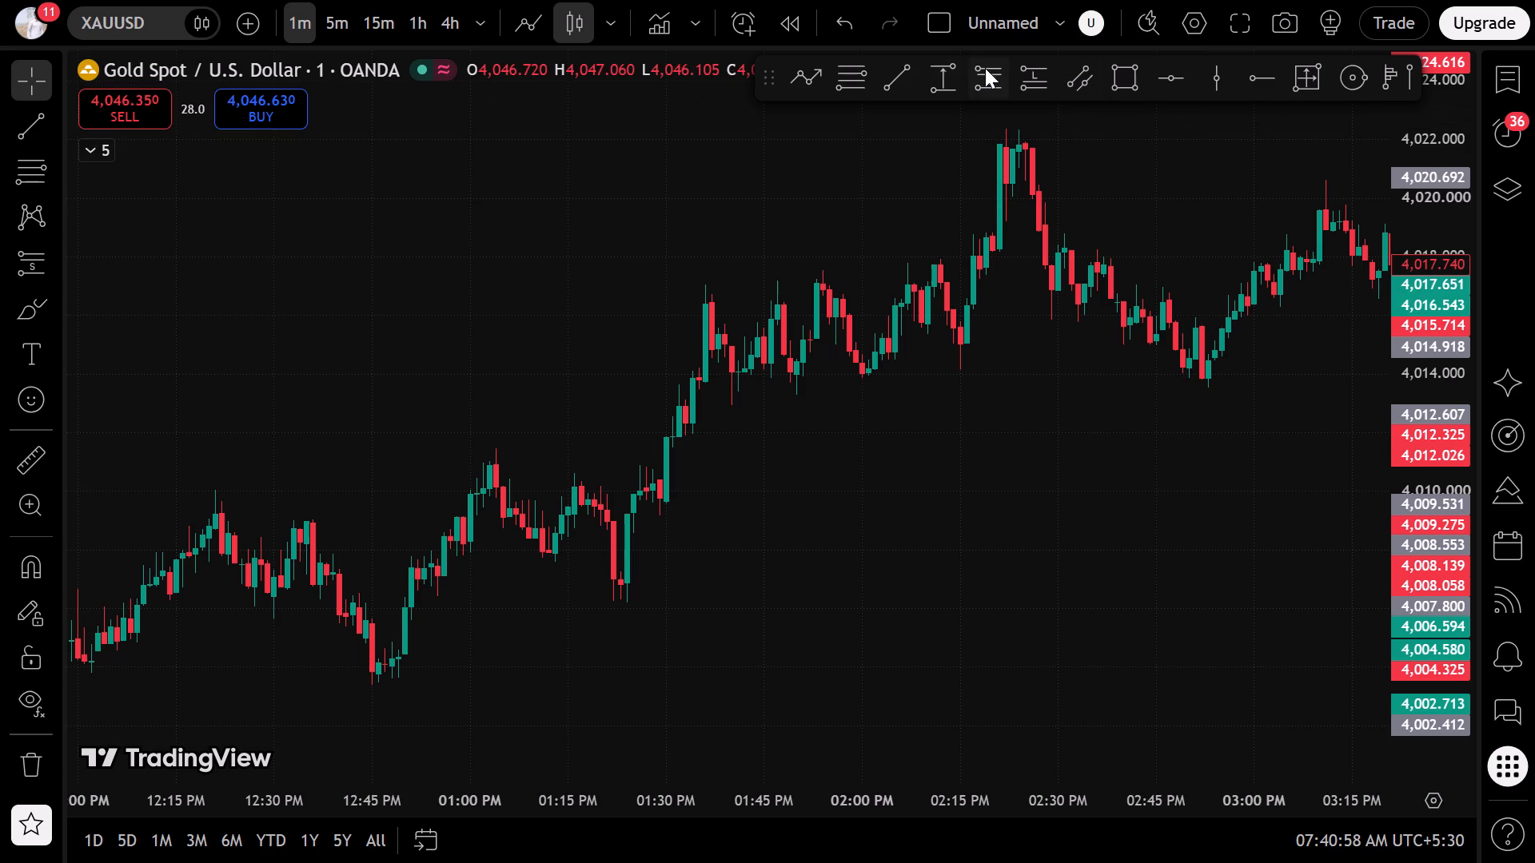
left_click(850, 75)
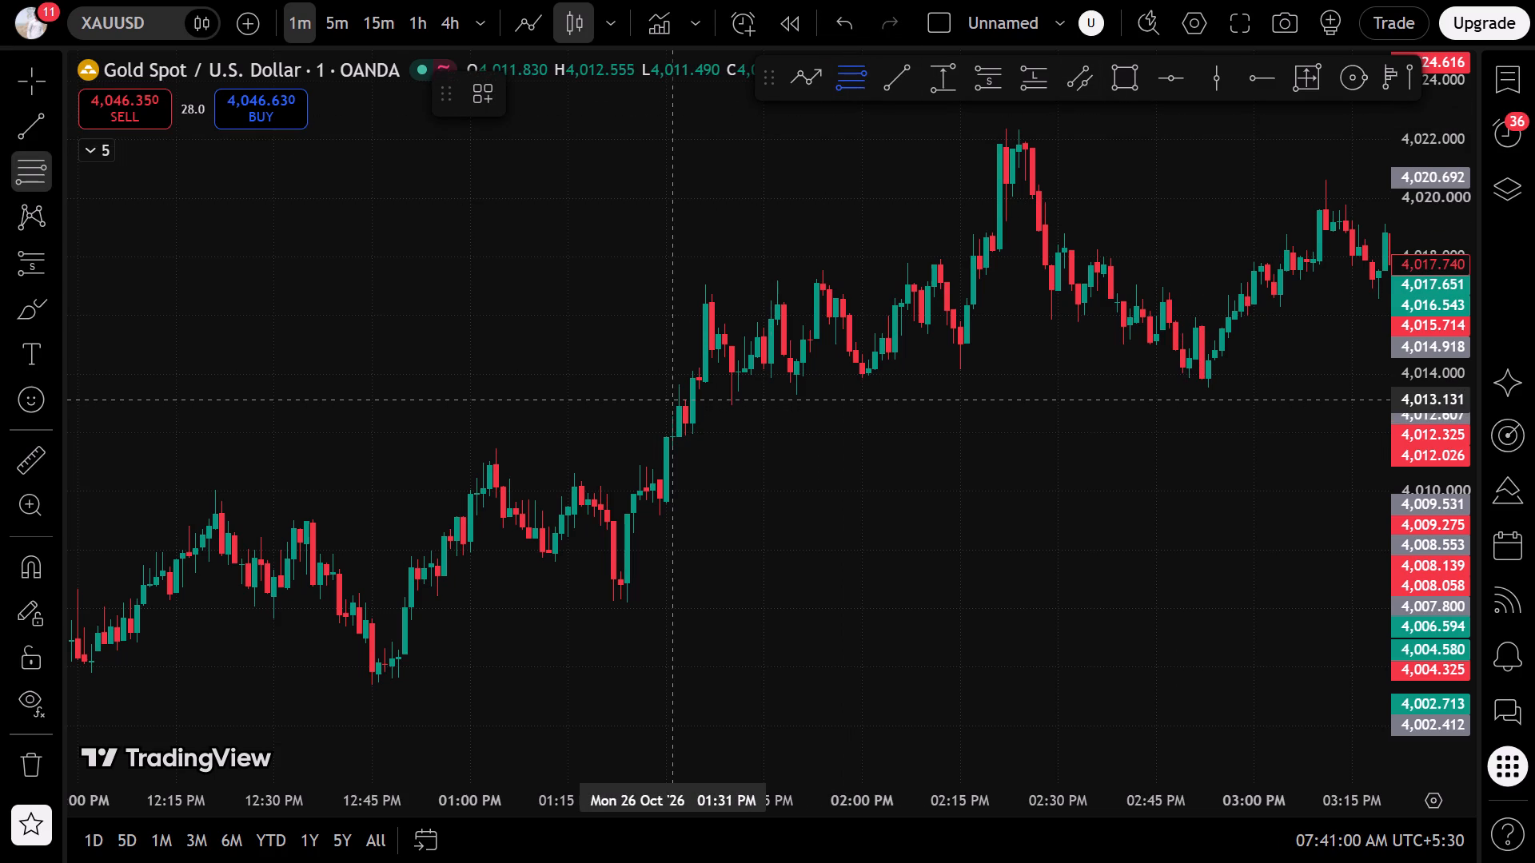
left_click(716, 405)
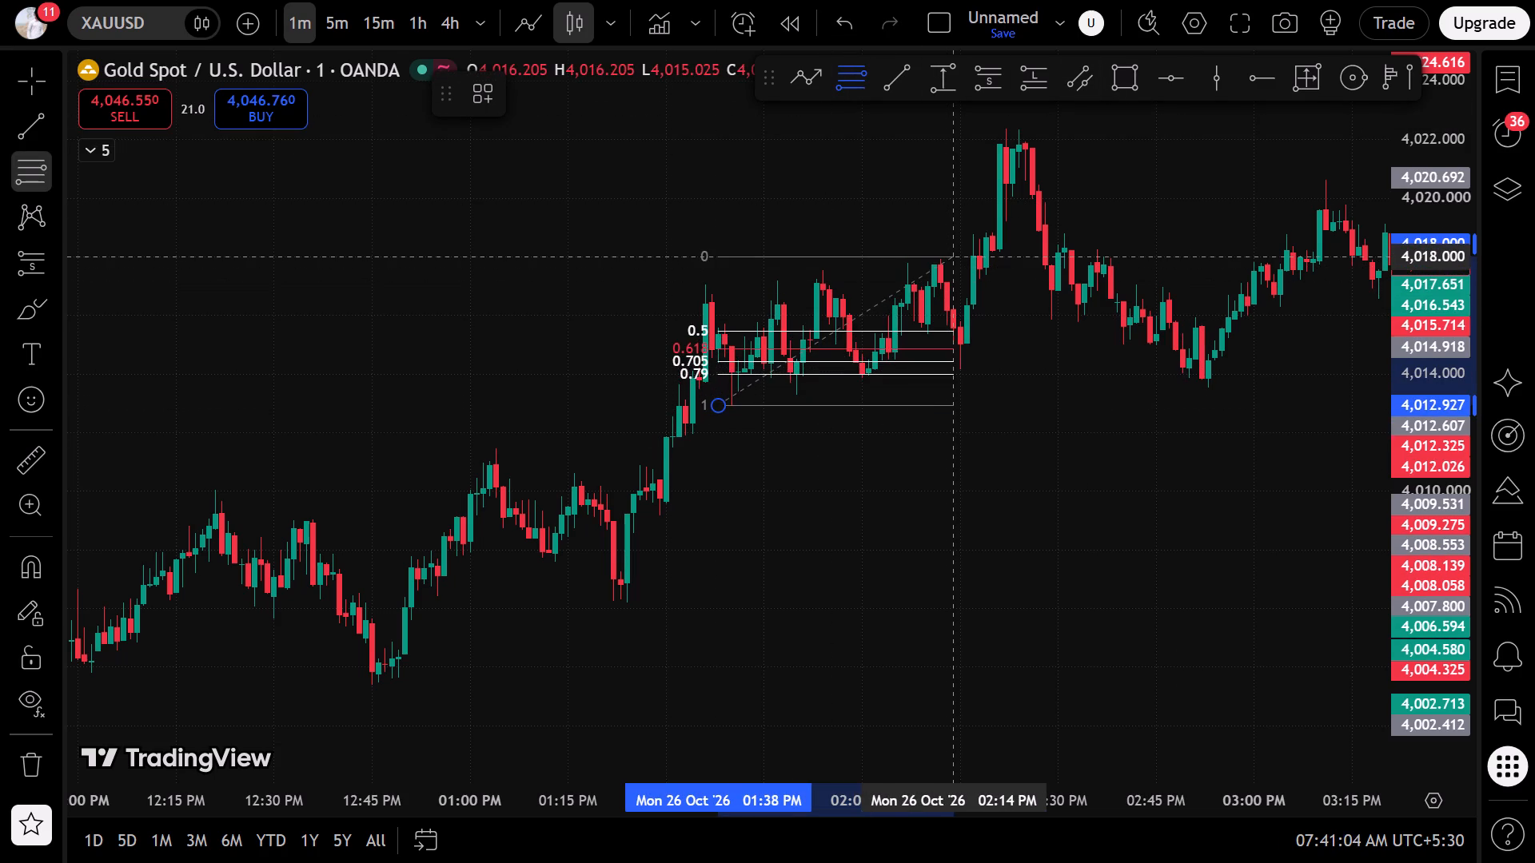
left_click(973, 269)
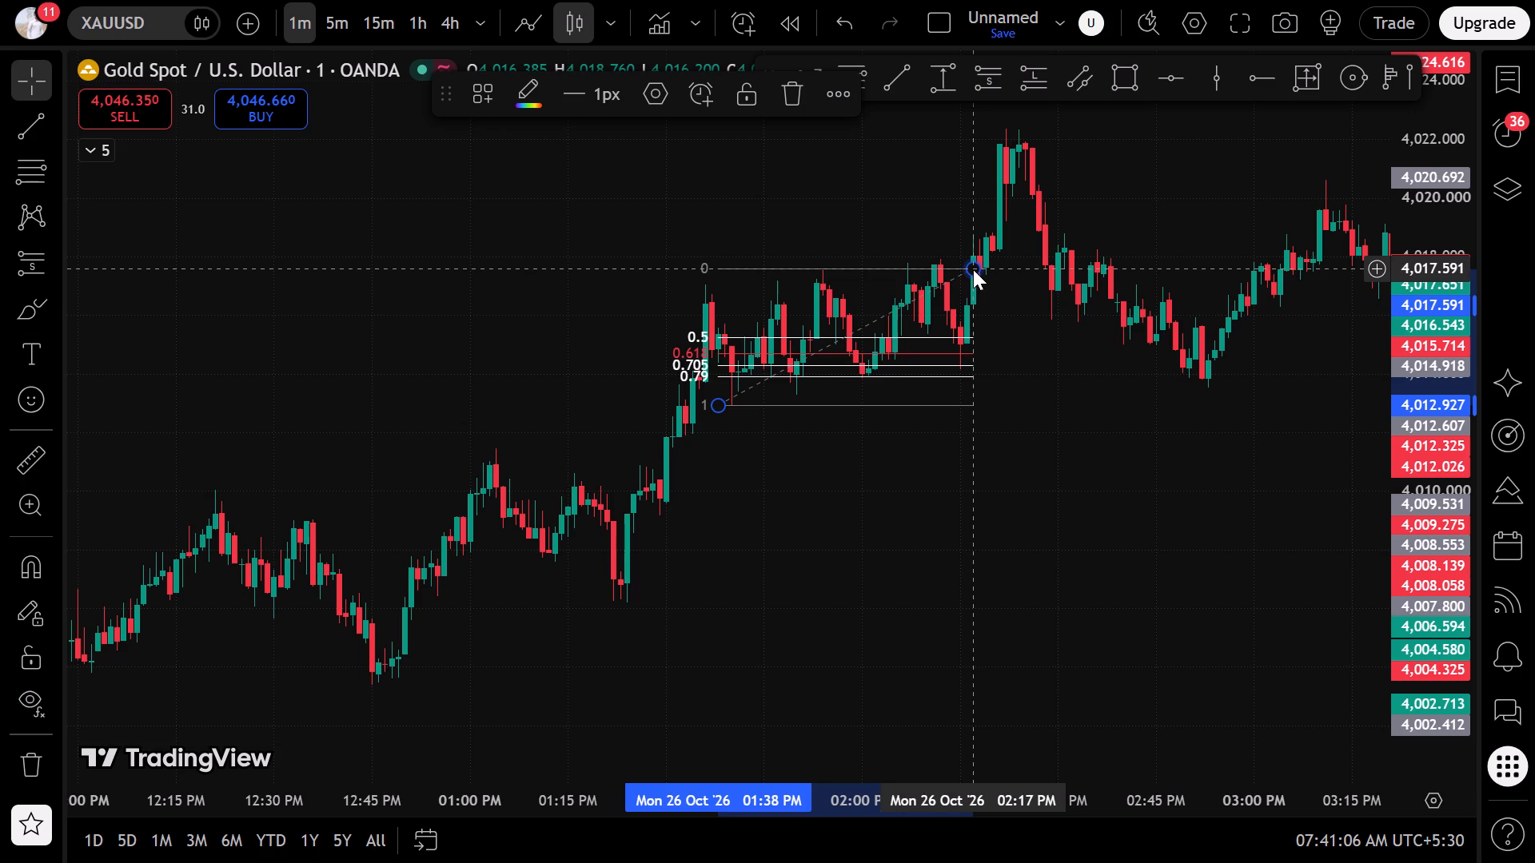
left_click(1244, 406)
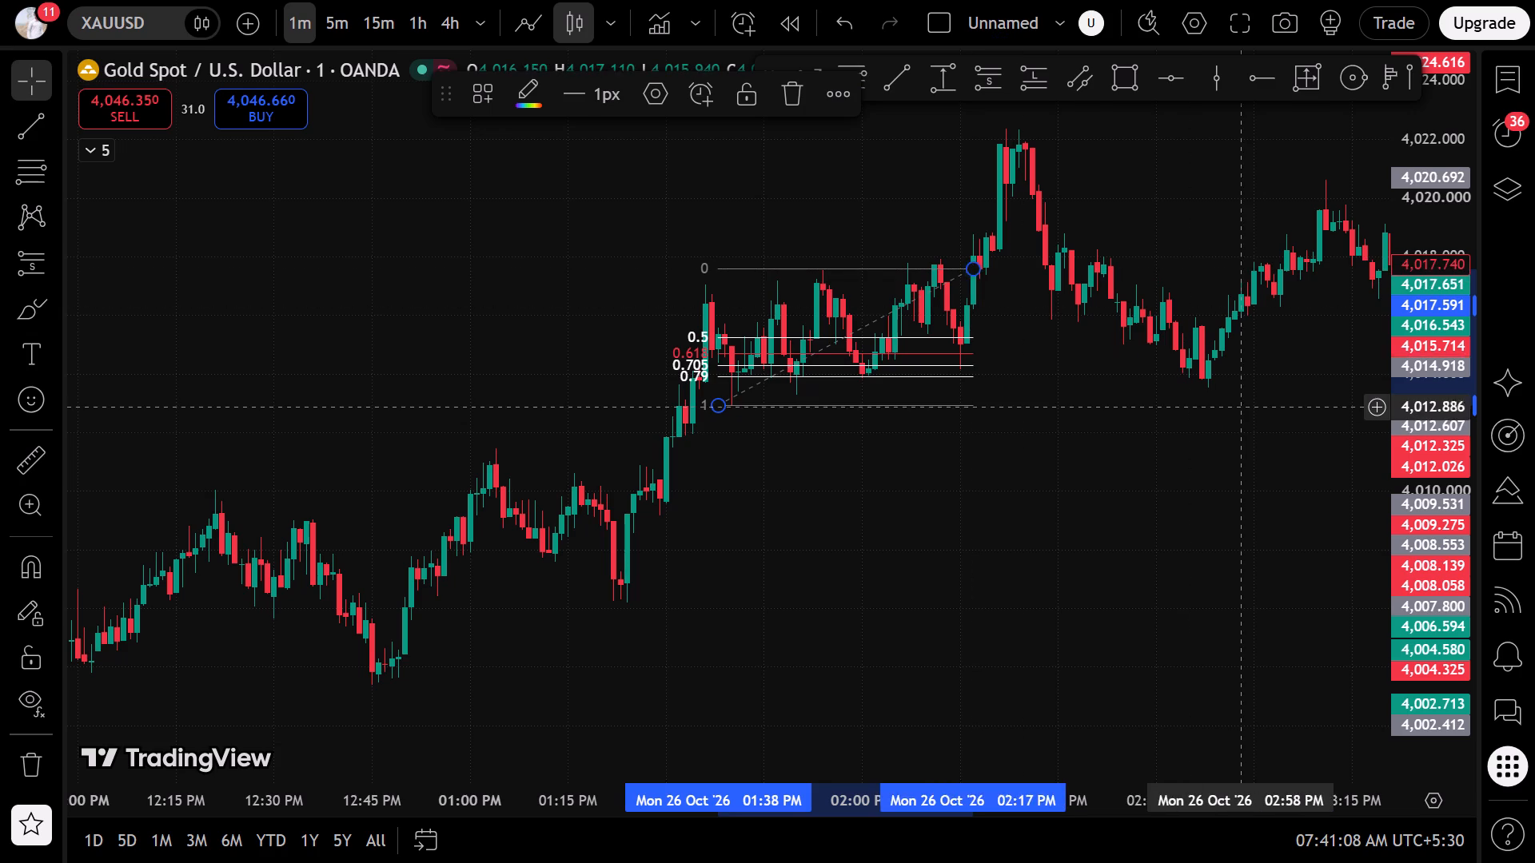
Examine the 26 October morning price action before 12:00 PM, back to about 05:00 AM, for swings to mark.
left_click_drag(1247, 412, 1360, 354)
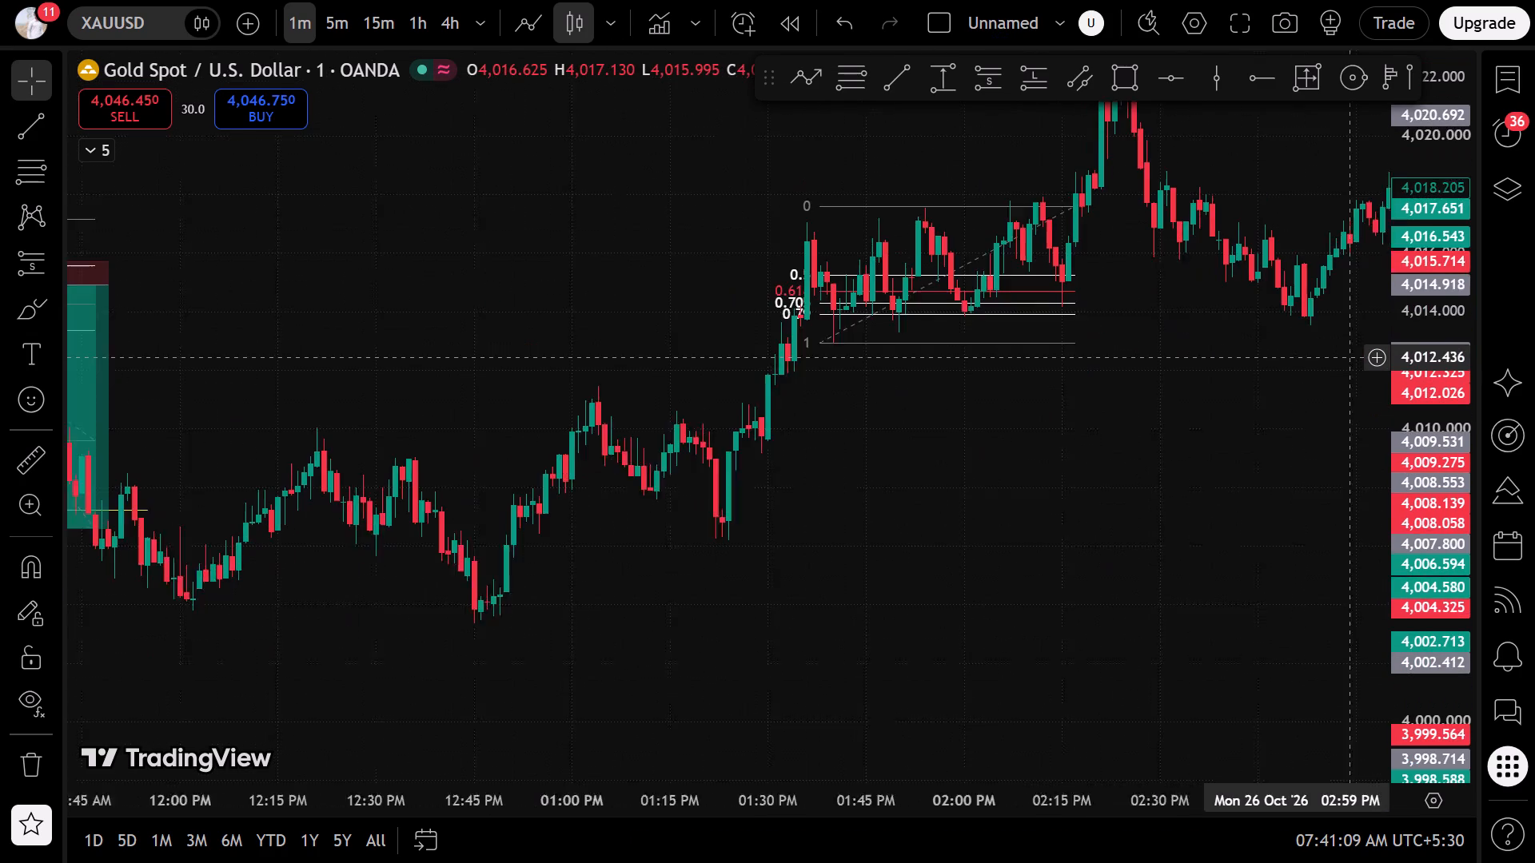
scroll(1360, 354, "down", 2)
left_click_drag(914, 490, 1534, 449)
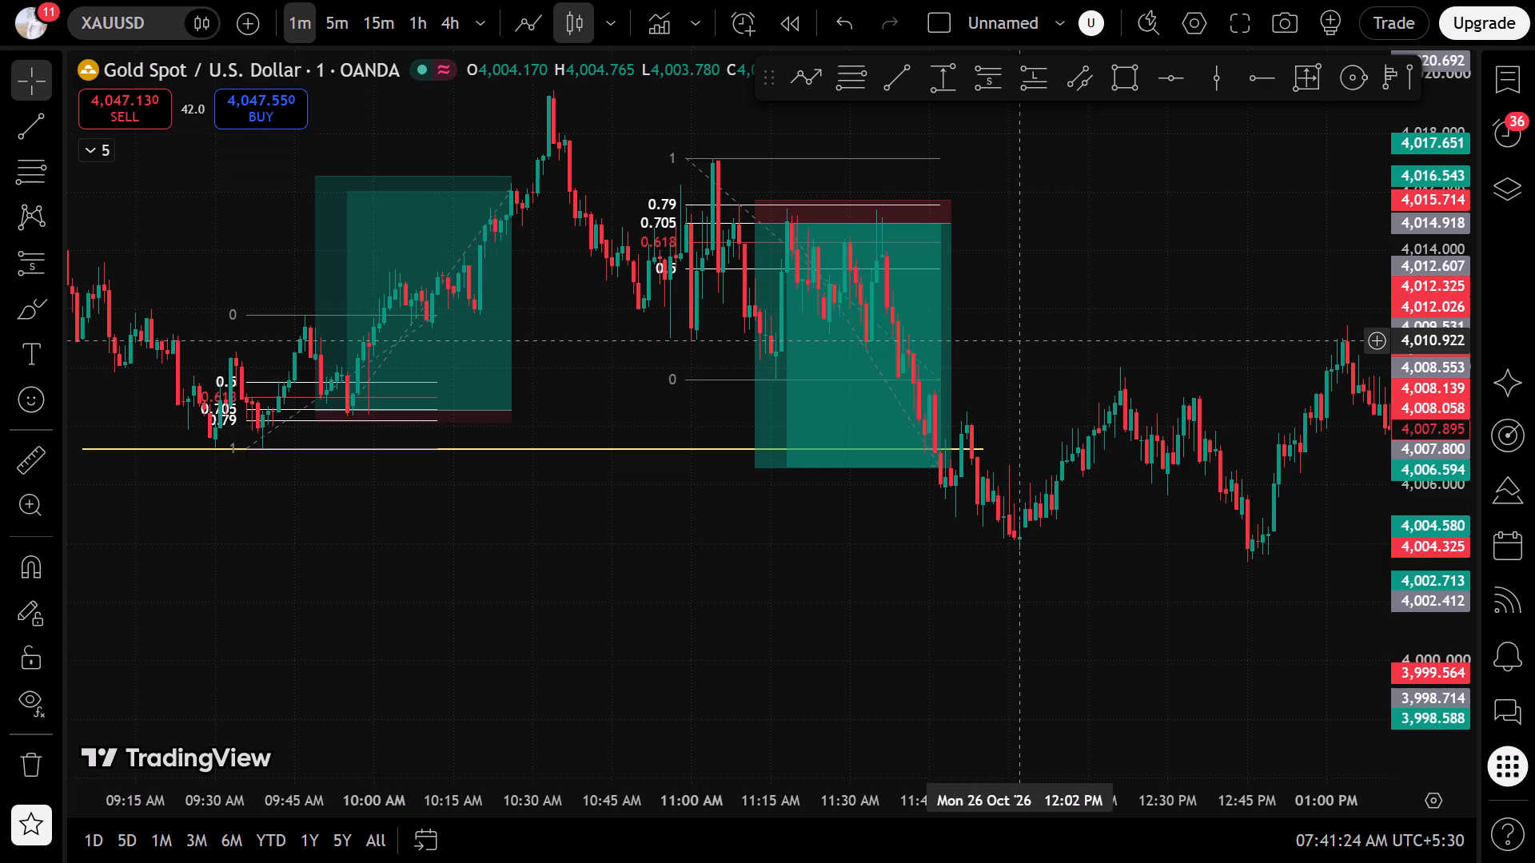
left_click_drag(505, 506, 716, 552)
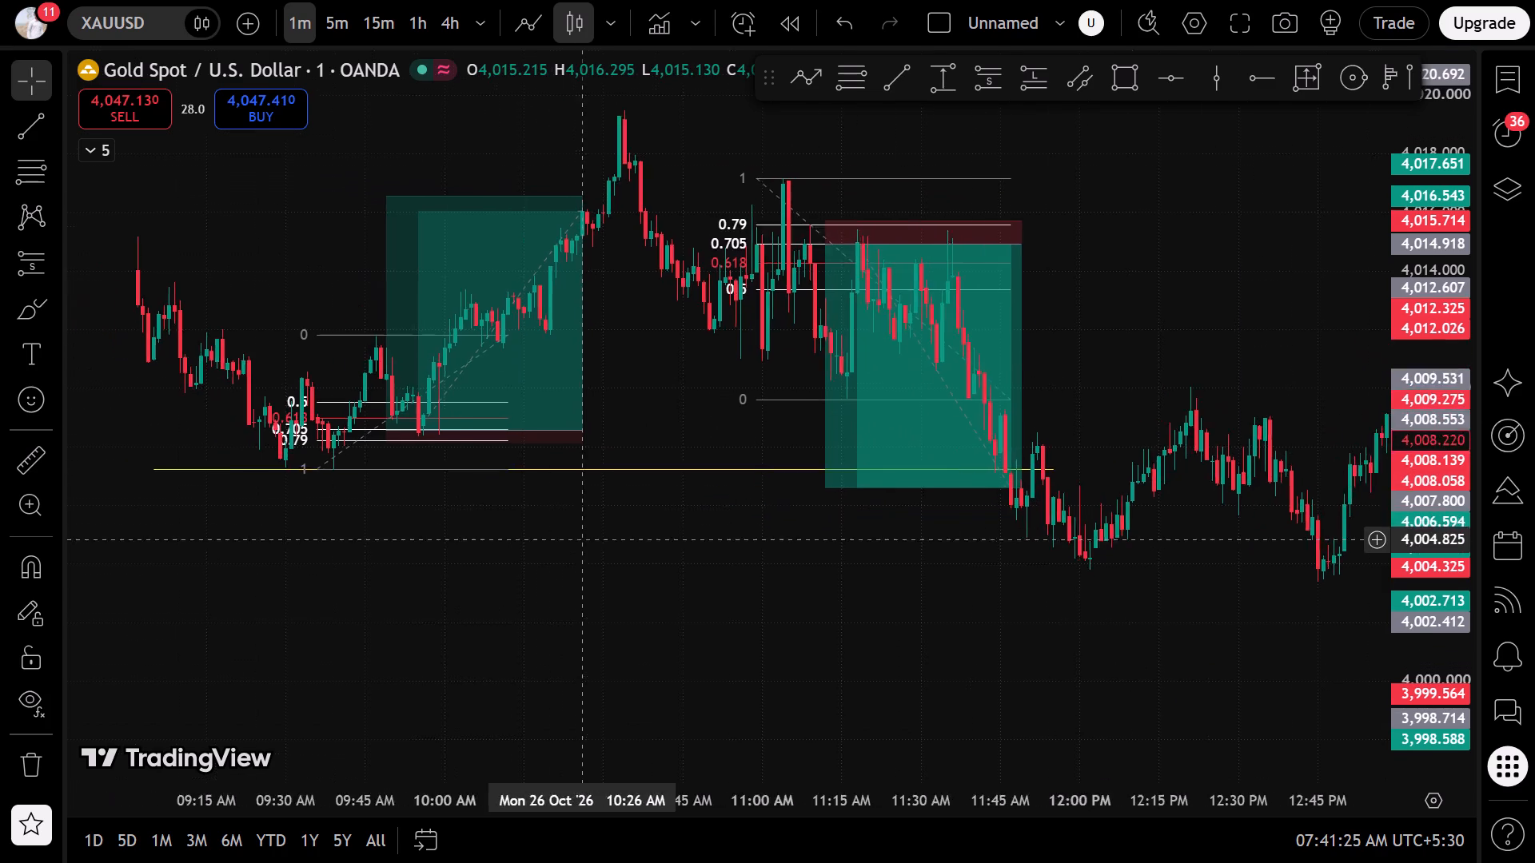
left_click_drag(716, 552, 1170, 569)
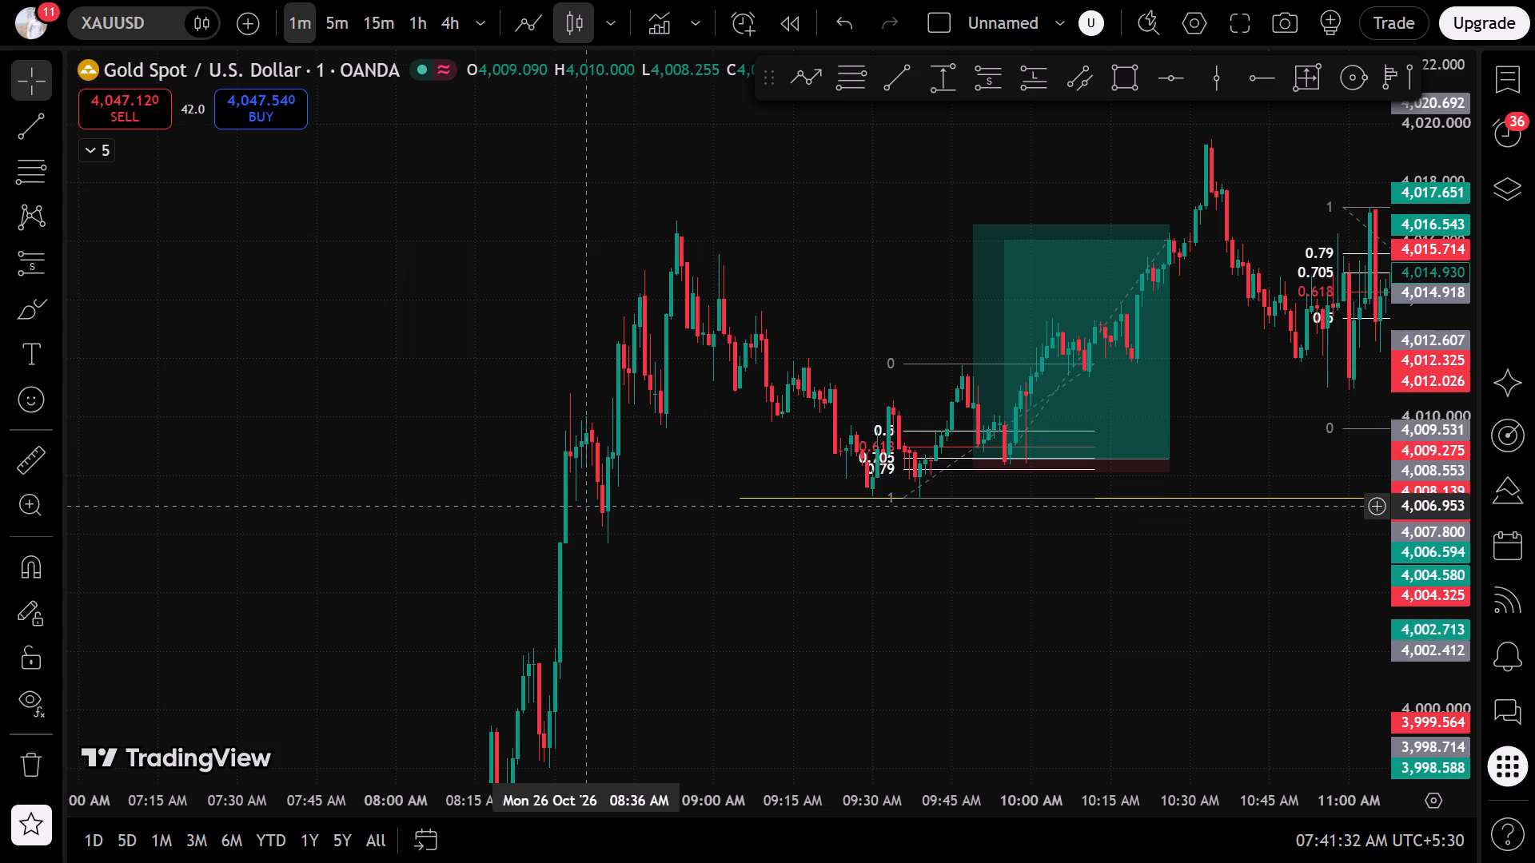
left_click_drag(684, 606, 1203, 288)
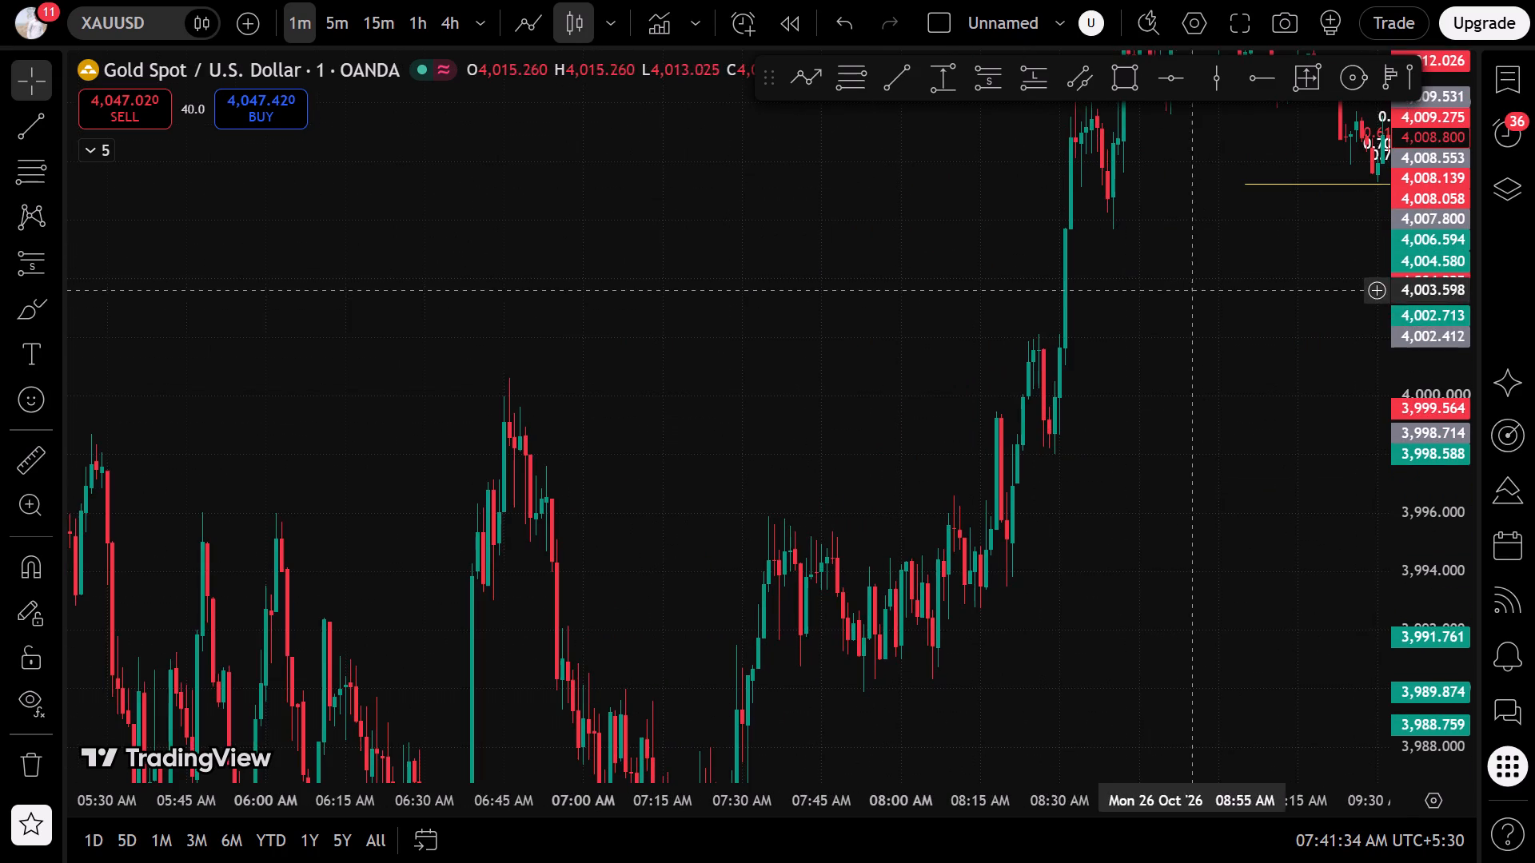
left_click_drag(993, 621, 1180, 360)
left_click_drag(1122, 445, 1122, 467)
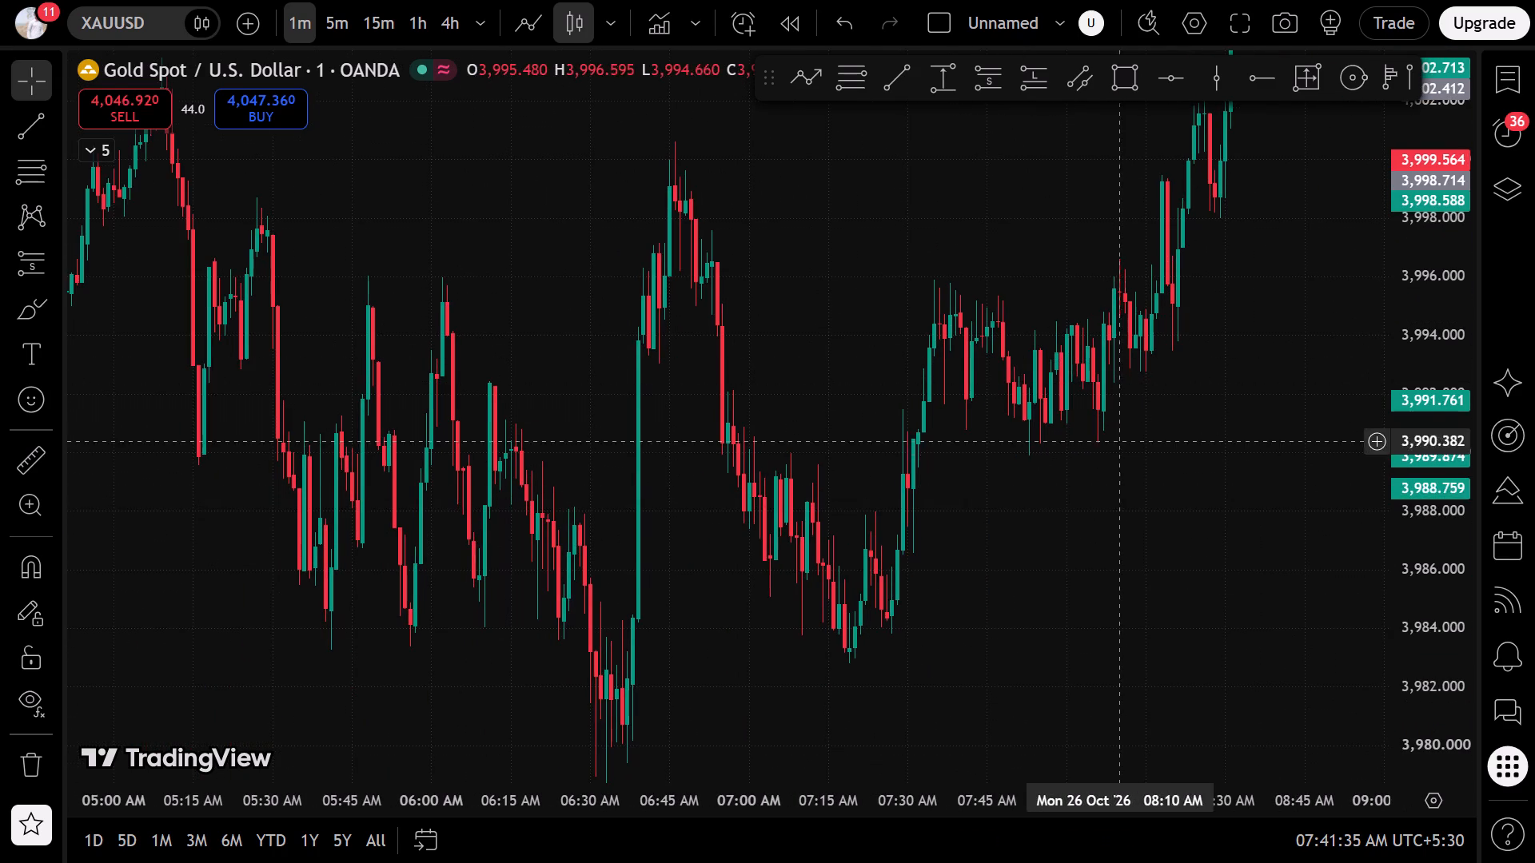
left_click_drag(1122, 467, 1043, 551)
scroll(1031, 544, "up", 3)
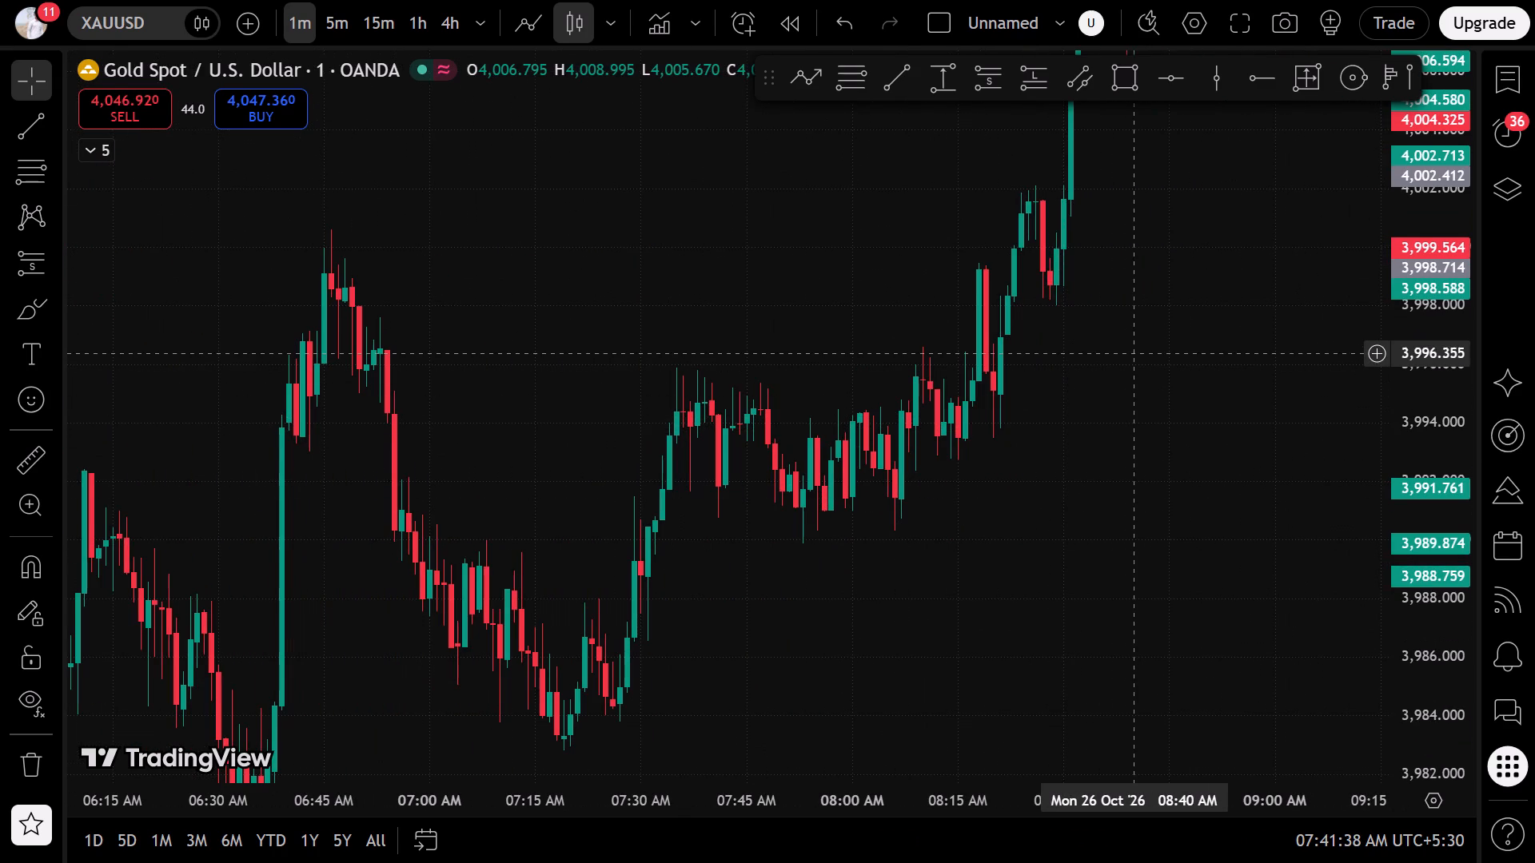
left_click(1135, 352)
scroll(1104, 487, "up", 4)
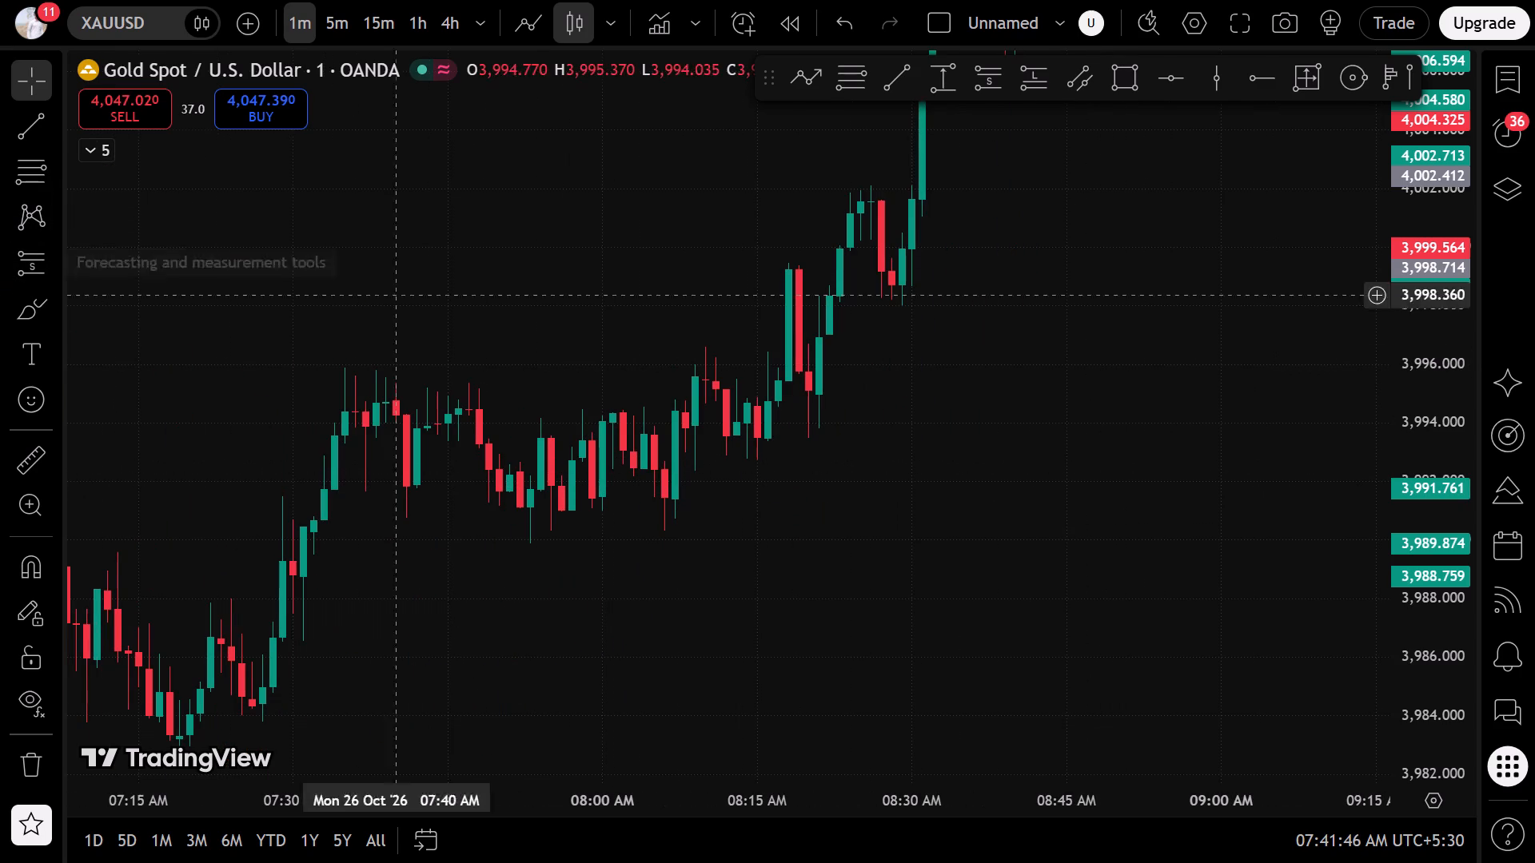
left_click(626, 461)
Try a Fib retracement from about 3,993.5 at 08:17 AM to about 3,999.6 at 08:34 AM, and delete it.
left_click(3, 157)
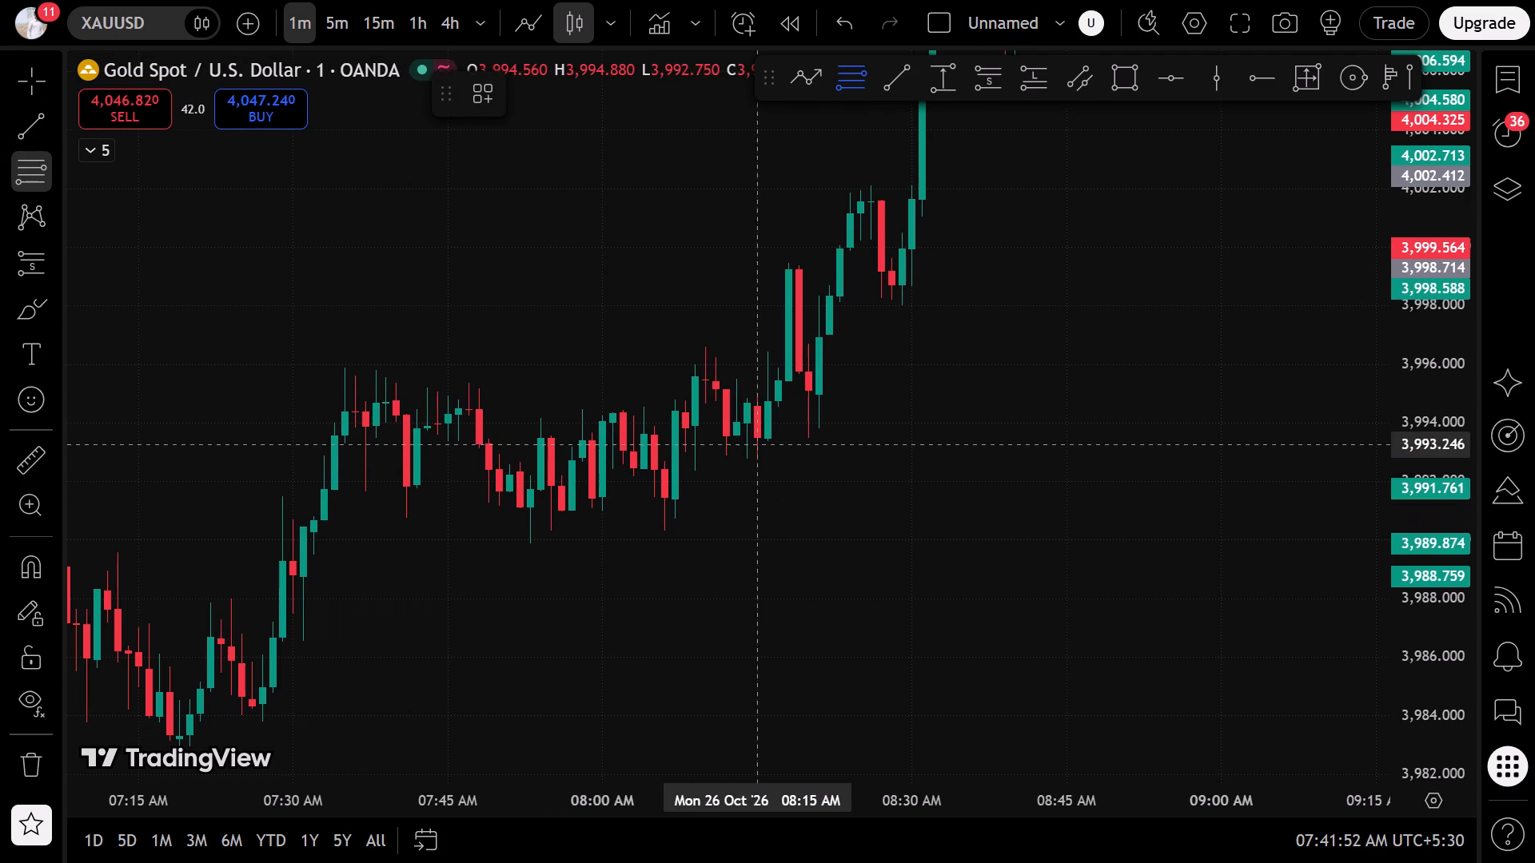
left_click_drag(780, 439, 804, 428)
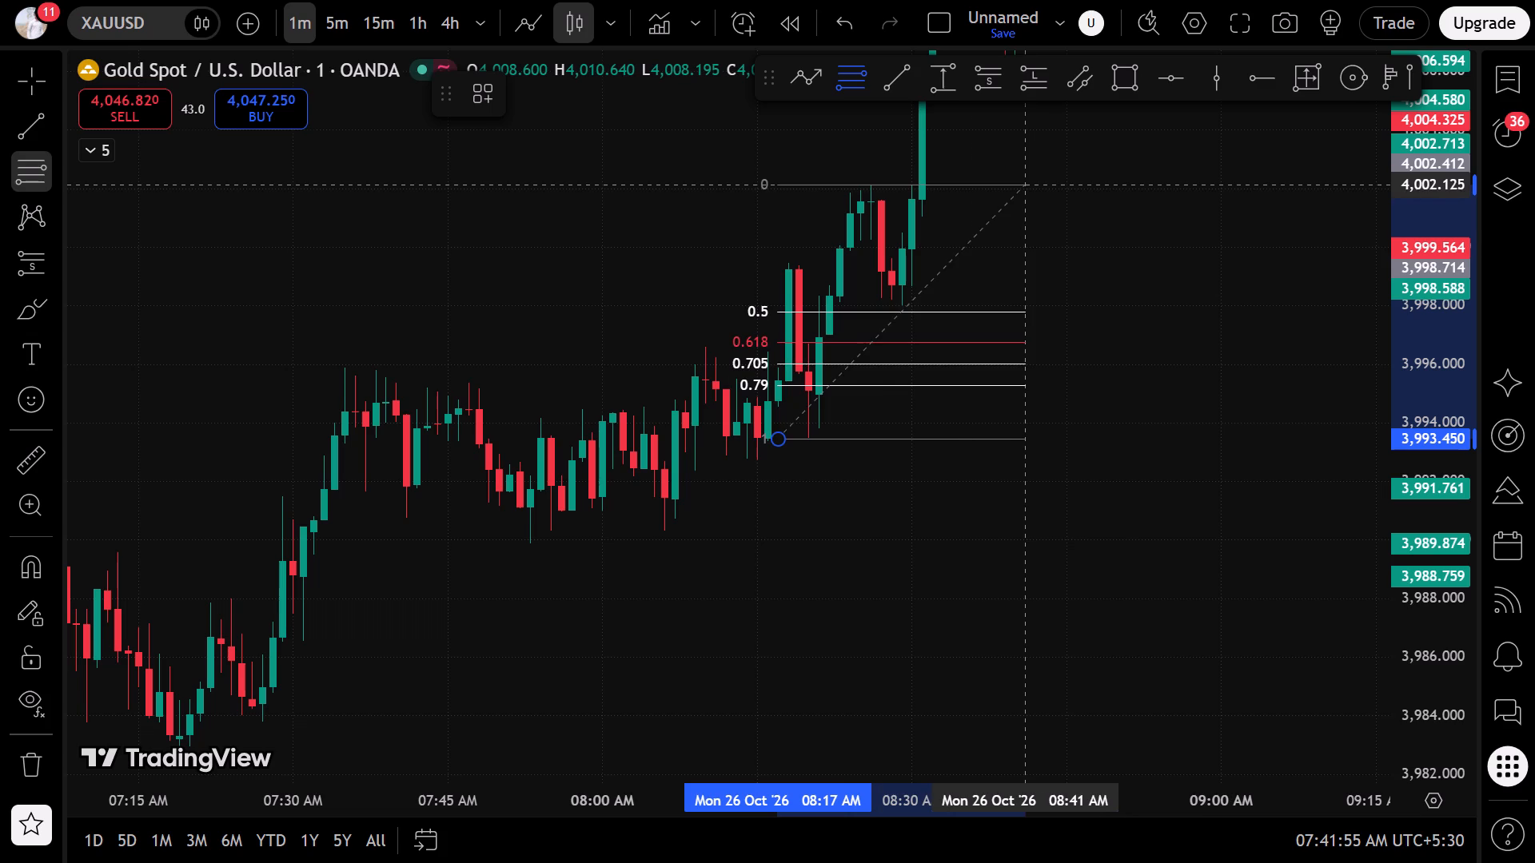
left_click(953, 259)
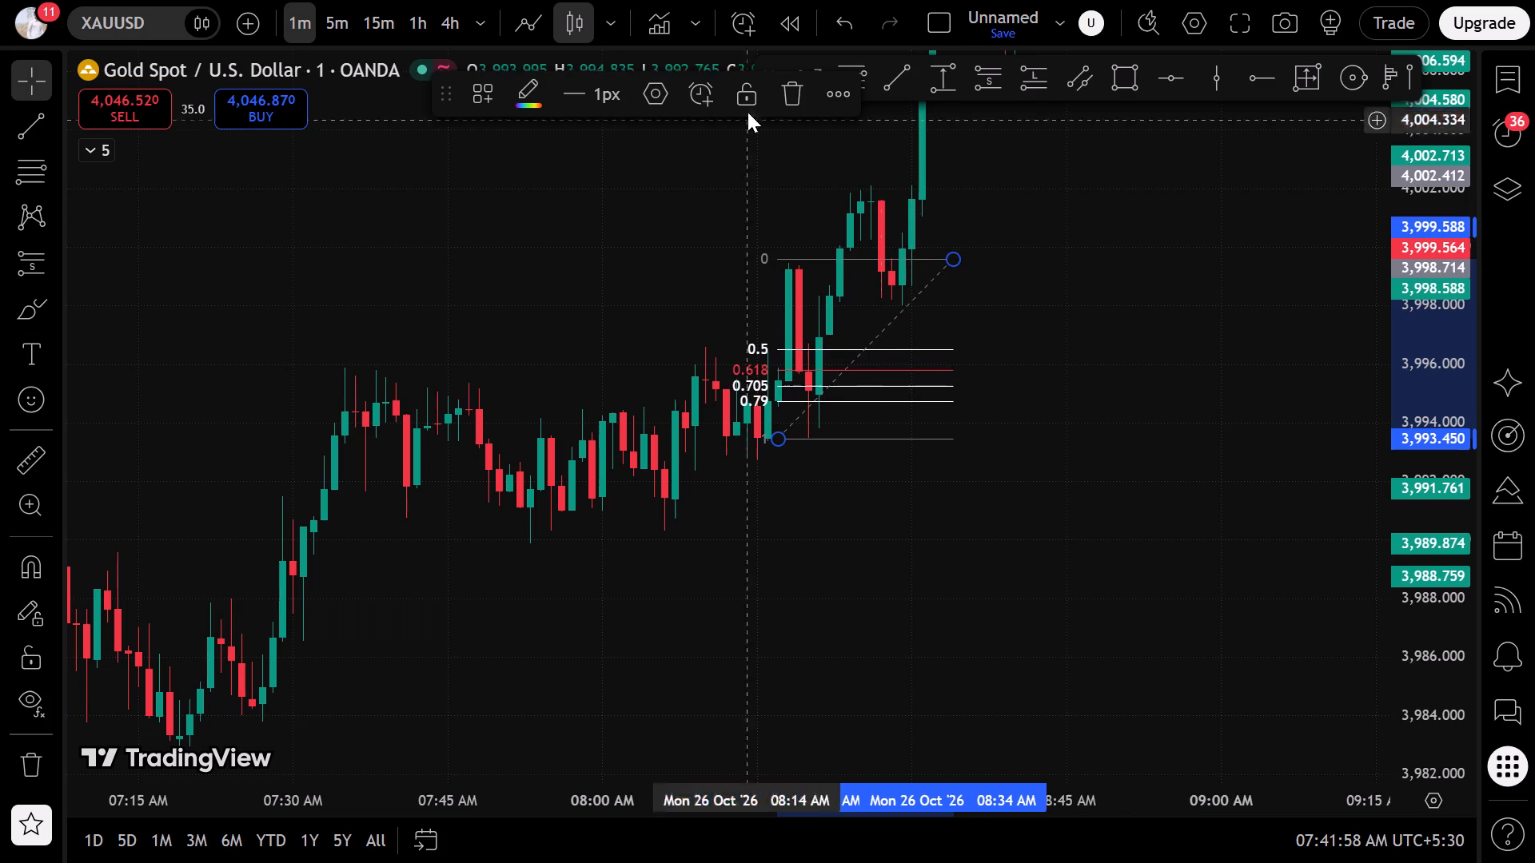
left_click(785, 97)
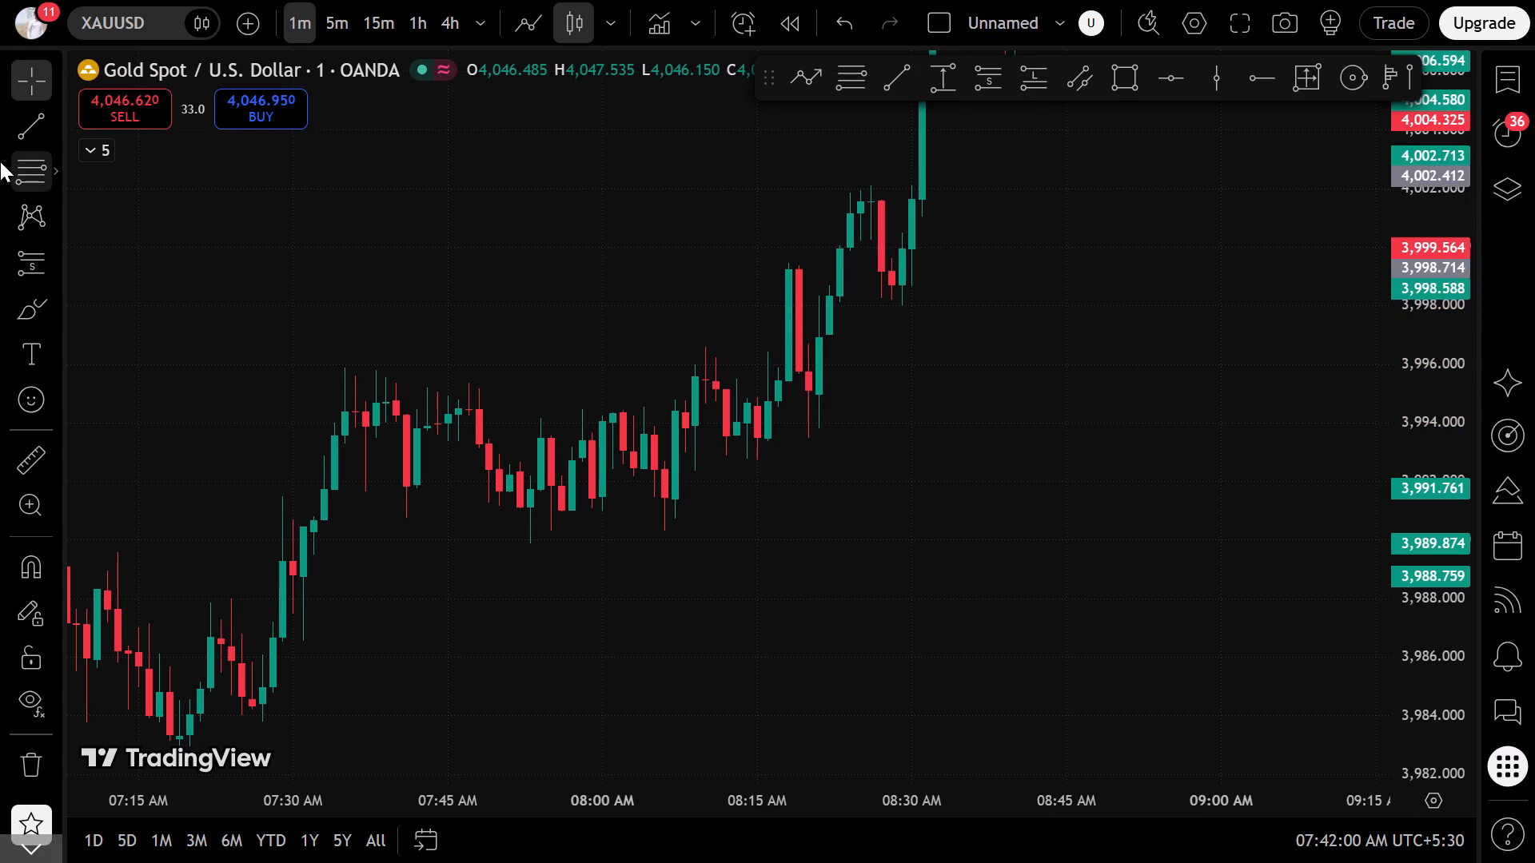
Draw a Fib retracement over the 26 October rise from about 3,992.8 at 08:05 AM to about 3,999.2 at 08:30 AM.
left_click(0, 161)
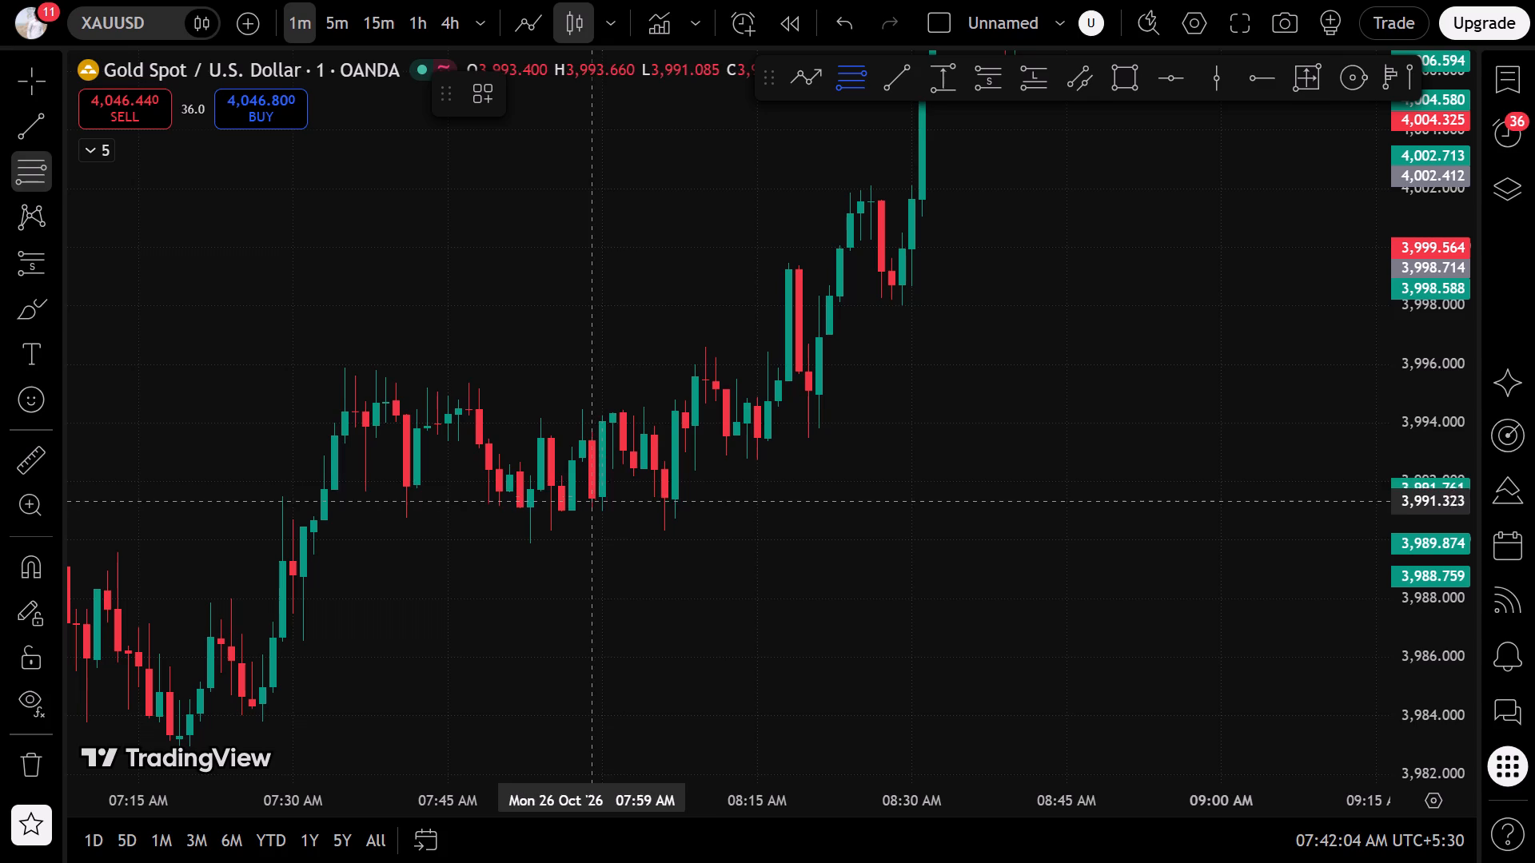
left_click_drag(653, 459, 669, 459)
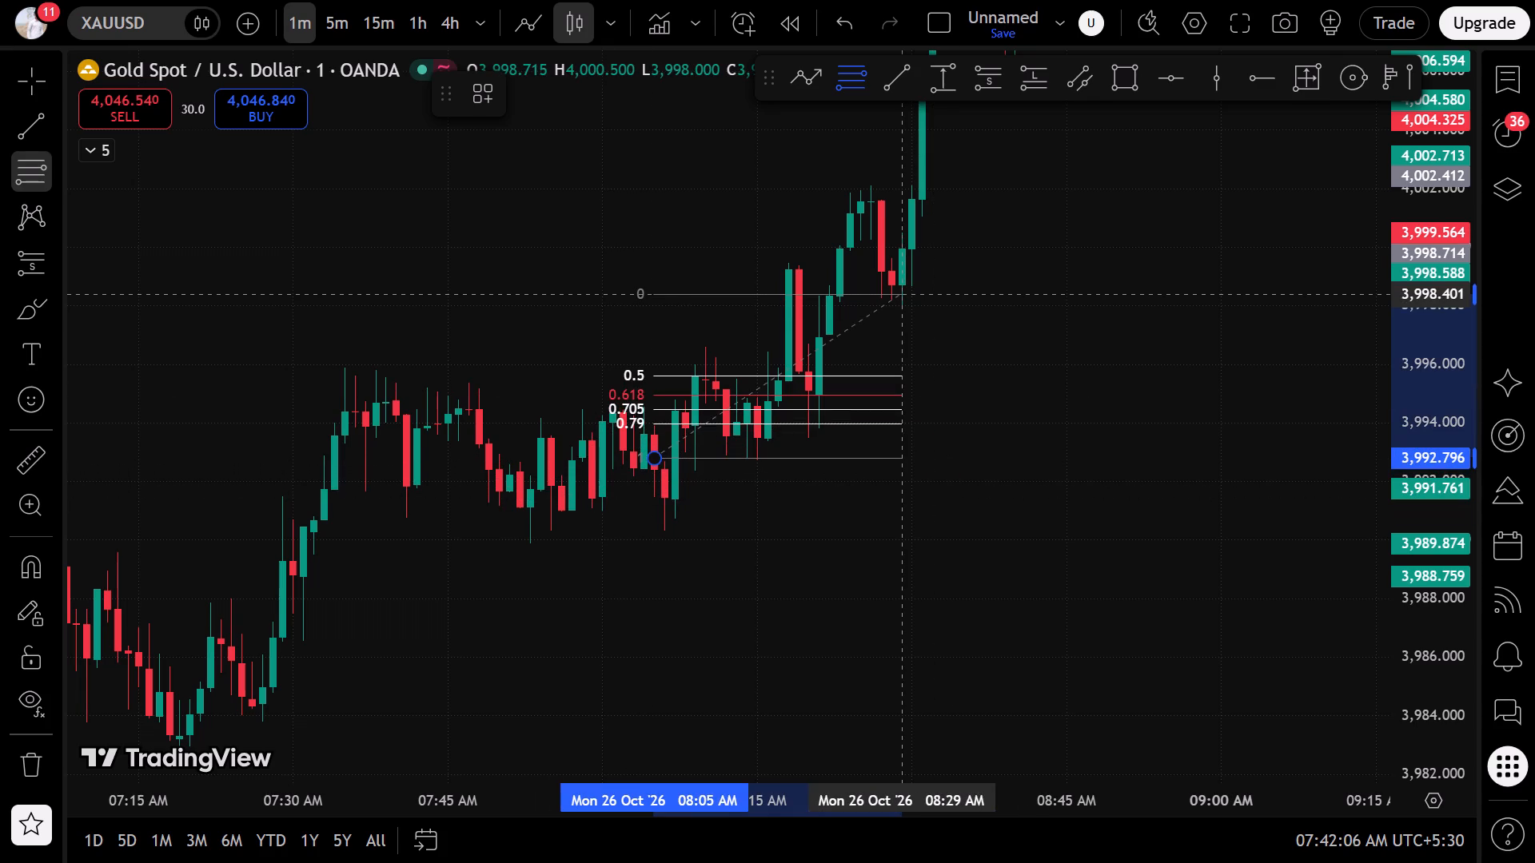
left_click(915, 272)
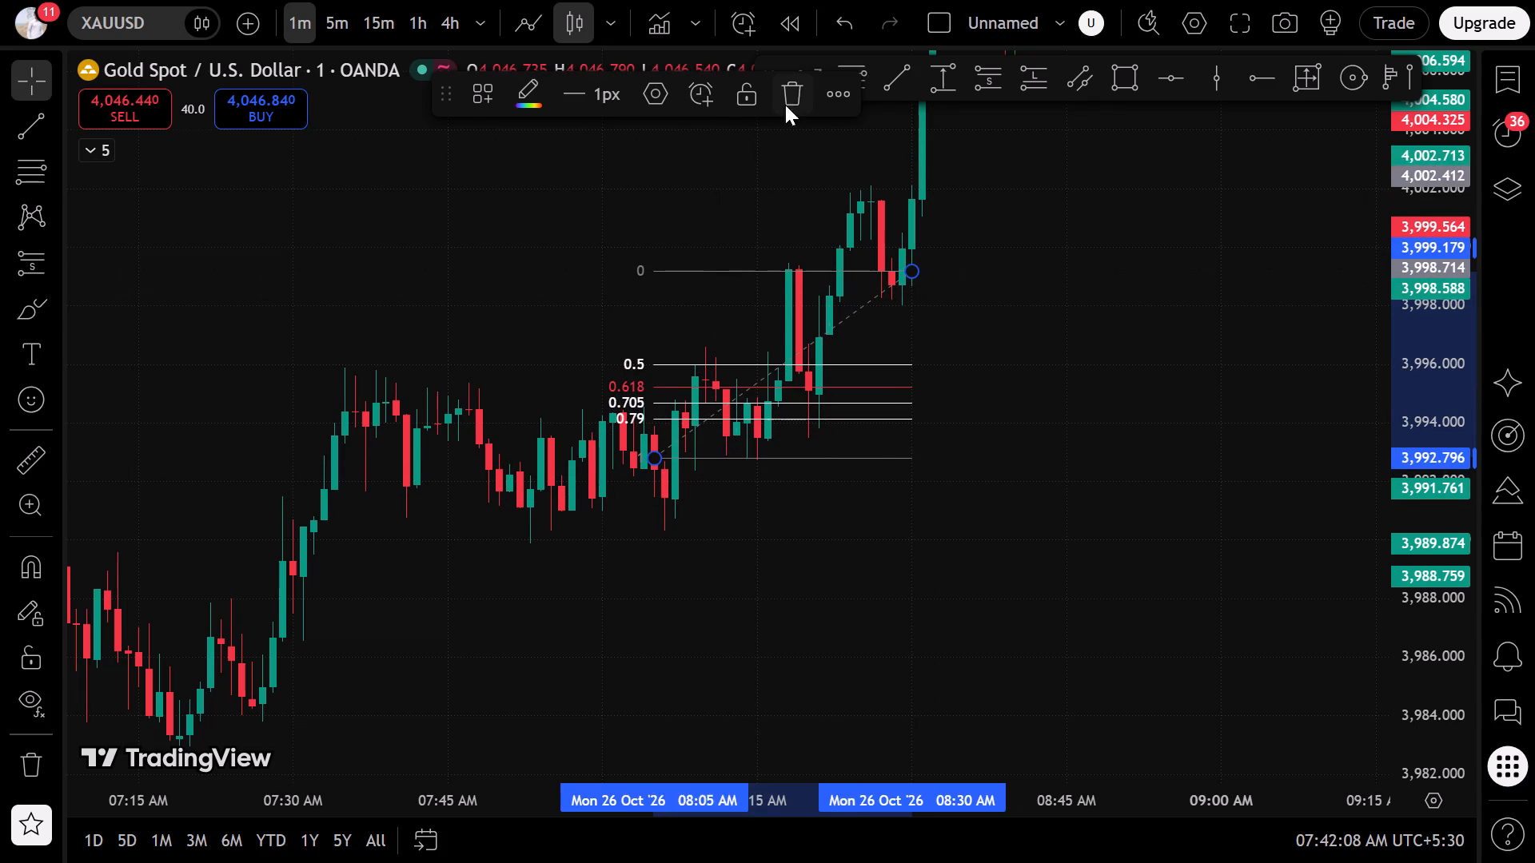
left_click(294, 388)
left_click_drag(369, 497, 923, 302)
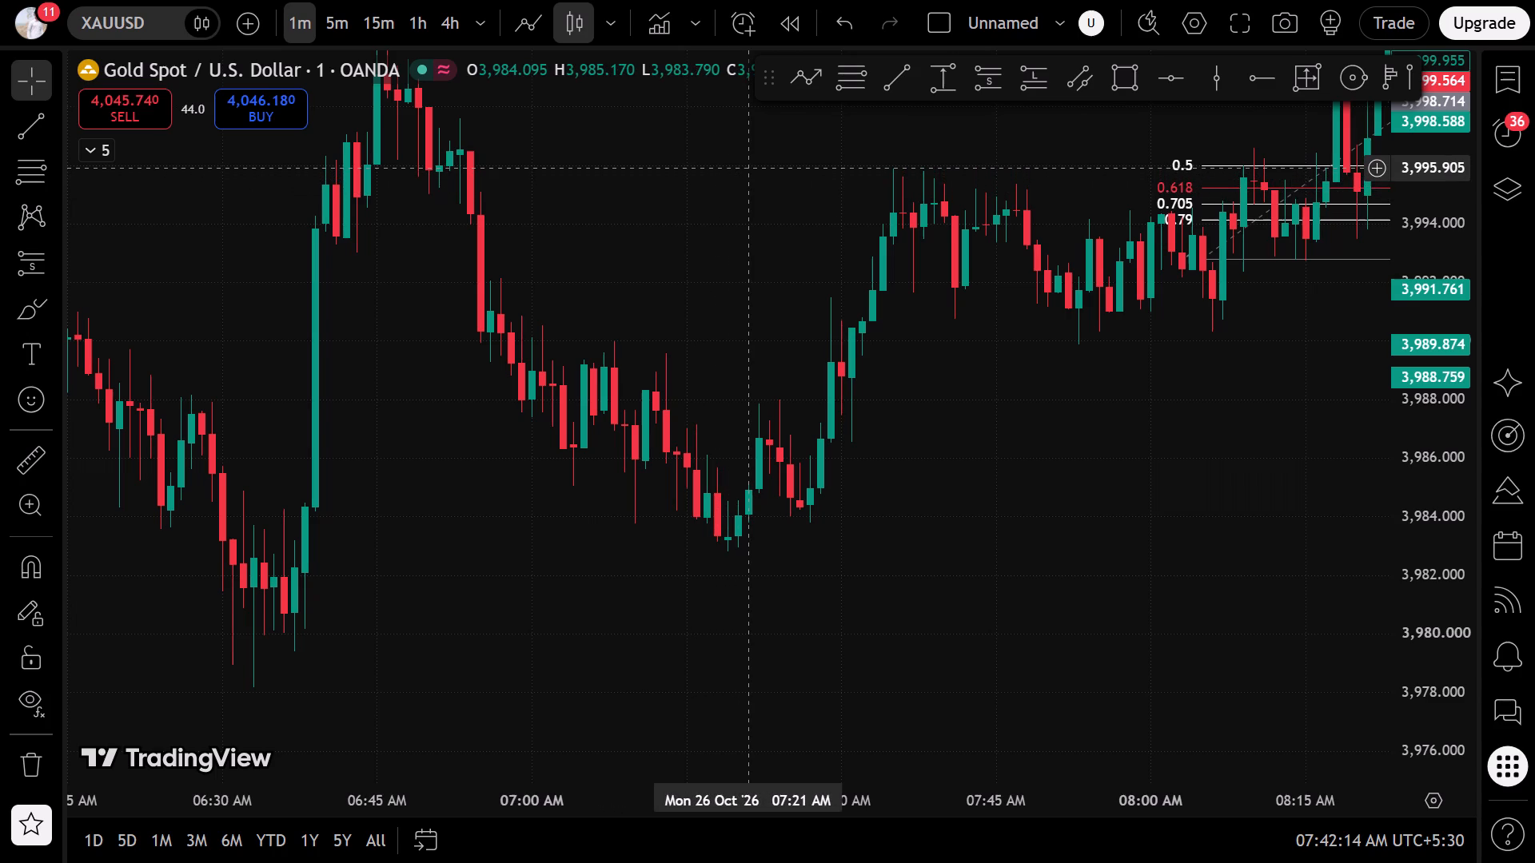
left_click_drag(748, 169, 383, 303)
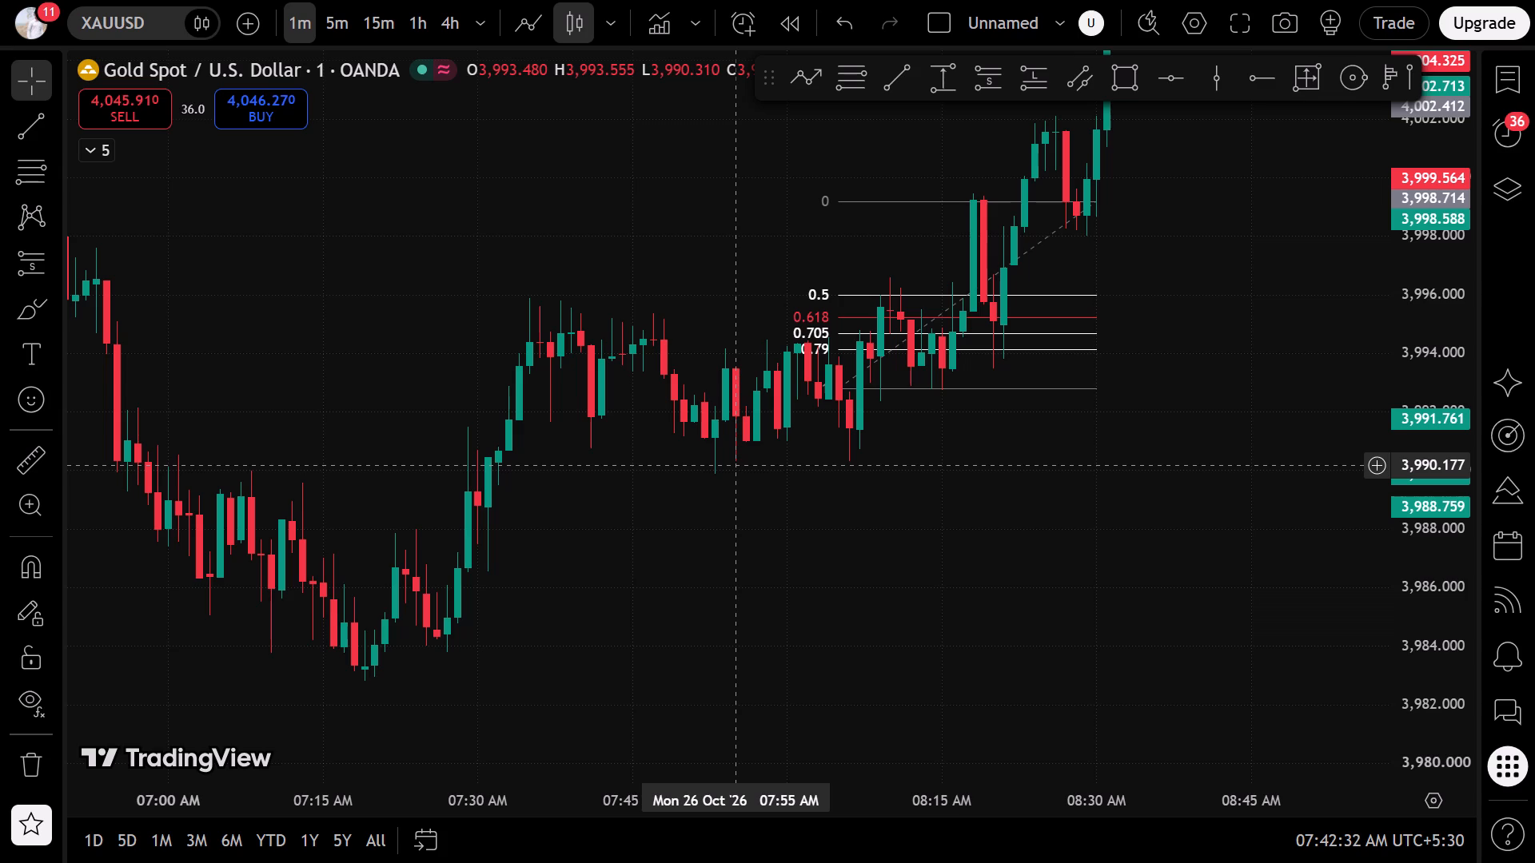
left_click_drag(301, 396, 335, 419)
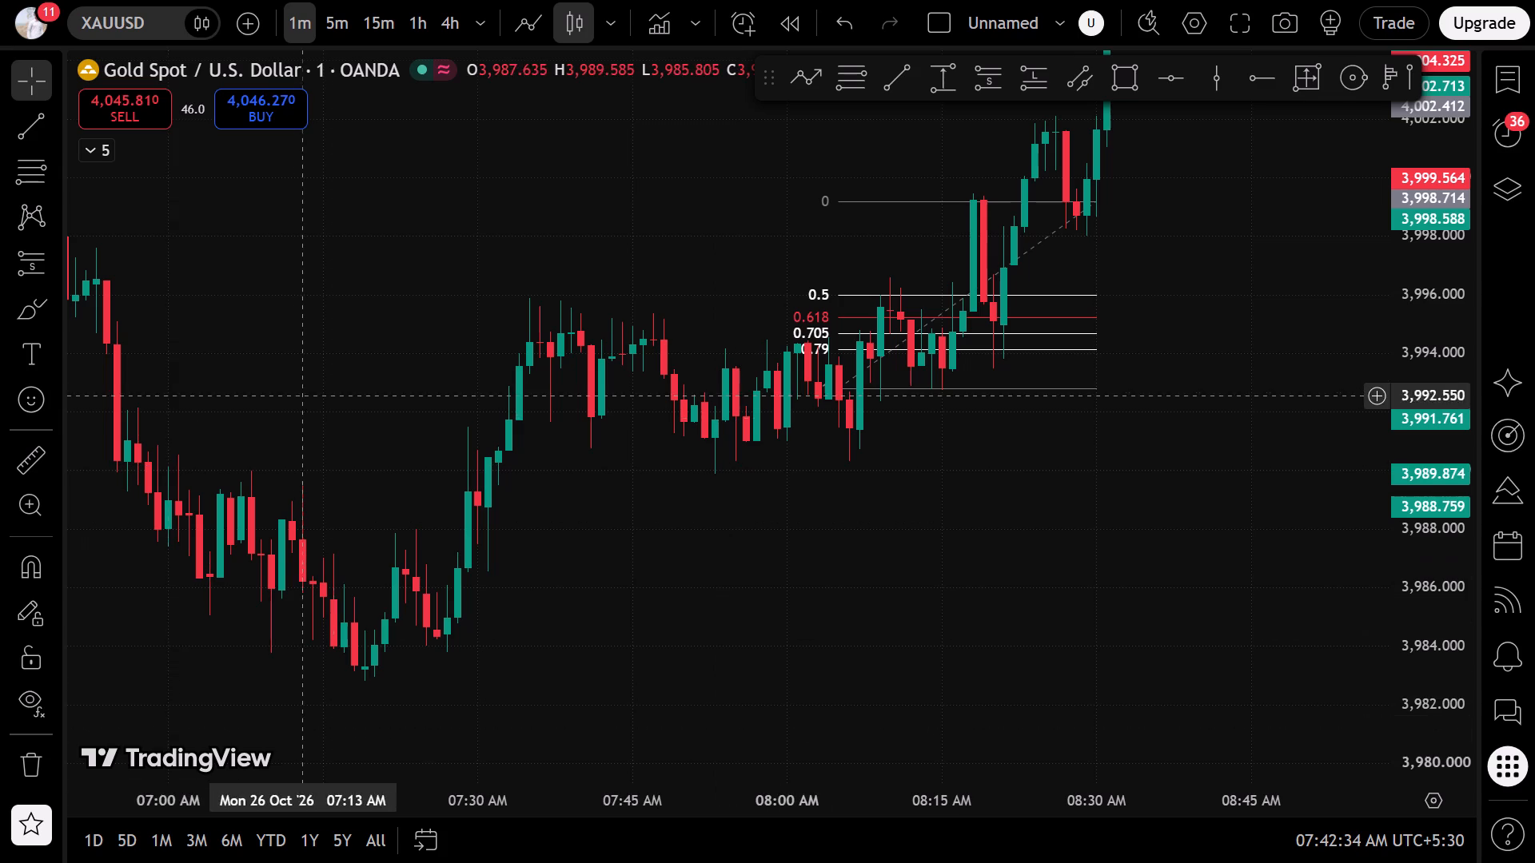
Examine the 26 October price action before 08:00 AM, back to about 01:00 AM on 24 October, for swings to mark.
left_click_drag(335, 419, 1187, 281)
left_click_drag(771, 355, 770, 412)
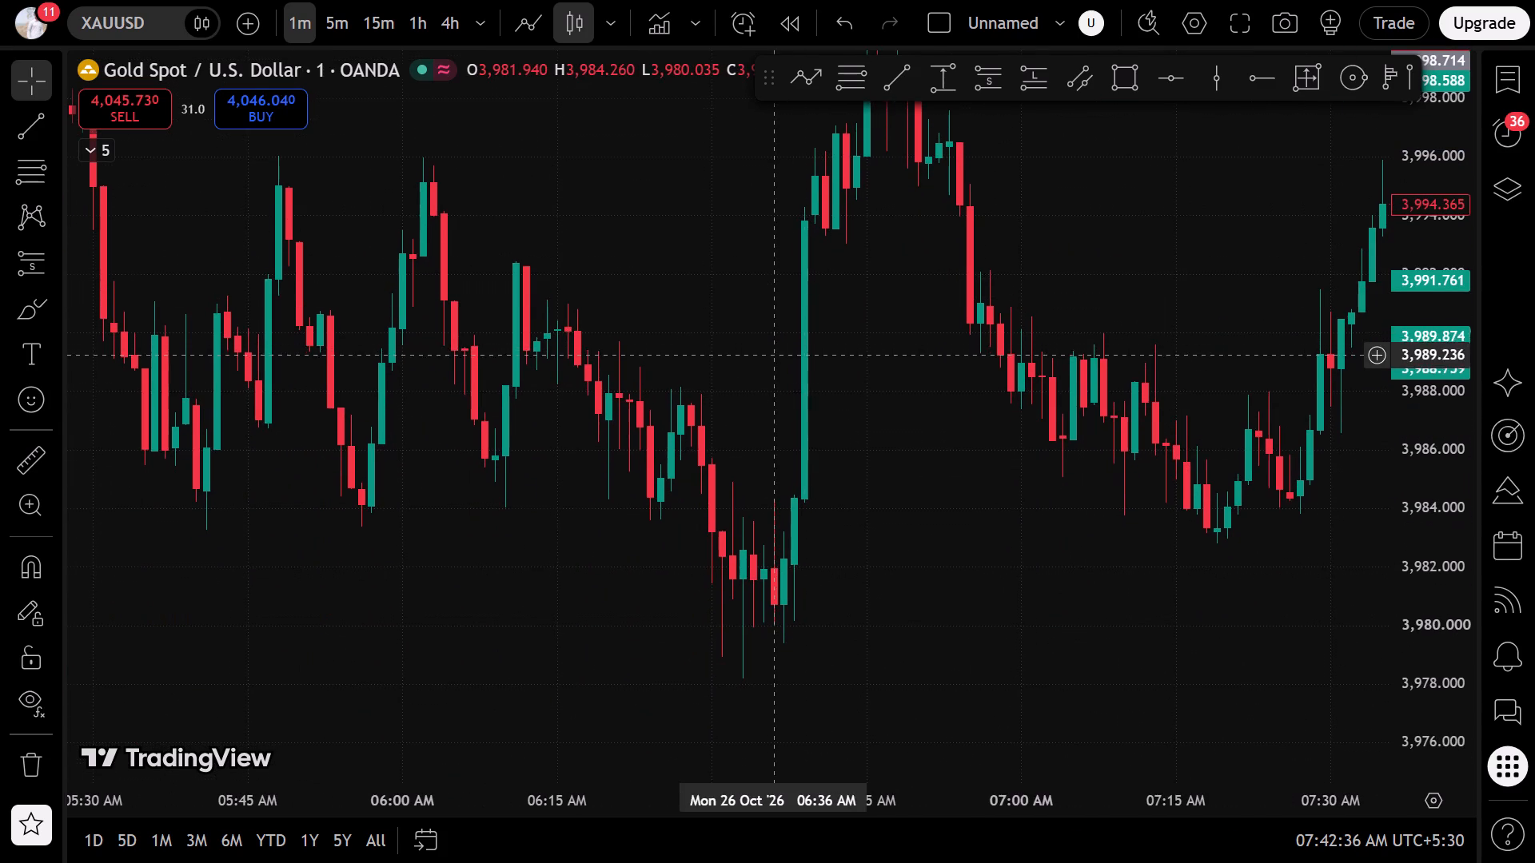
left_click_drag(770, 412, 616, 540)
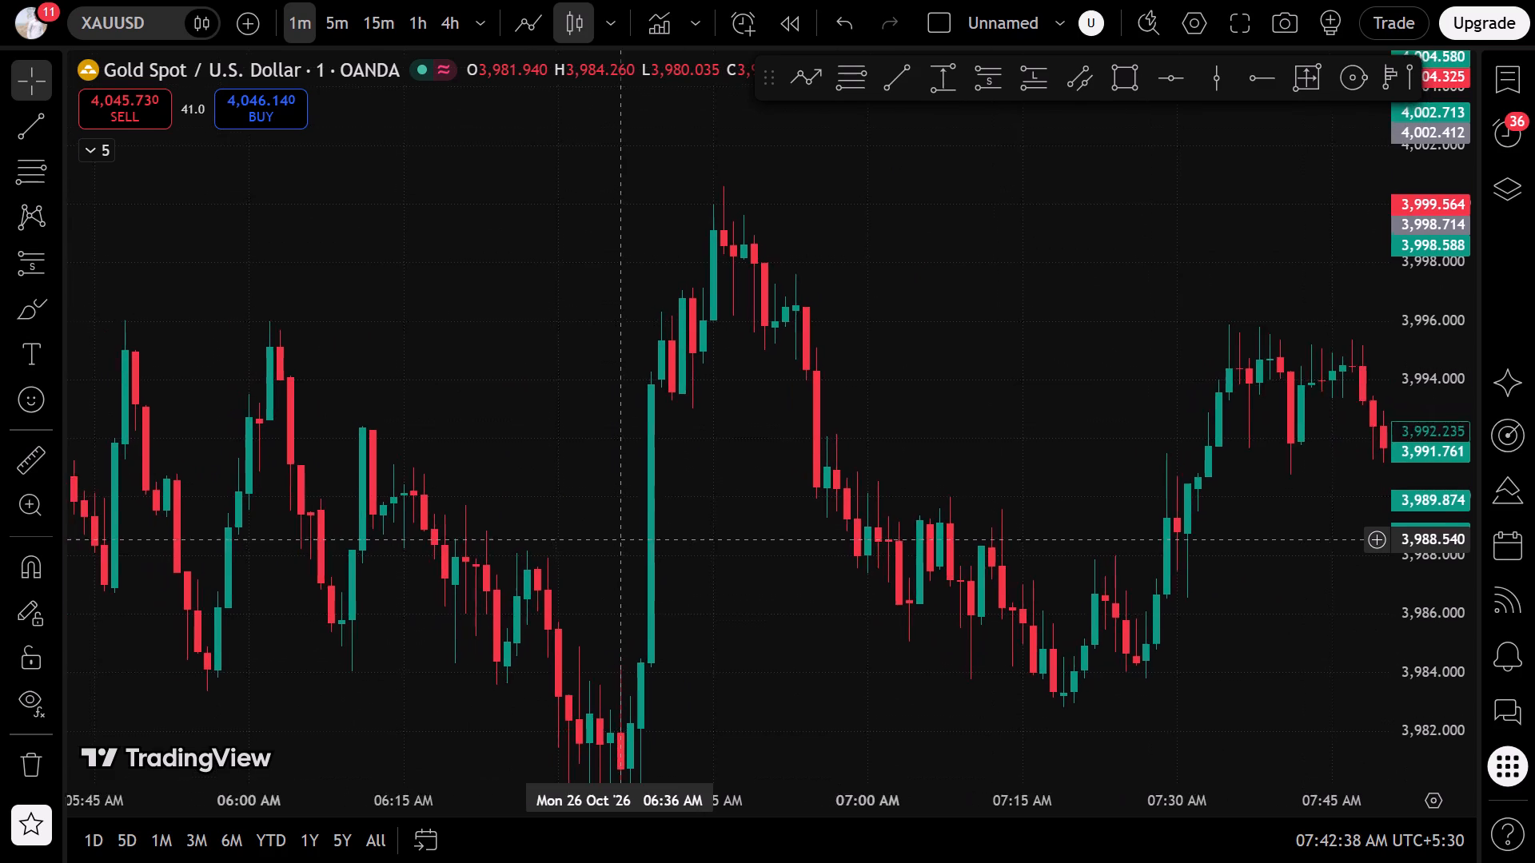
left_click_drag(616, 540, 1409, 613)
left_click_drag(1192, 539, 1073, 344)
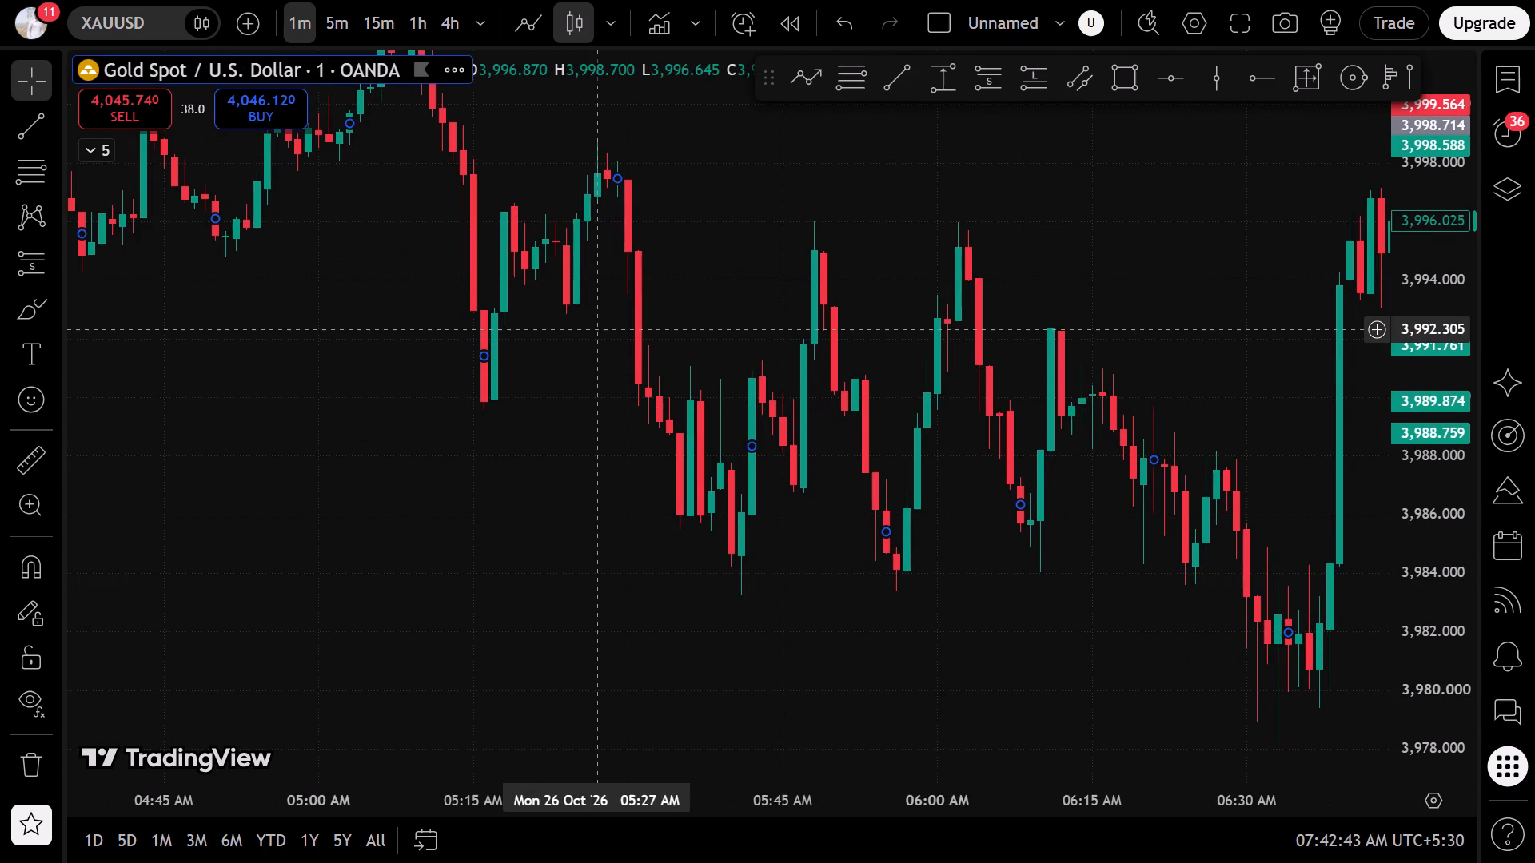
left_click_drag(630, 362, 1286, 677)
scroll(1024, 495, "down", 5)
scroll(1023, 494, "up", 4)
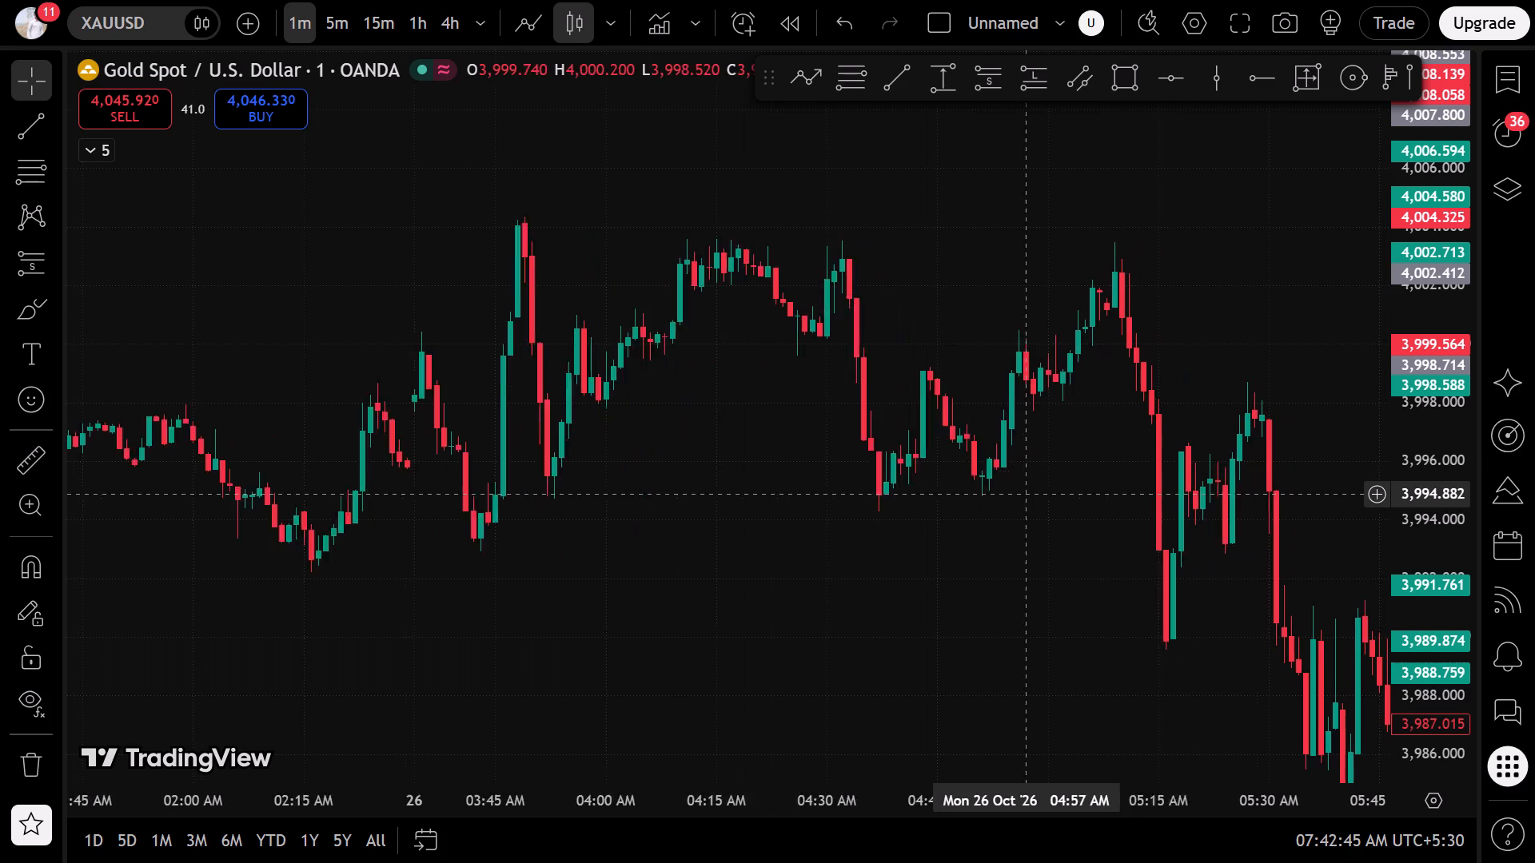
left_click_drag(623, 363, 1044, 281)
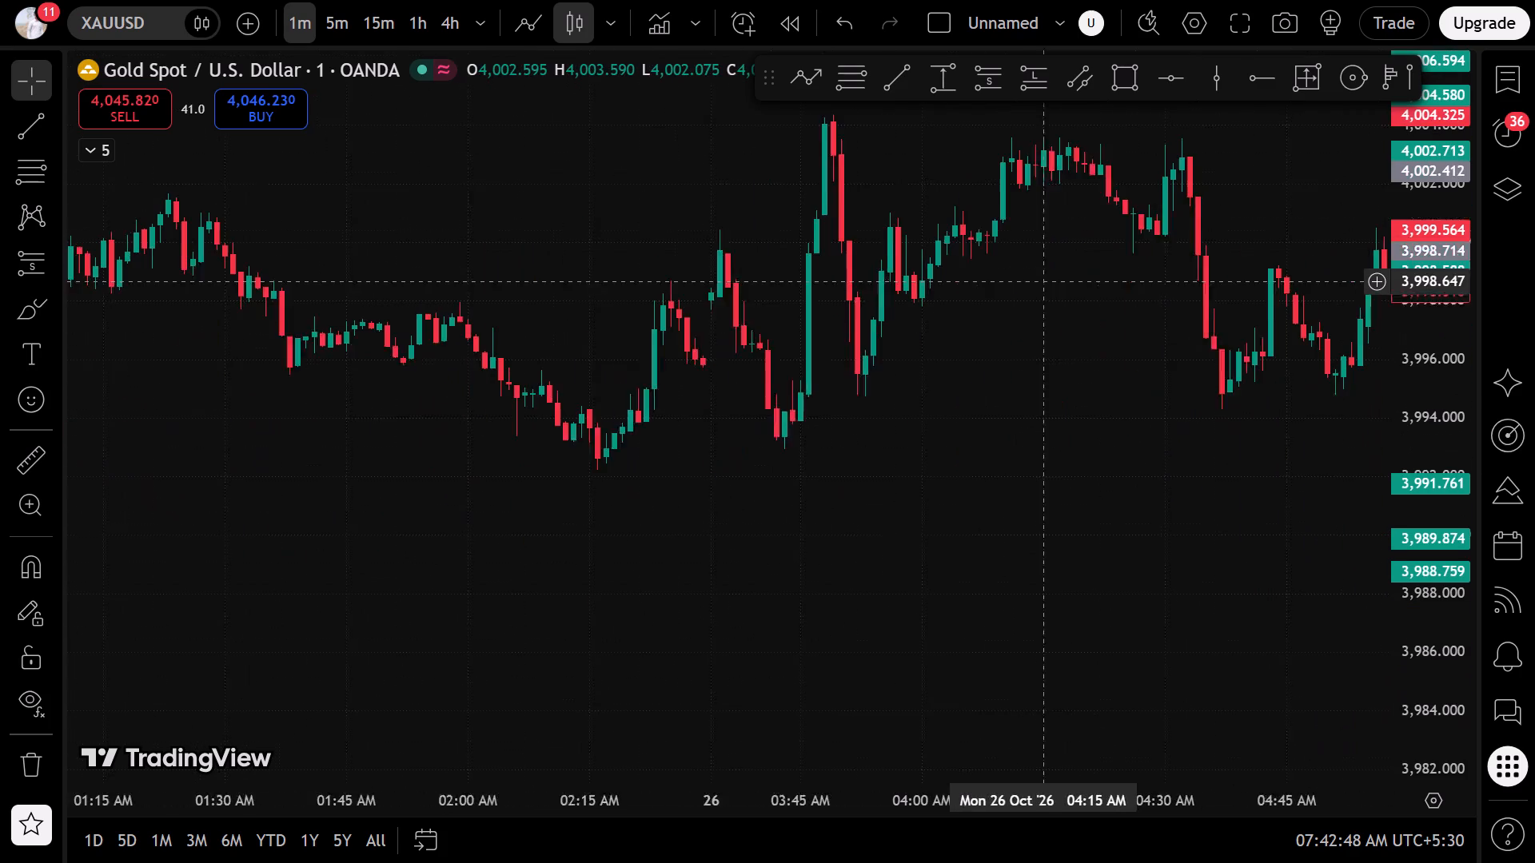
left_click_drag(1044, 281, 1059, 286)
scroll(1032, 324, "down", 1)
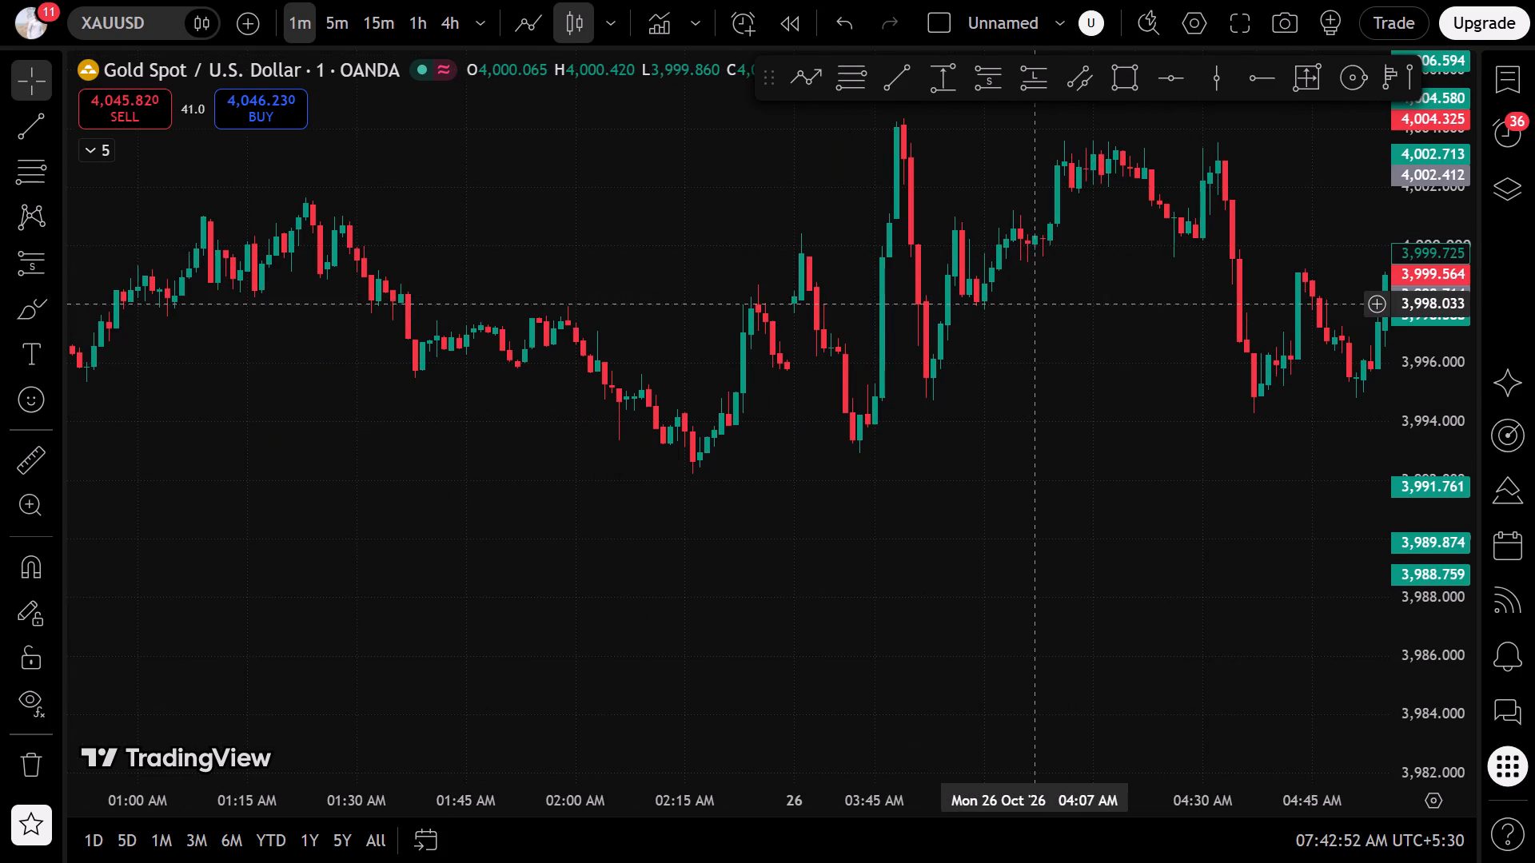
scroll(1021, 328, "up", 3)
left_click_drag(1019, 327, 1012, 371)
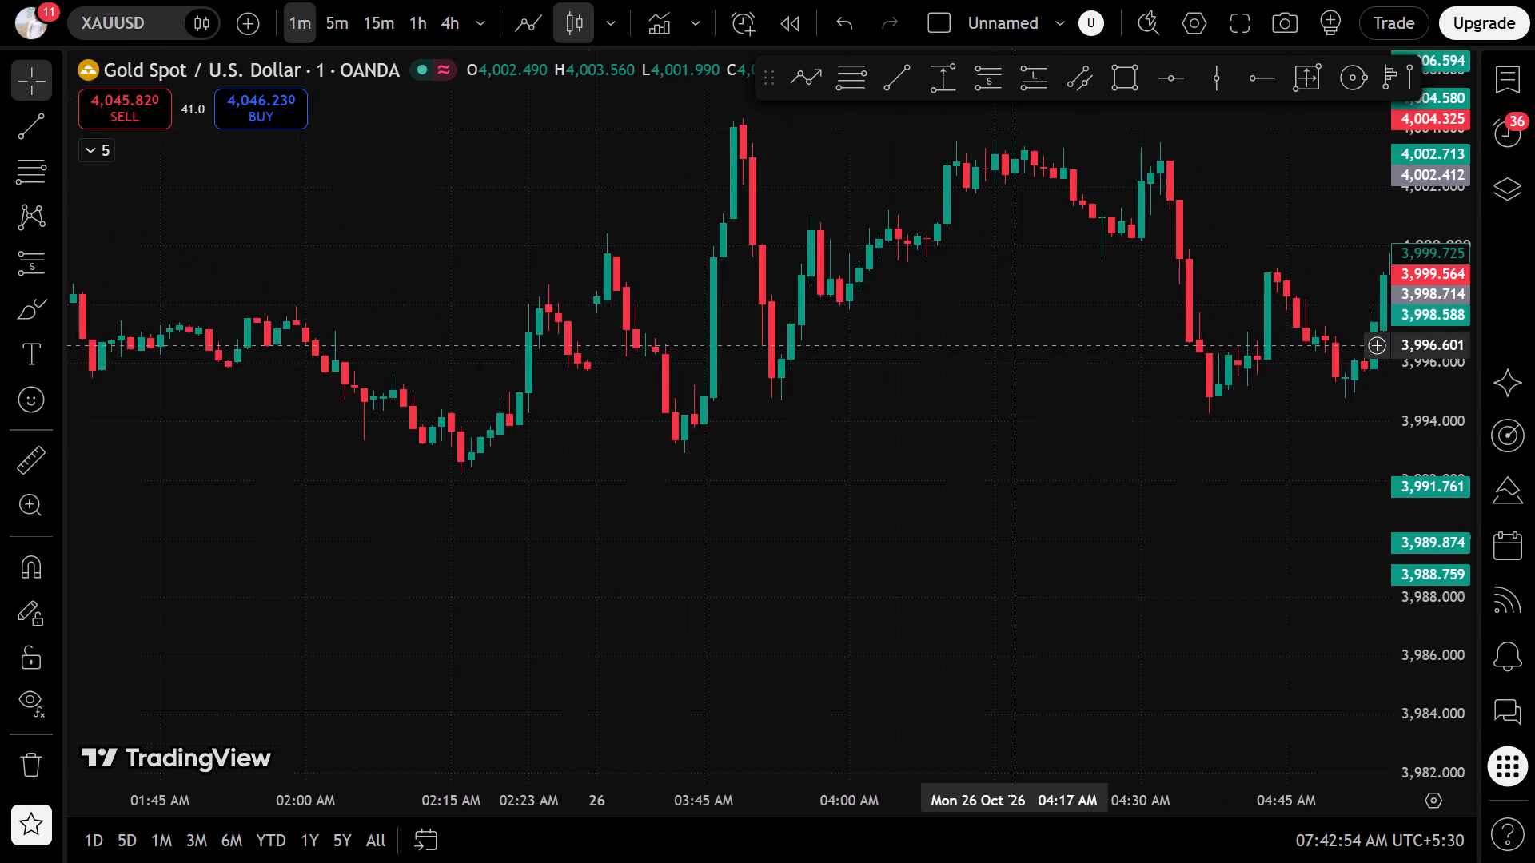
left_click_drag(1012, 371, 994, 404)
Draw a Fib retracement over the 26 October rise from about 3,992.9 at 03:37 AM to about 4,004.5 at 04:08 AM.
left_click(14, 177)
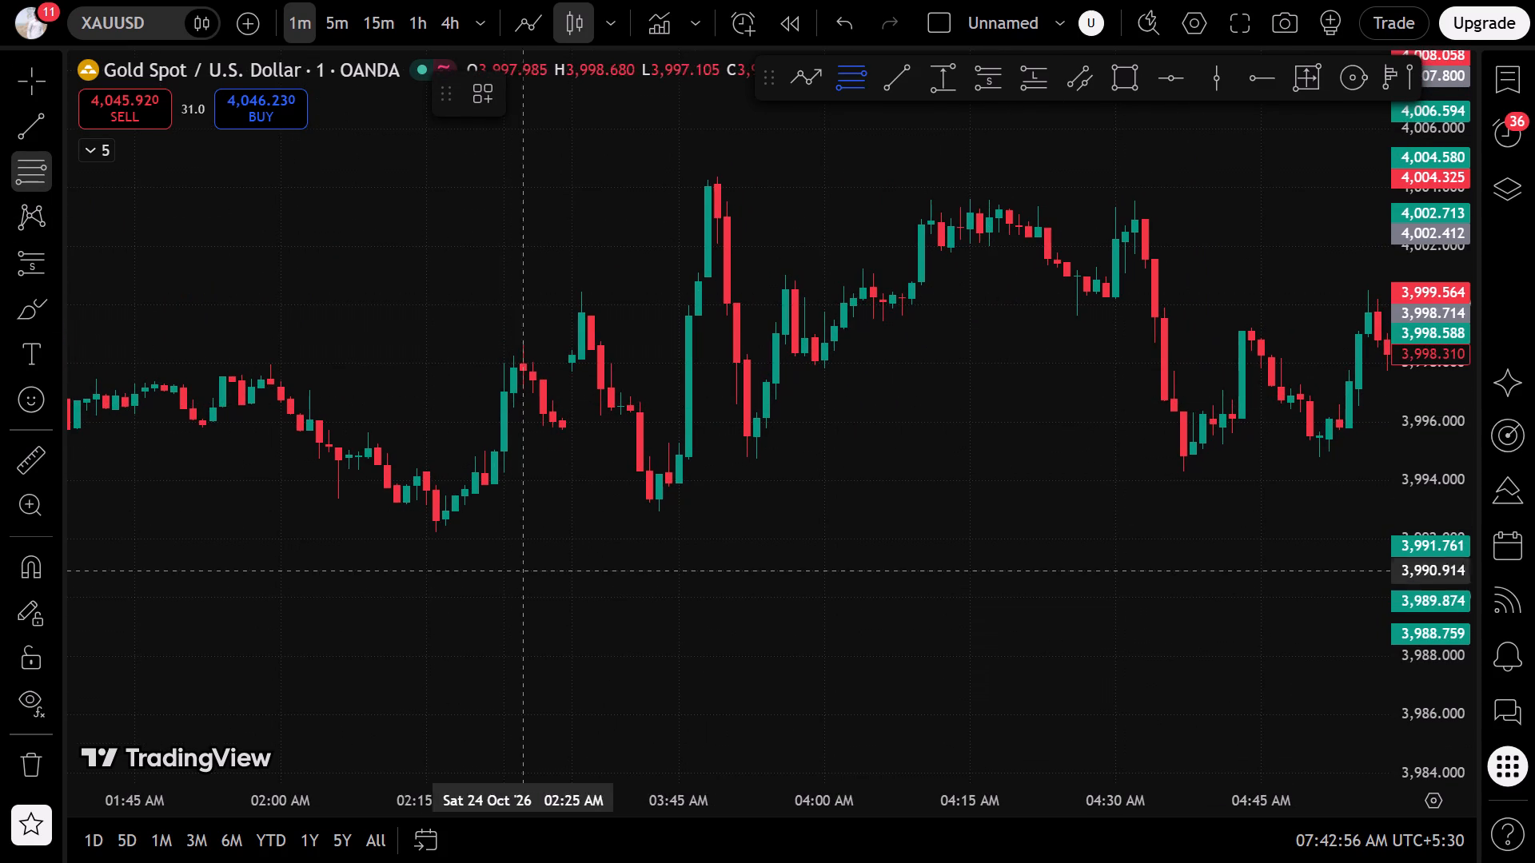
left_click(598, 514)
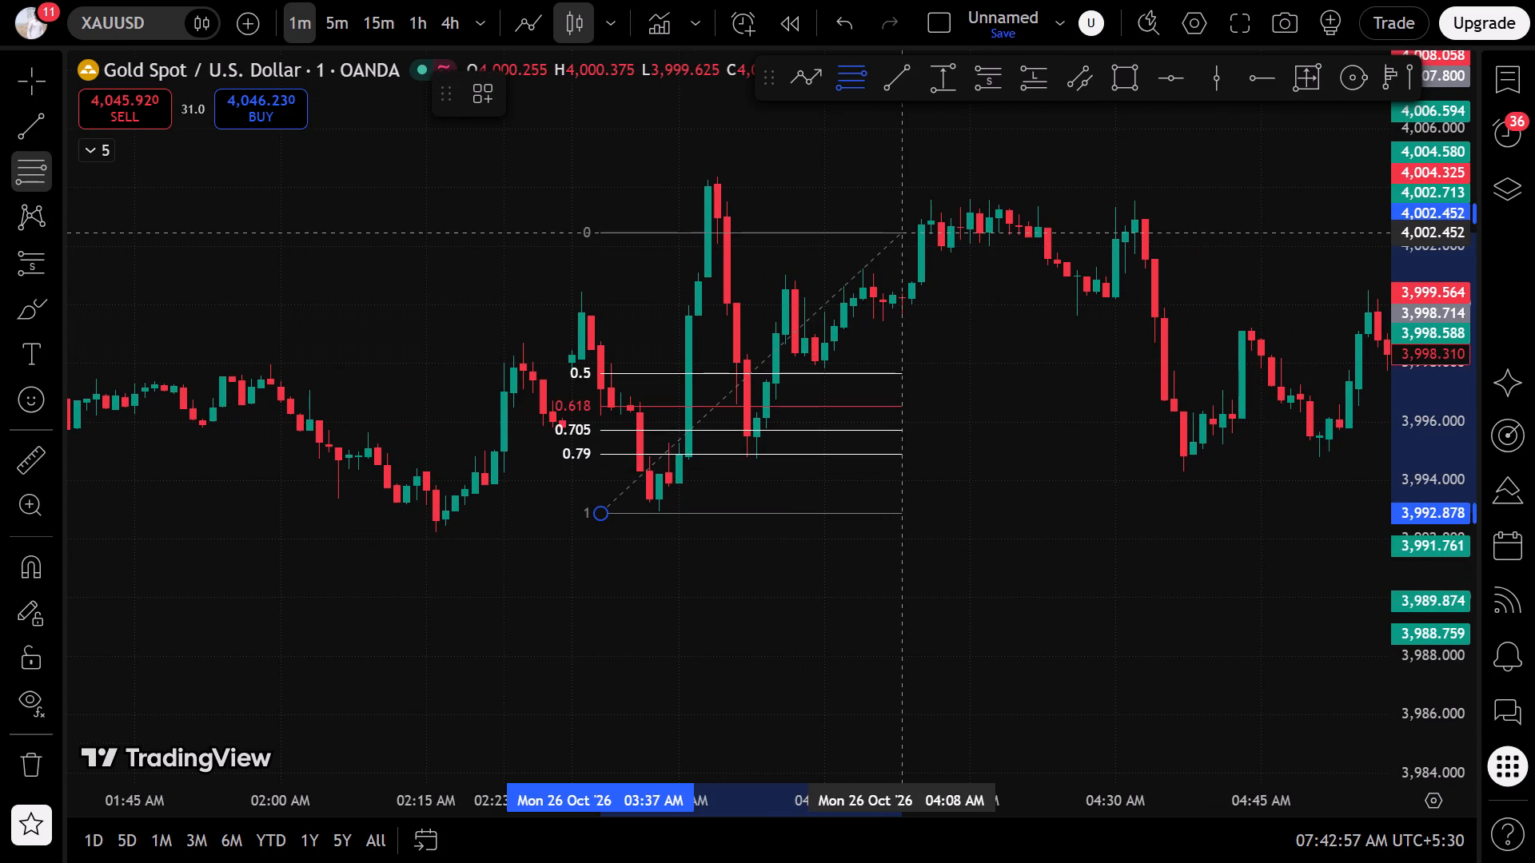
left_click(903, 172)
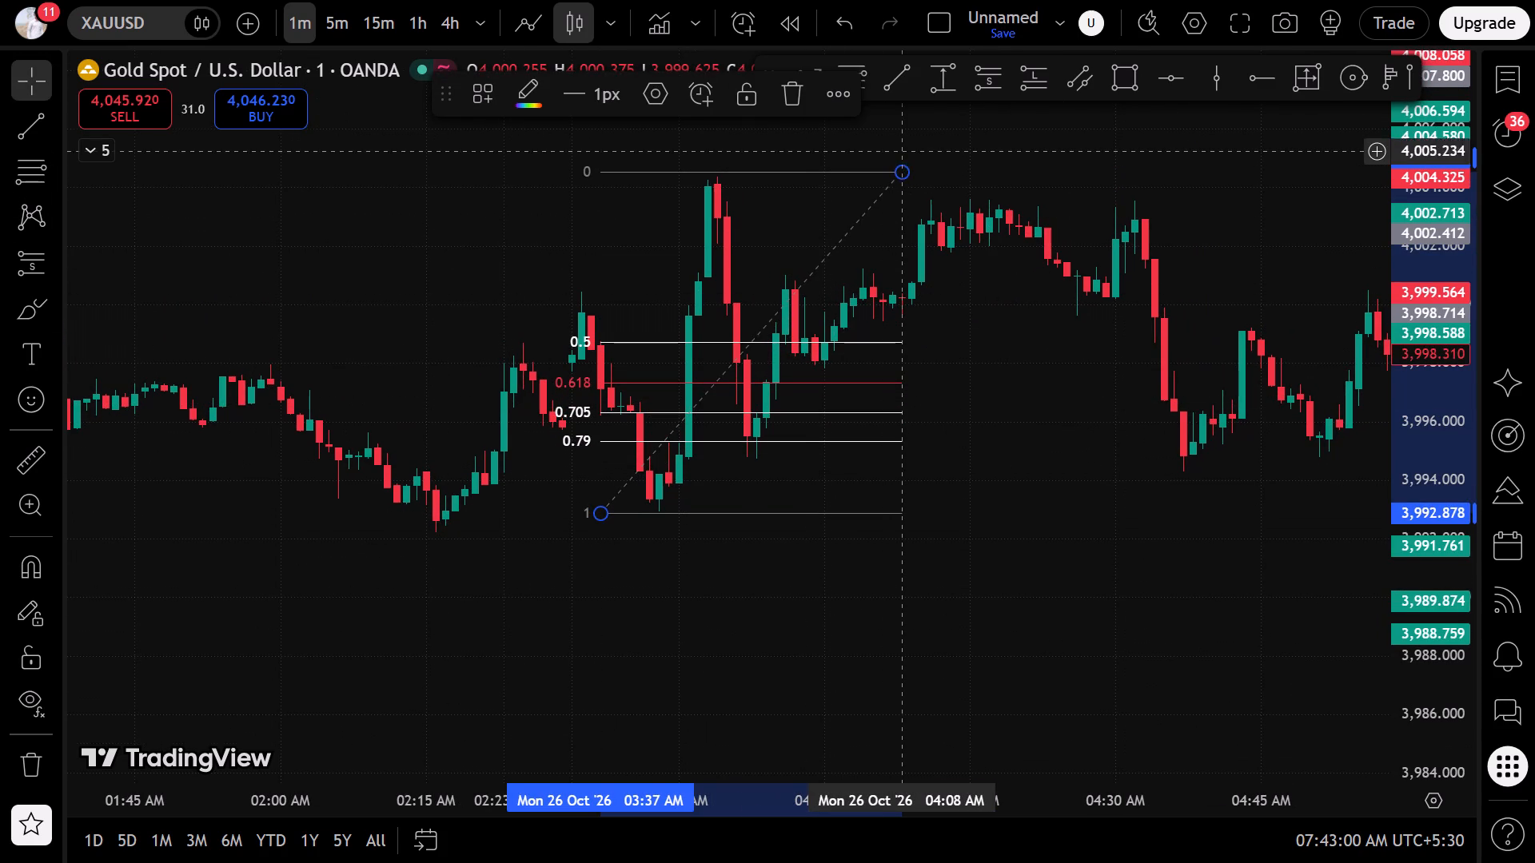
left_click(449, 250)
Draw a Fib retracement over the 24 October rise from about 3,997.6 at 12:58 AM to about 4,001.0 at 01:20 AM.
scroll(357, 300, "down", 2)
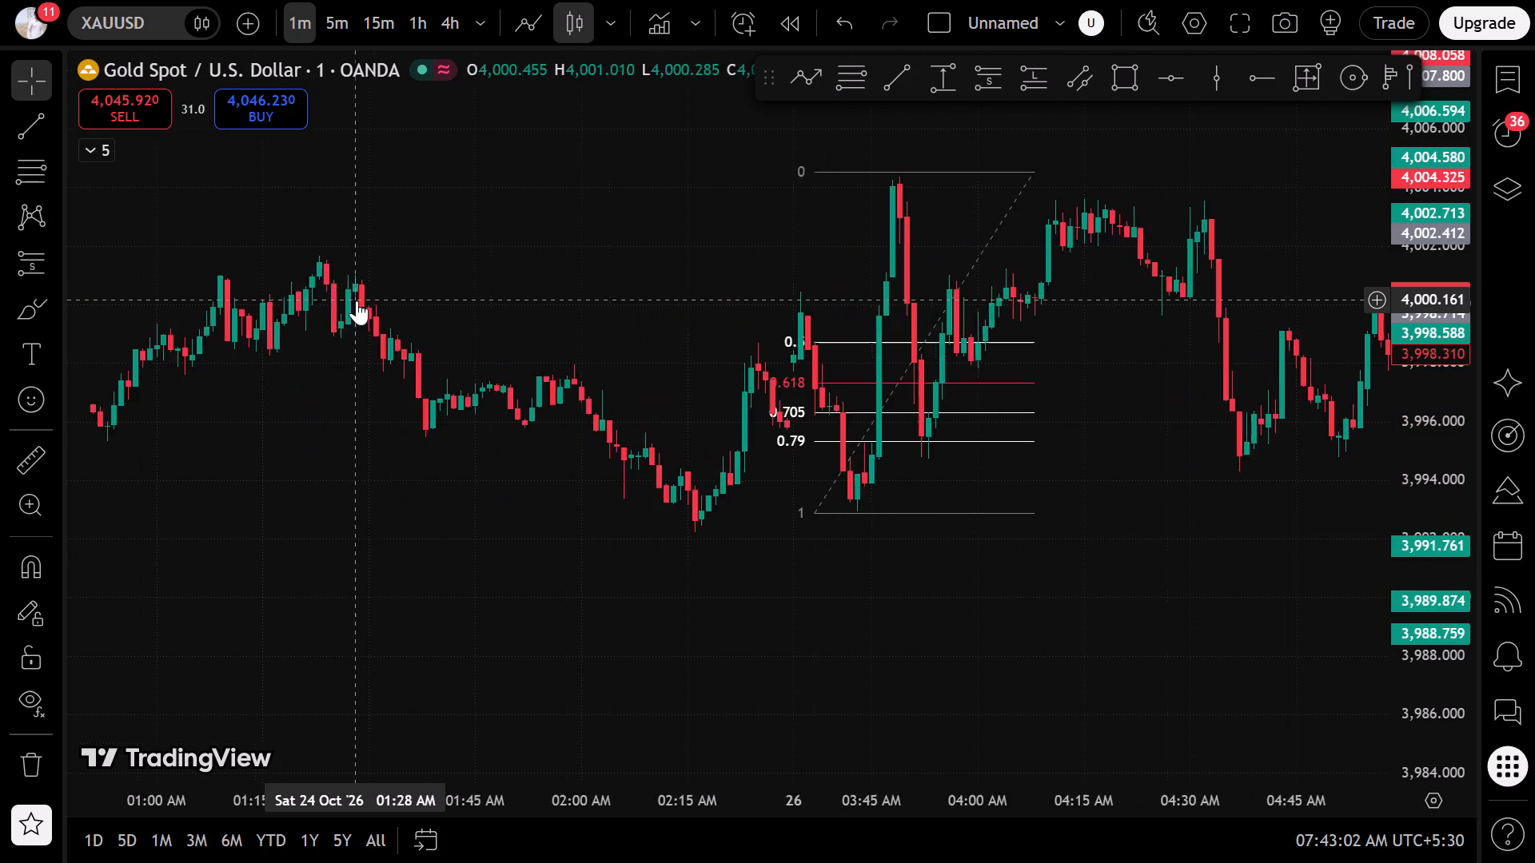
scroll(357, 300, "down", 4)
left_click_drag(353, 475, 605, 528)
scroll(608, 525, "up", 2)
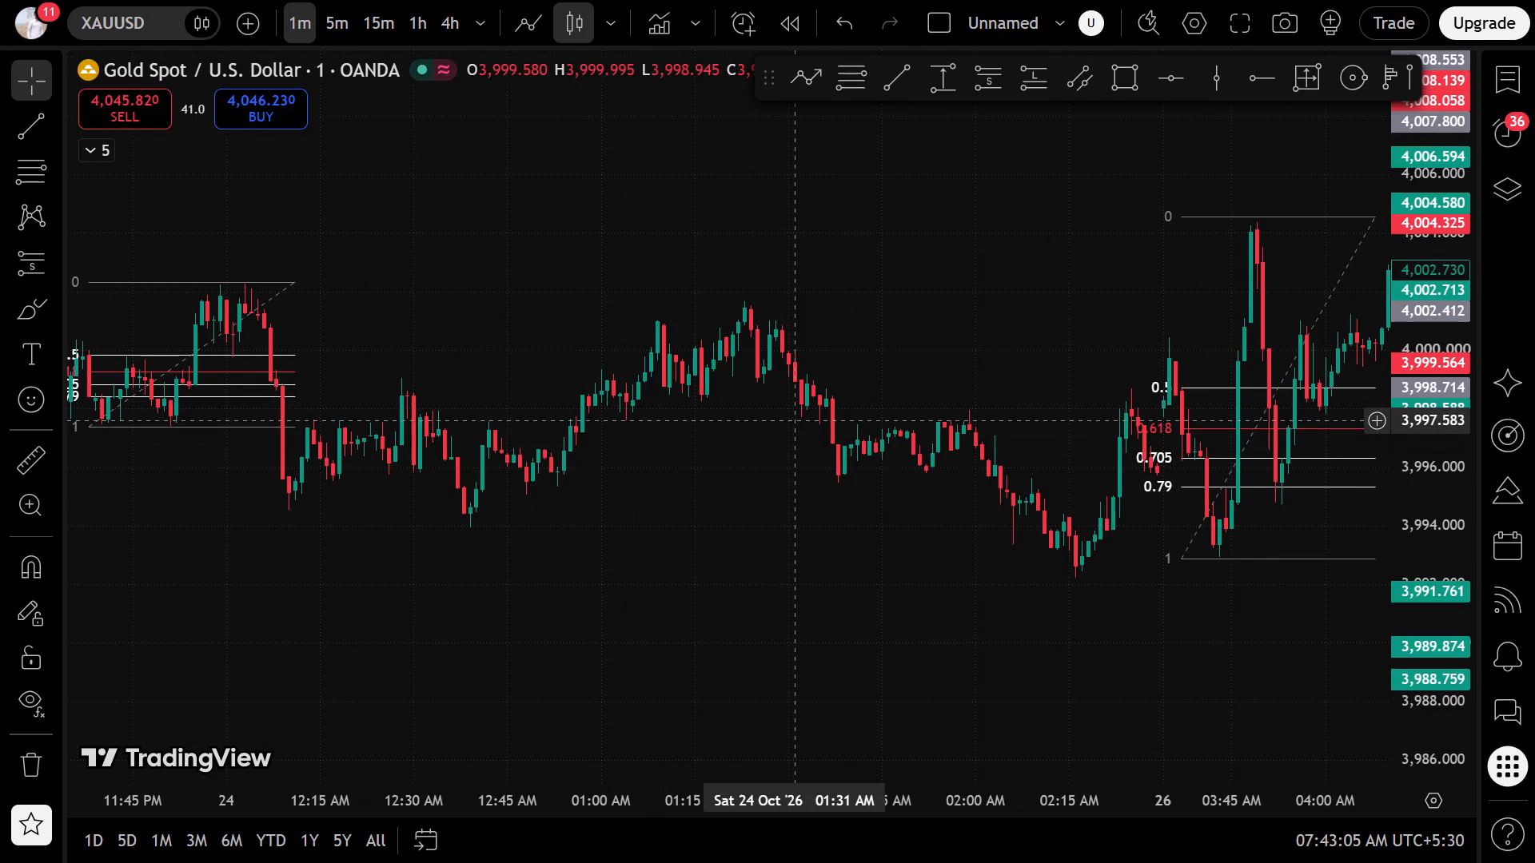
left_click_drag(1401, 604, 1323, 295)
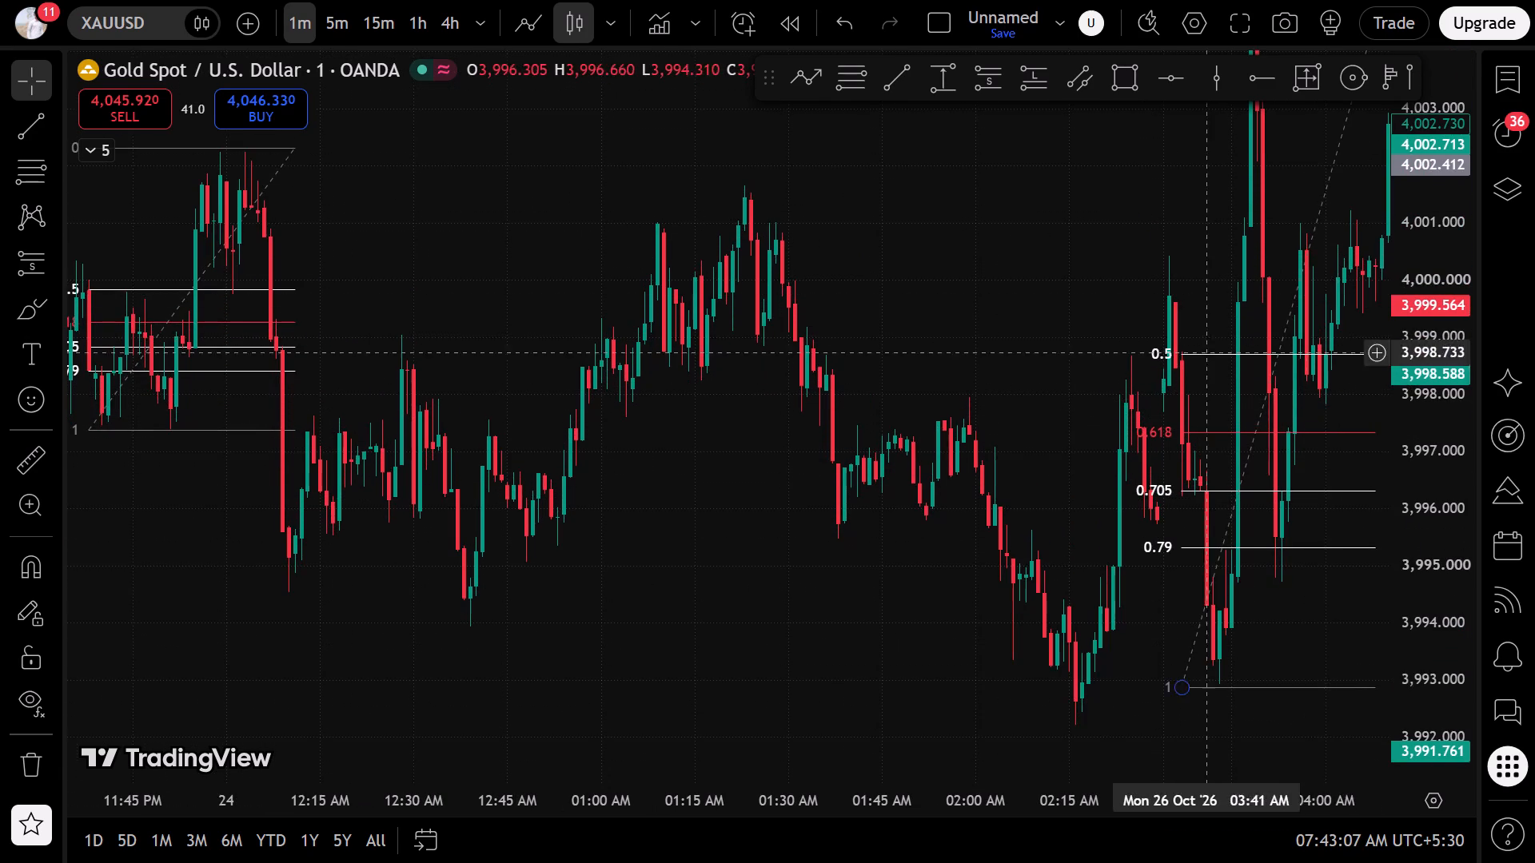
left_click_drag(1059, 455, 1210, 475)
scroll(1210, 475, "up", 2)
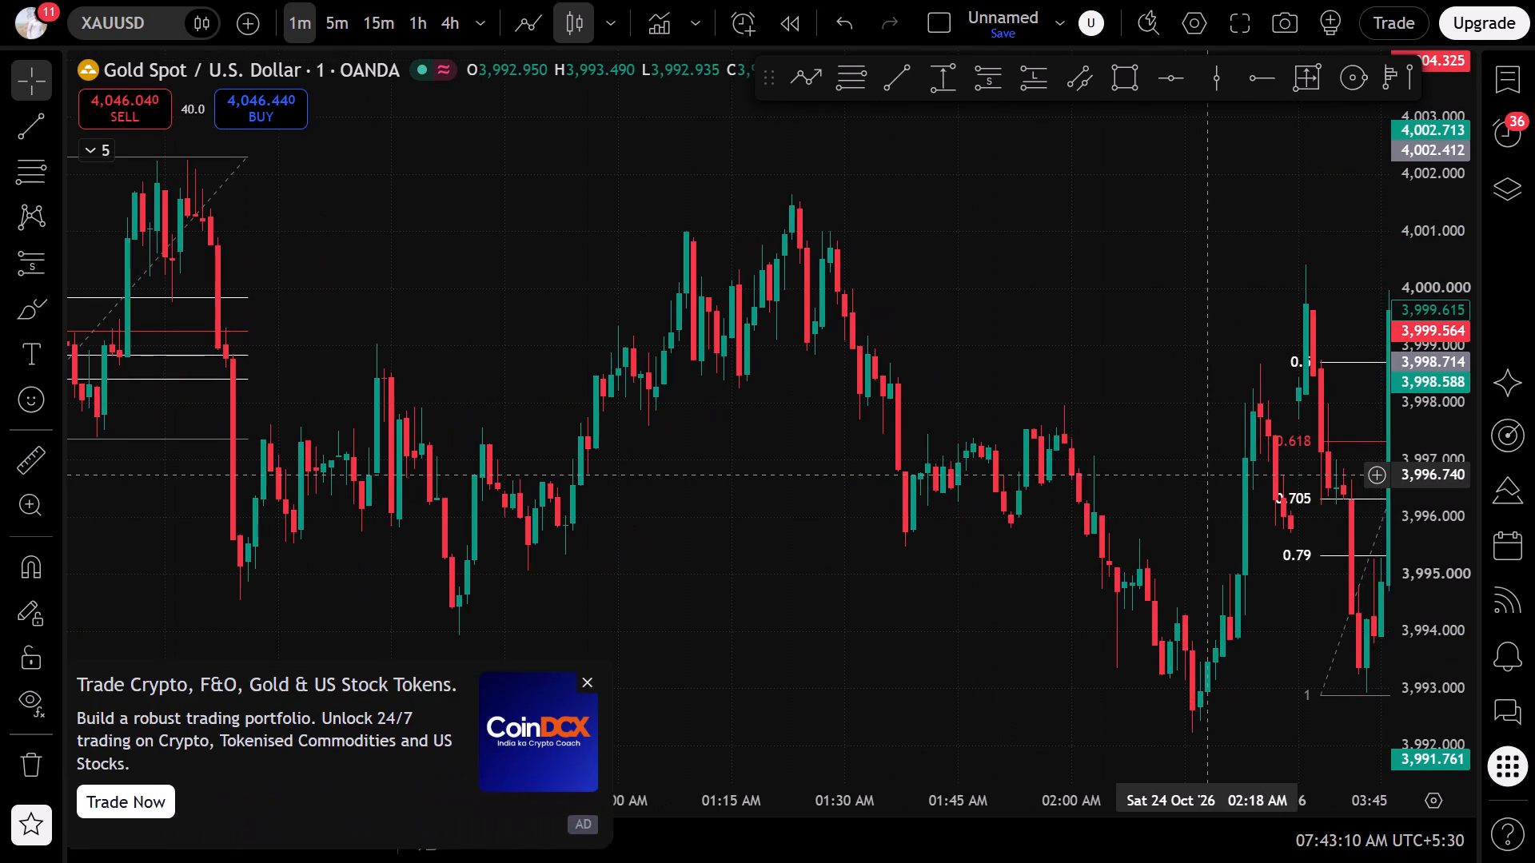
left_click(11, 177)
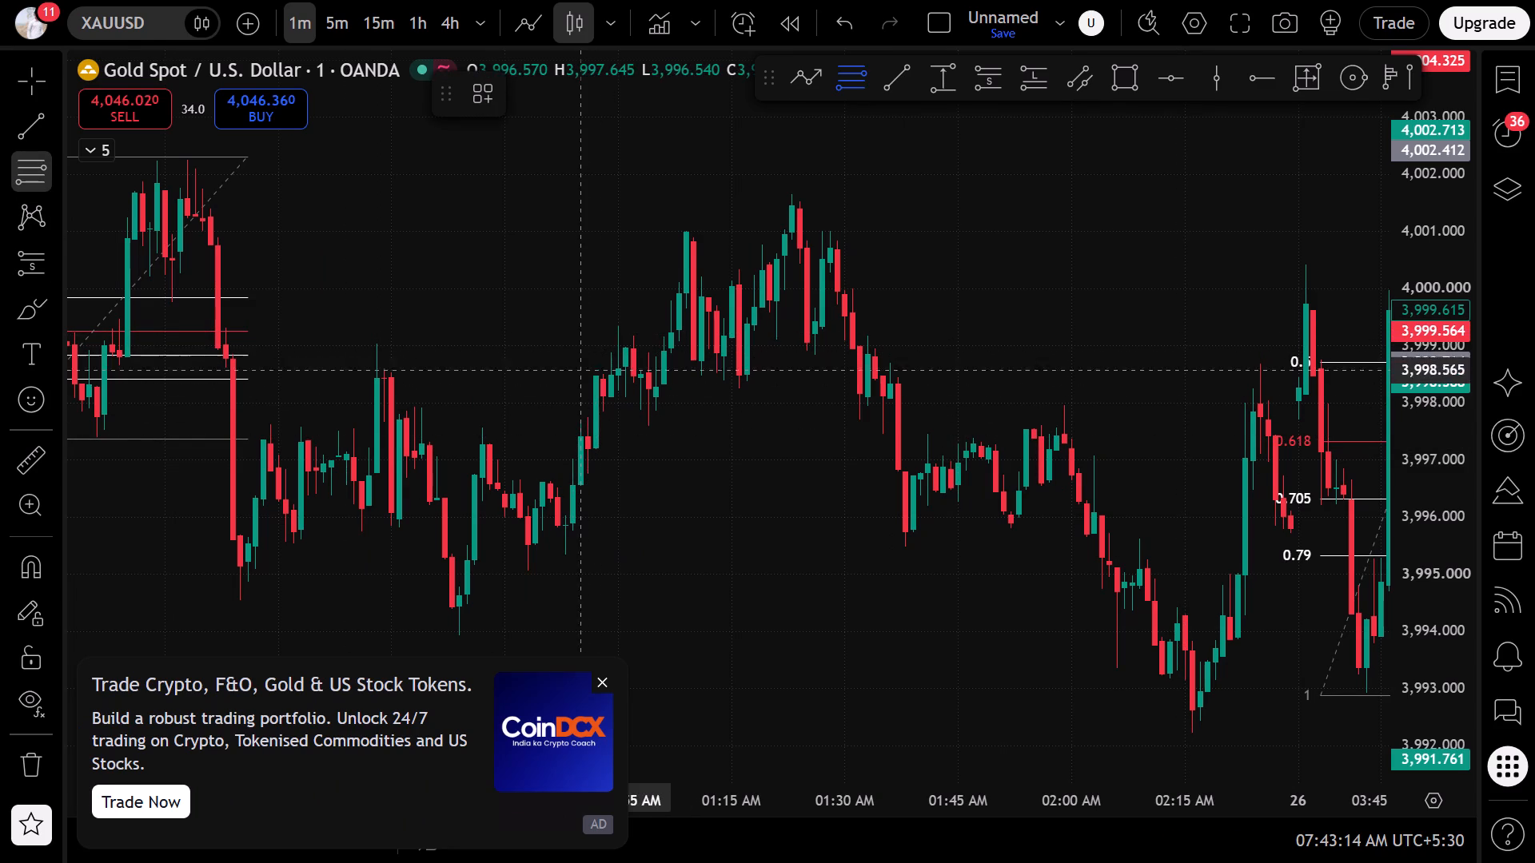
left_click(604, 428)
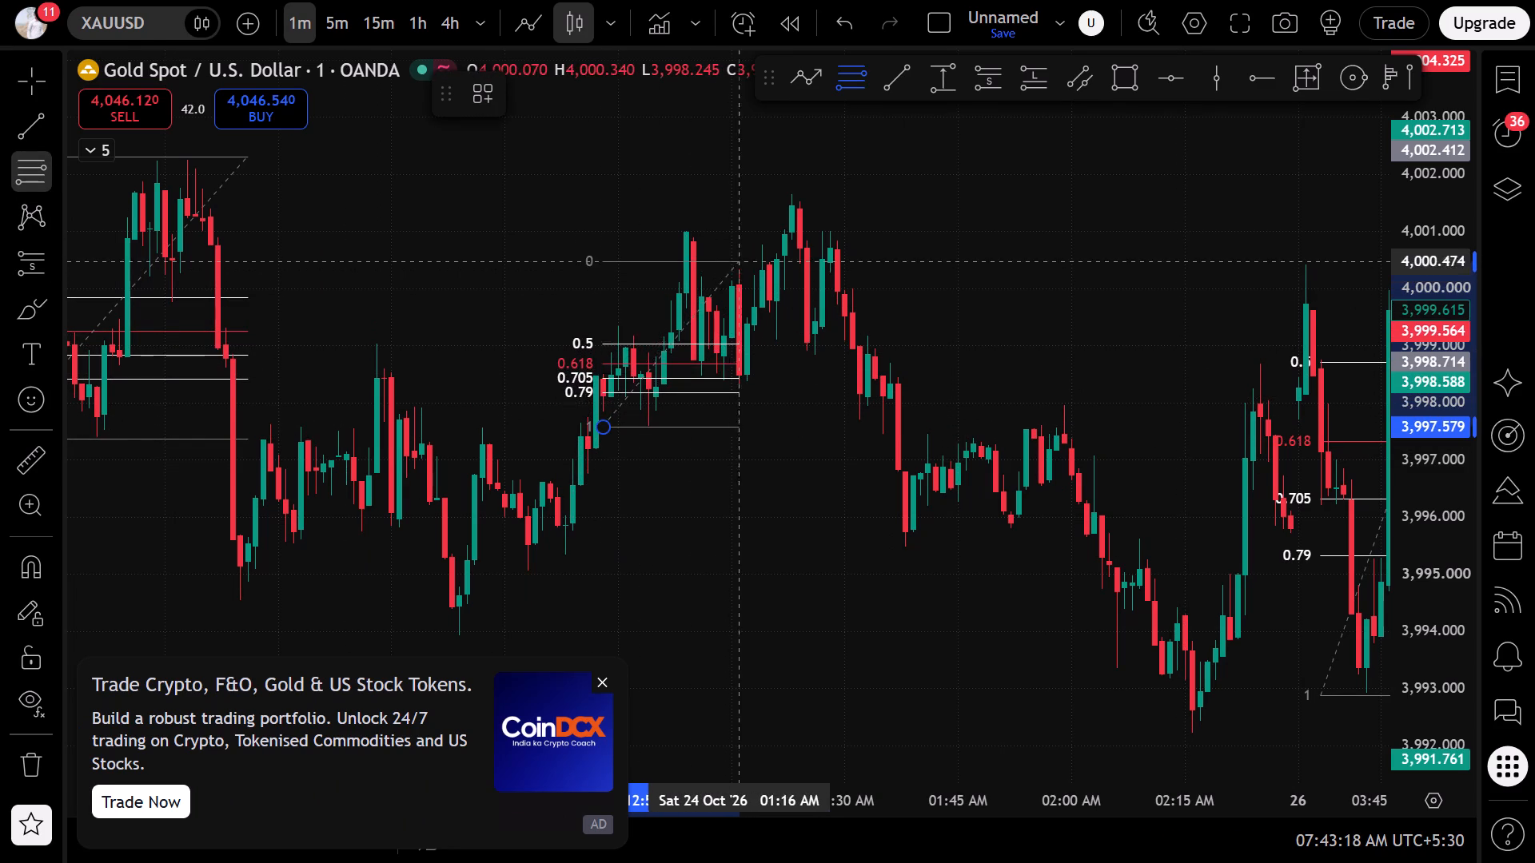
left_click(765, 229)
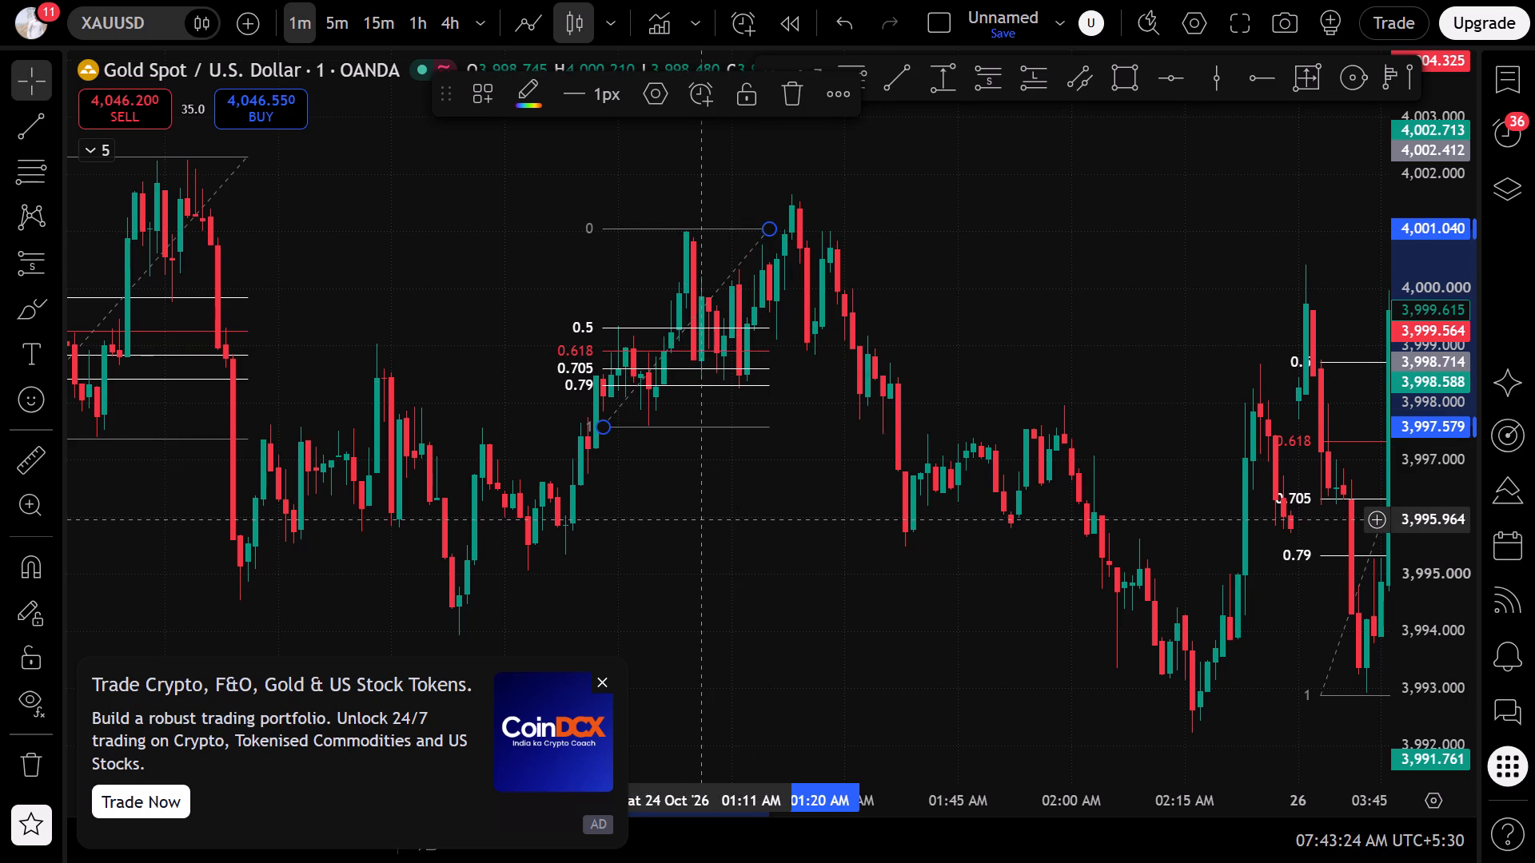
left_click(603, 678)
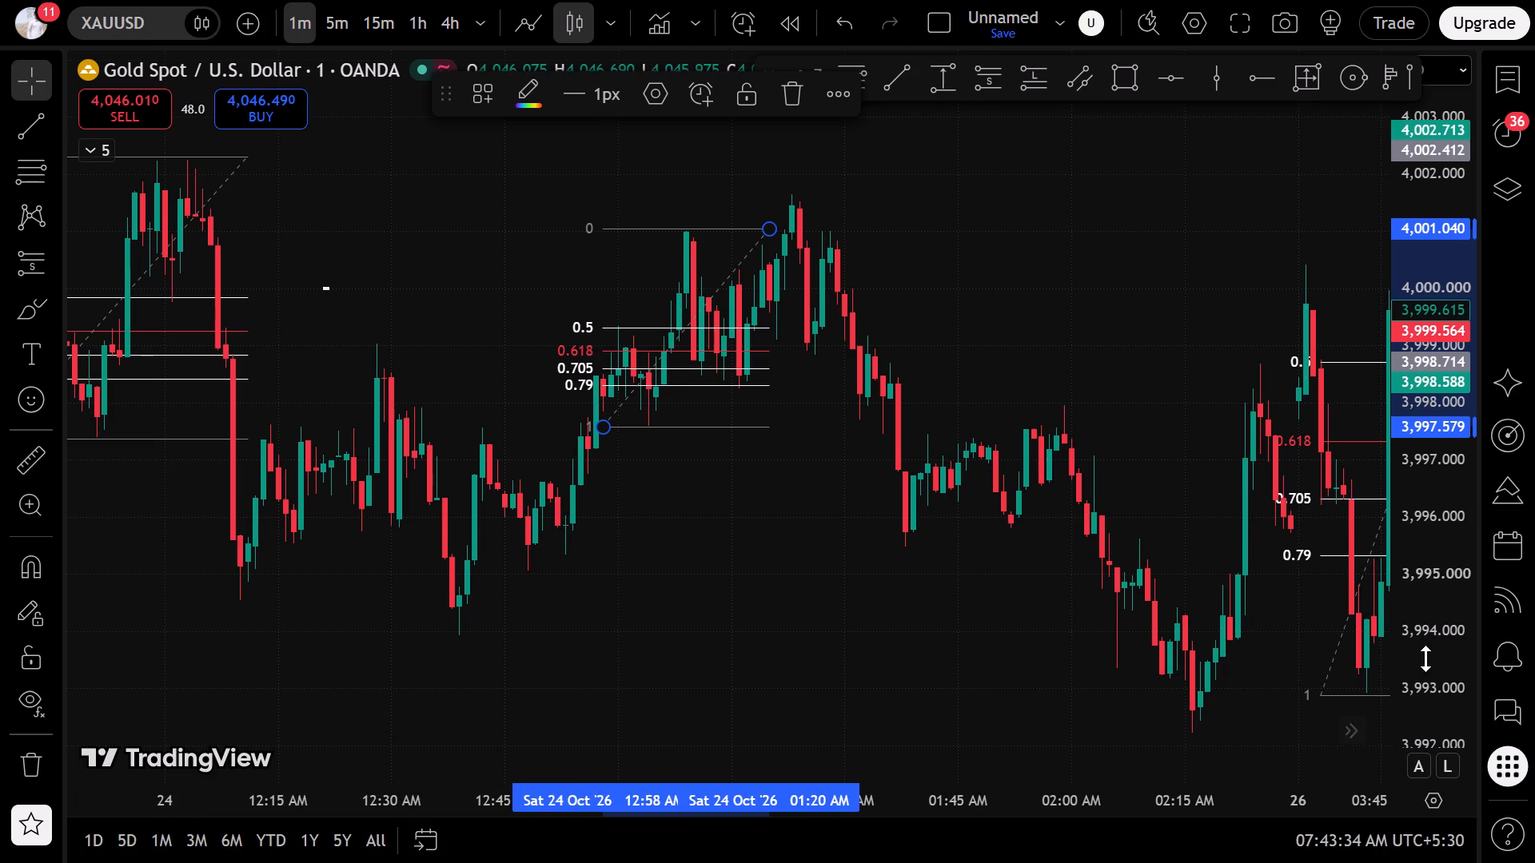
Move the upper end of the 24 October Fib retracement to about 4,001.0 at 01:23 AM.
left_click_drag(1425, 659, 1313, 381)
left_click_drag(1007, 420, 1163, 551)
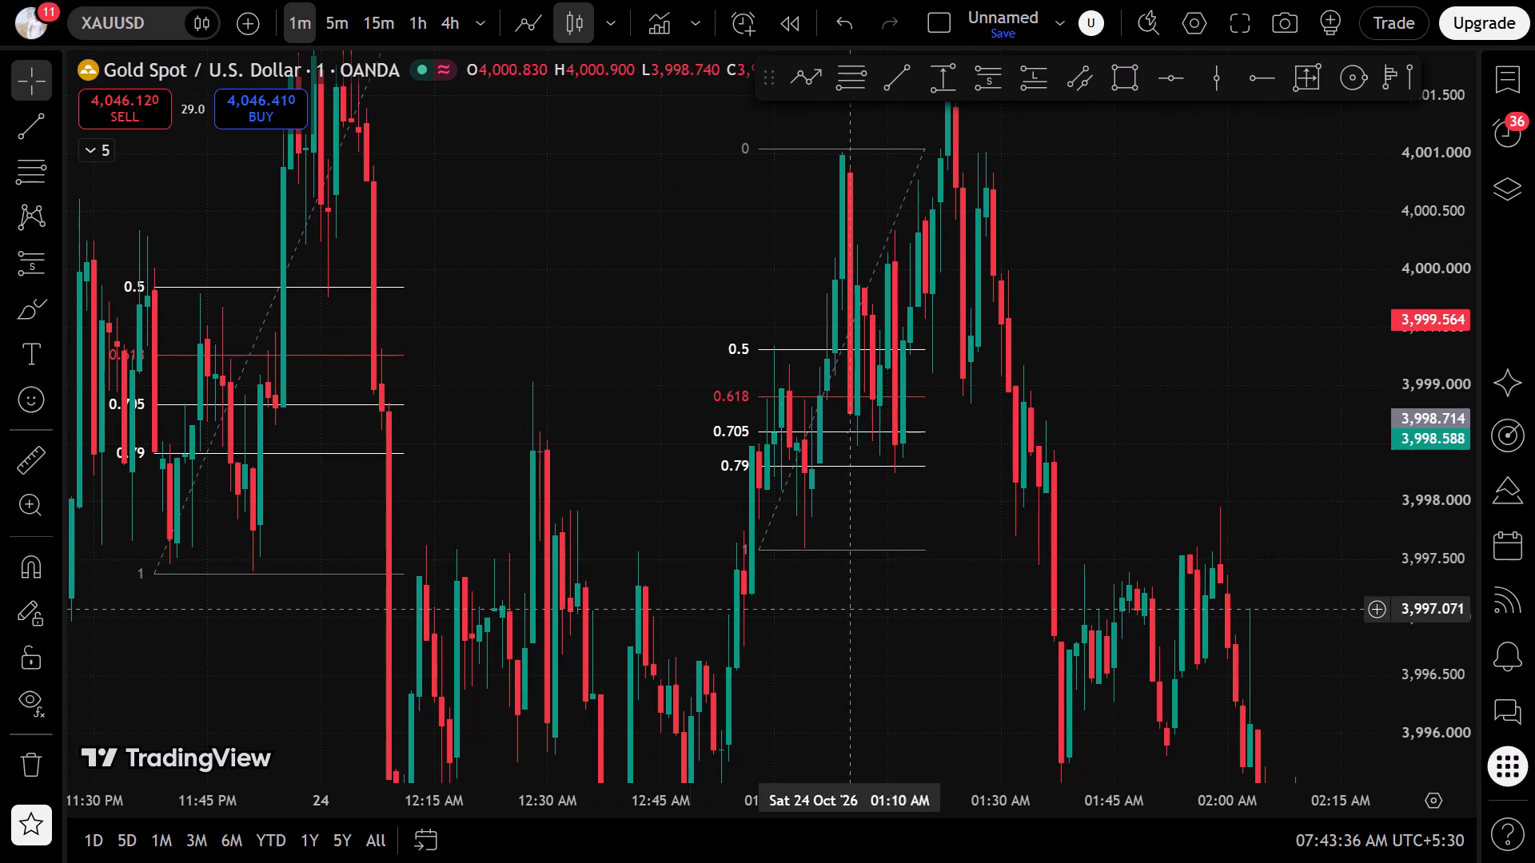
scroll(707, 613, "up", 3)
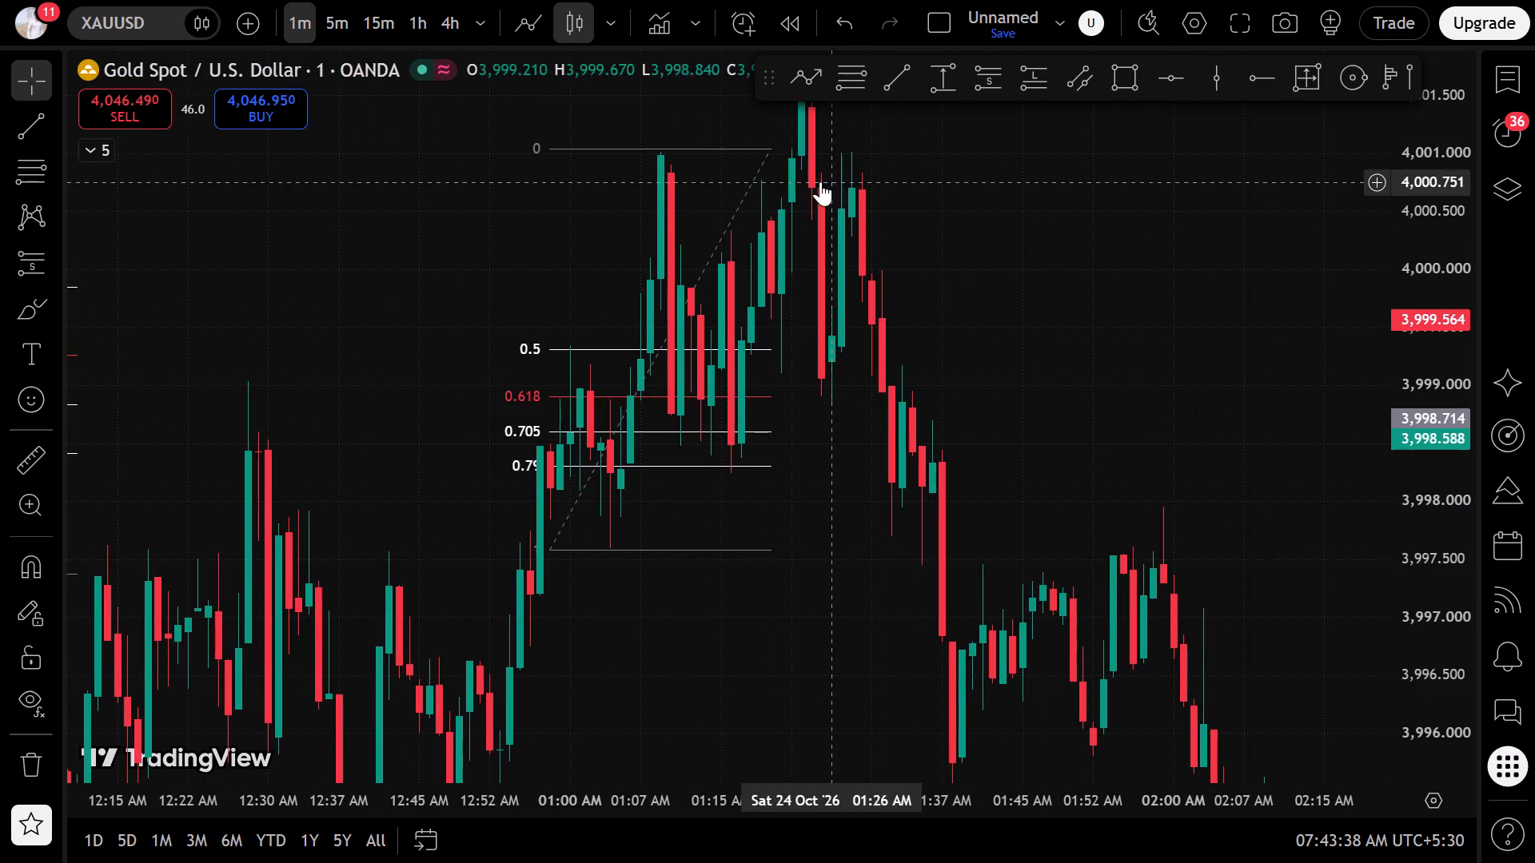
left_click_drag(766, 146, 796, 152)
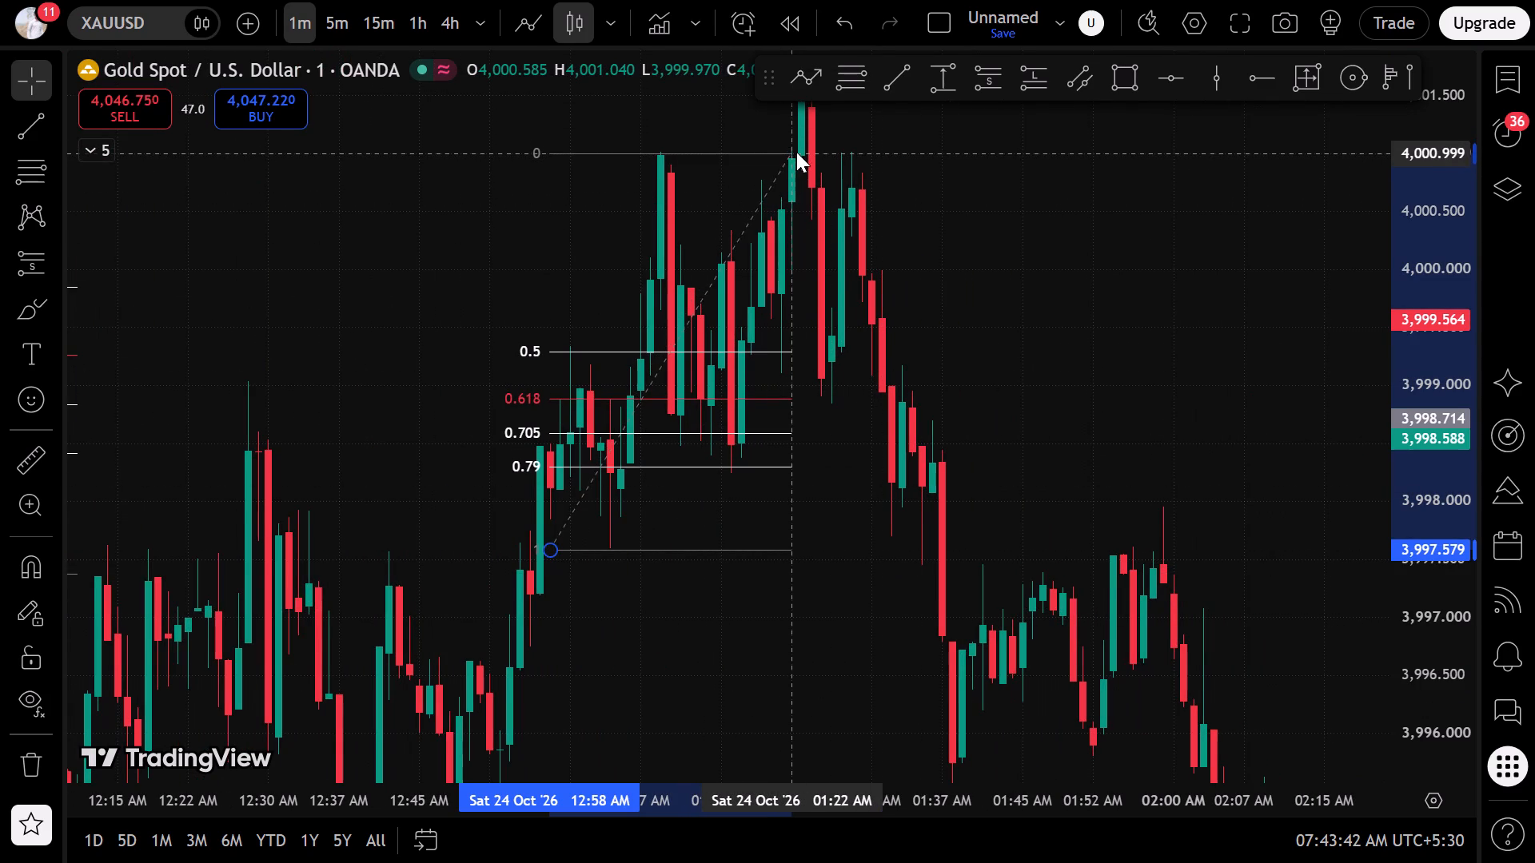
left_click_drag(796, 152, 799, 153)
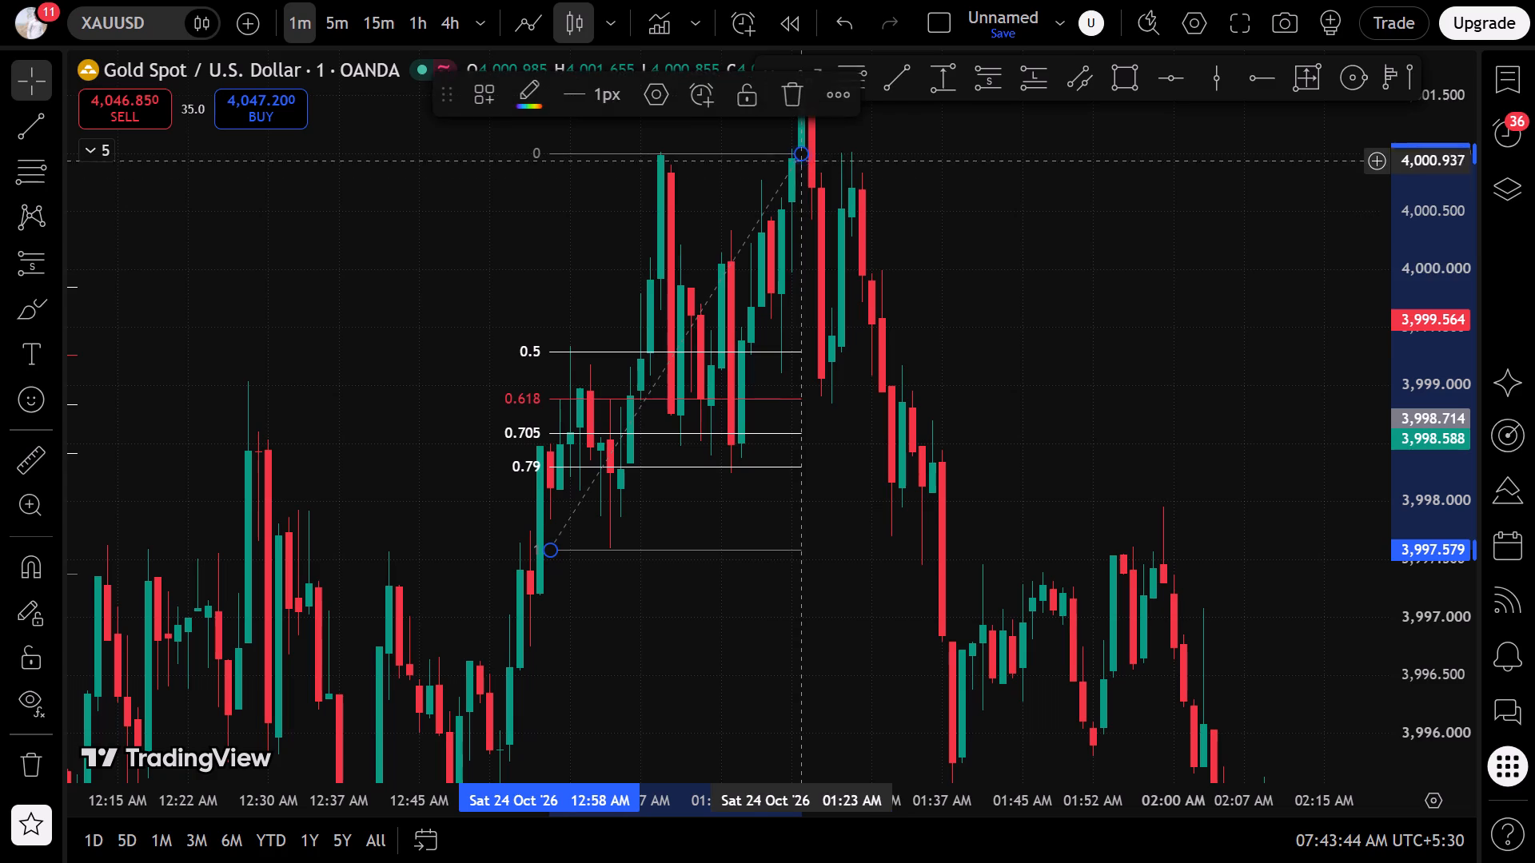
left_click(817, 531)
Examine the price action from about 02:15 AM on 24 October back to about 08:45 PM on 23 October for more swings.
scroll(1031, 486, "down", 3)
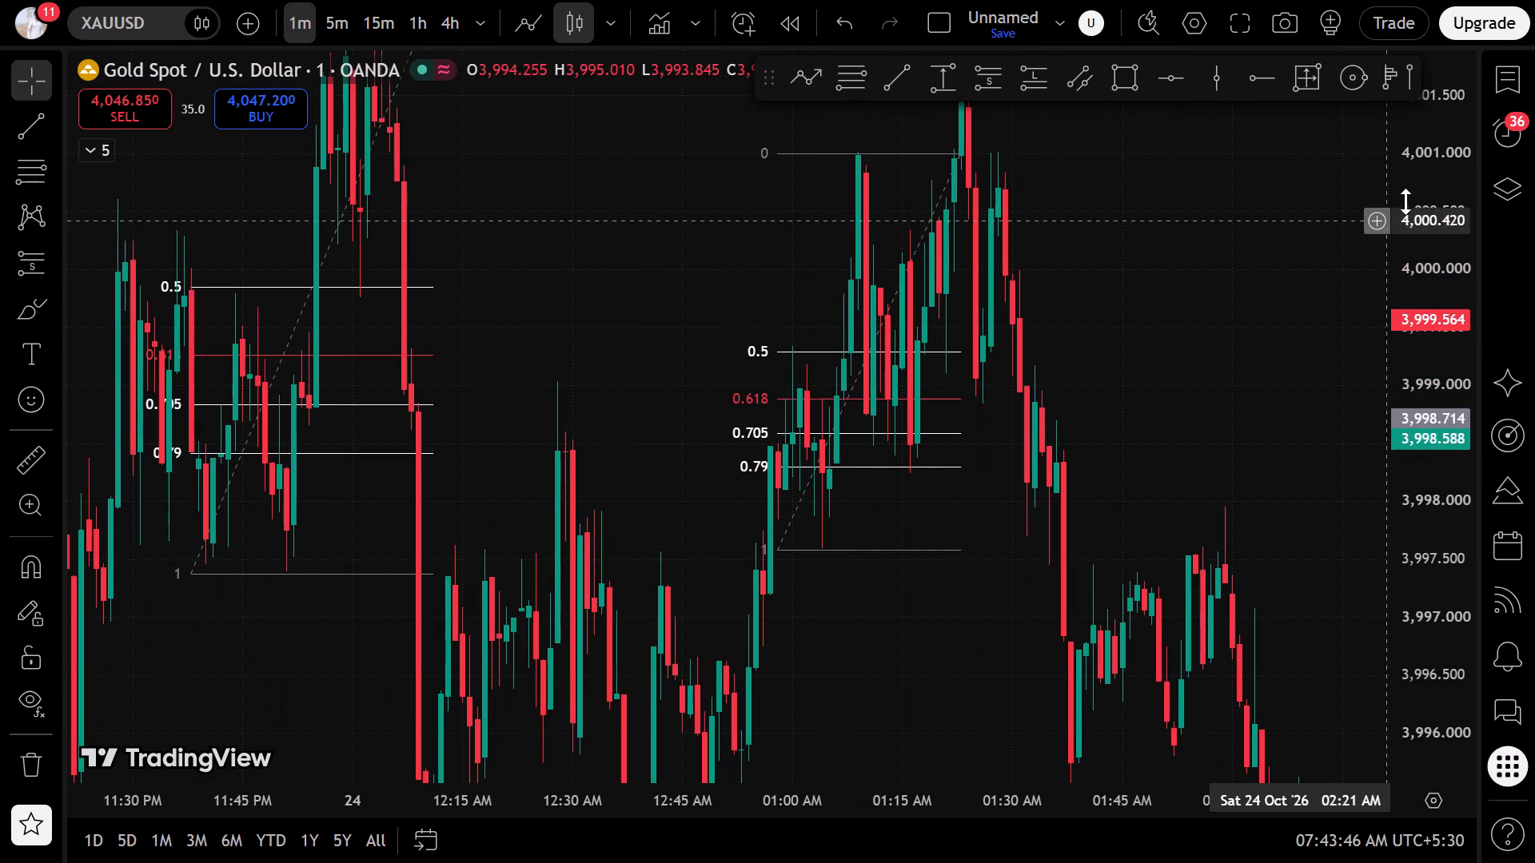
left_click_drag(1422, 220, 1234, 600)
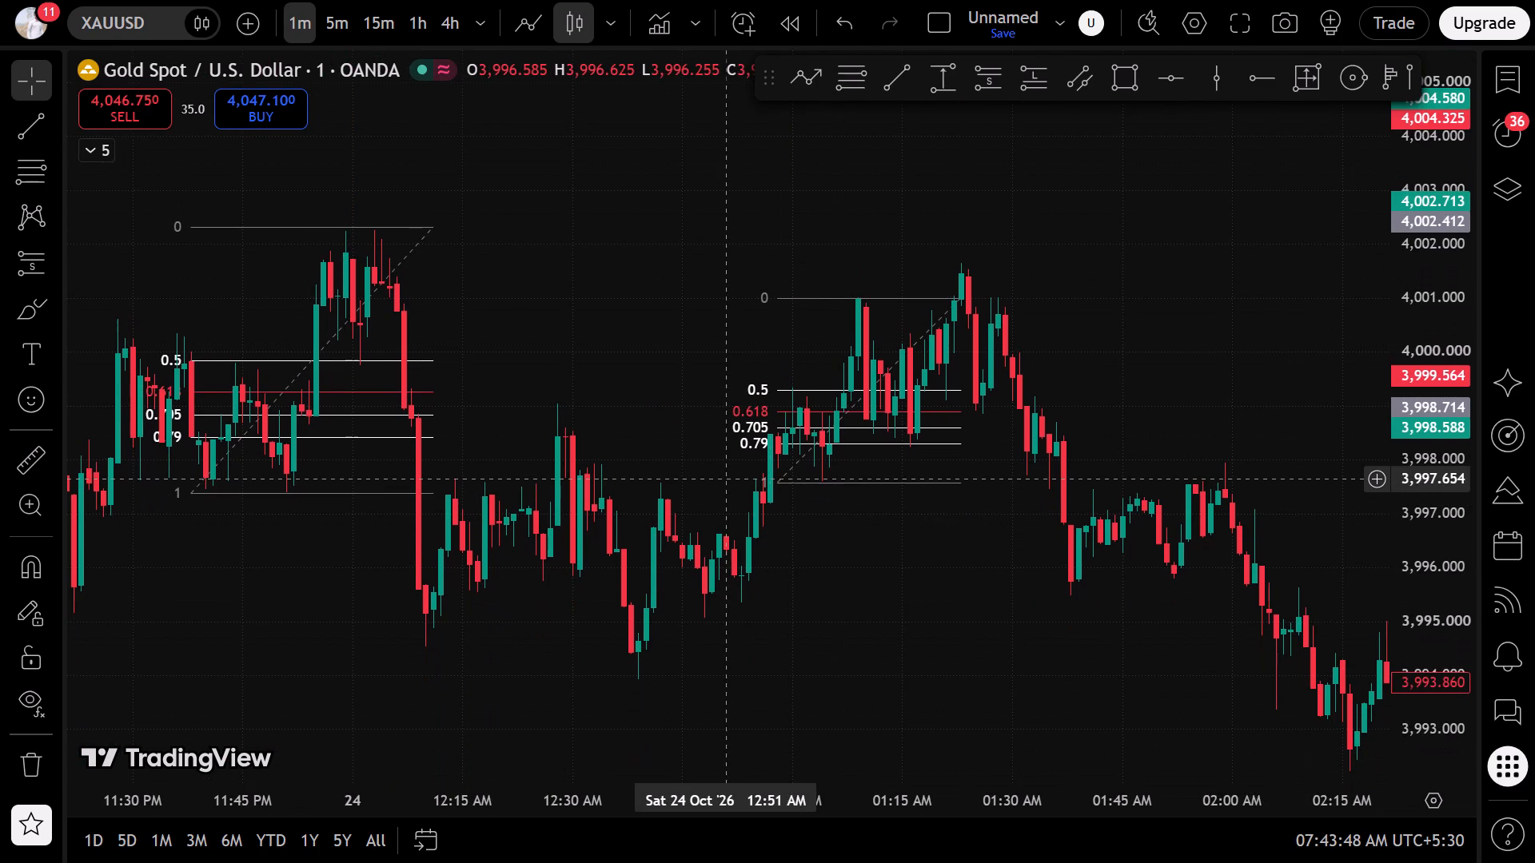
left_click_drag(425, 527, 141, 314)
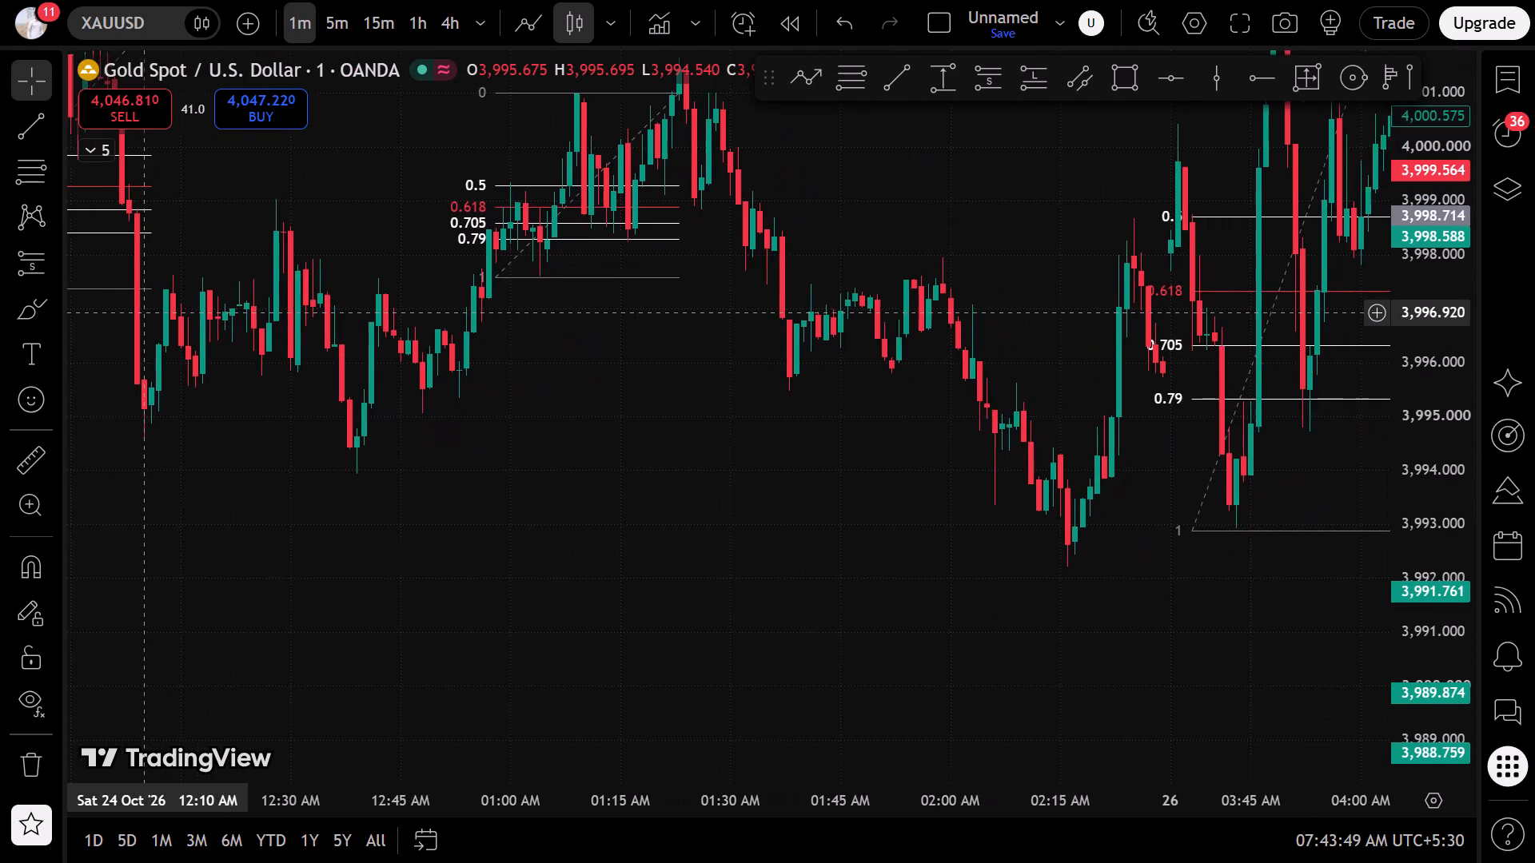
left_click_drag(141, 314, 1219, 294)
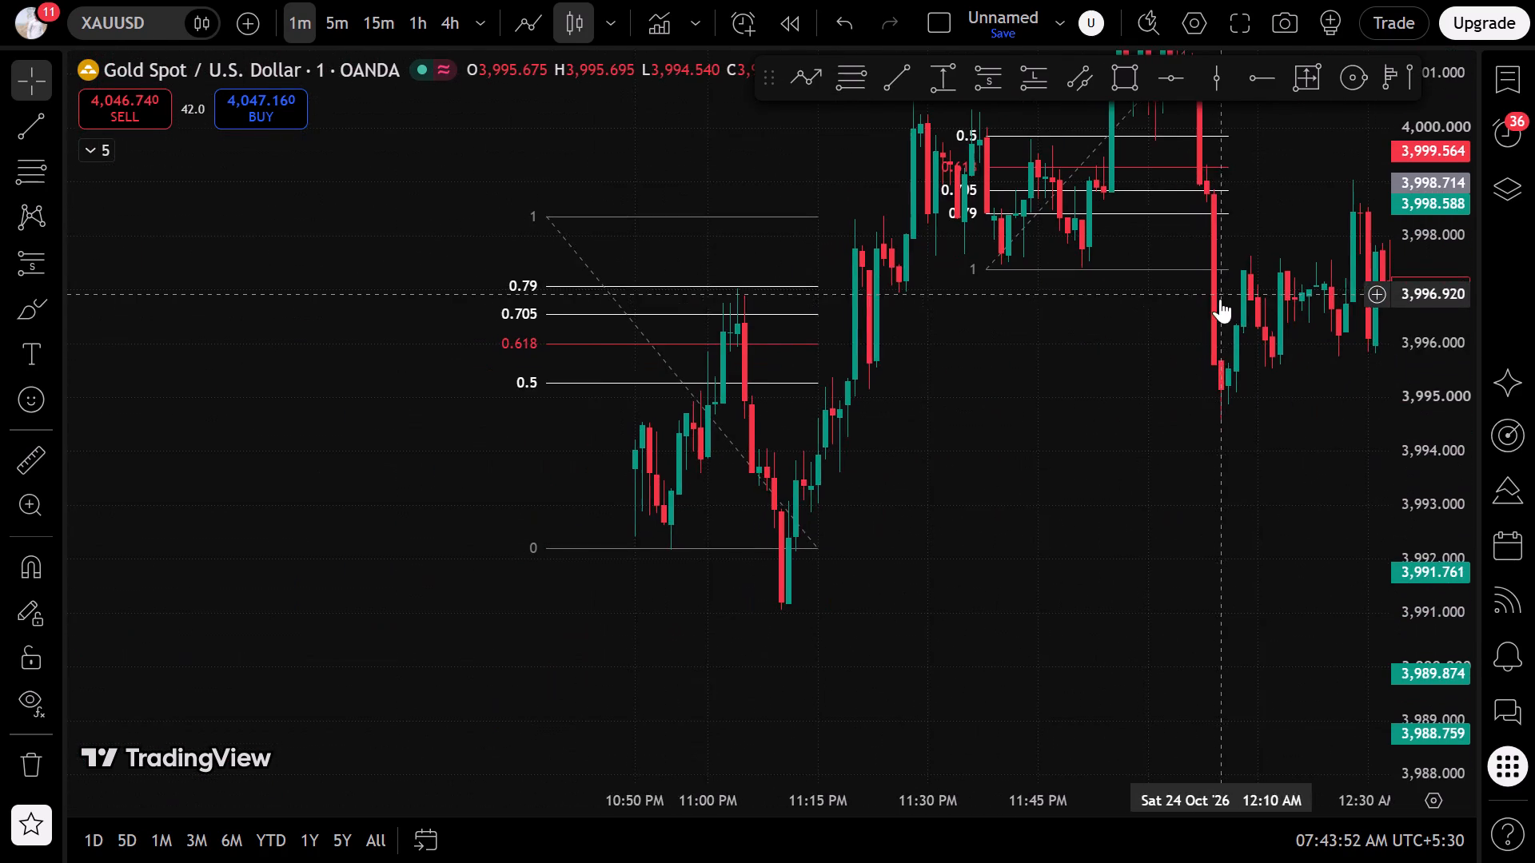
left_click_drag(1103, 412, 1045, 575)
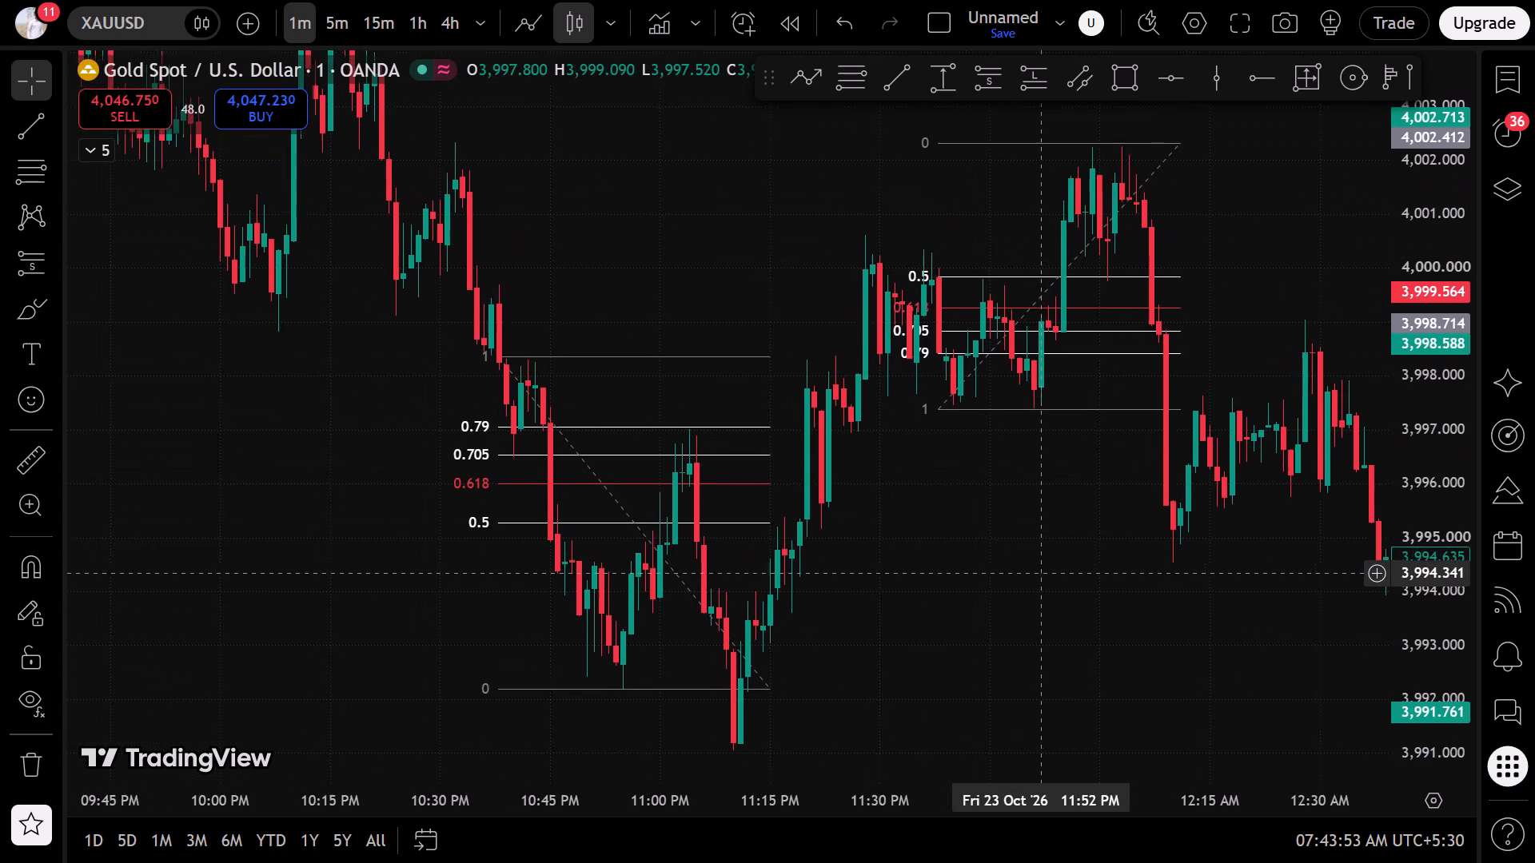
left_click_drag(1045, 575, 1063, 587)
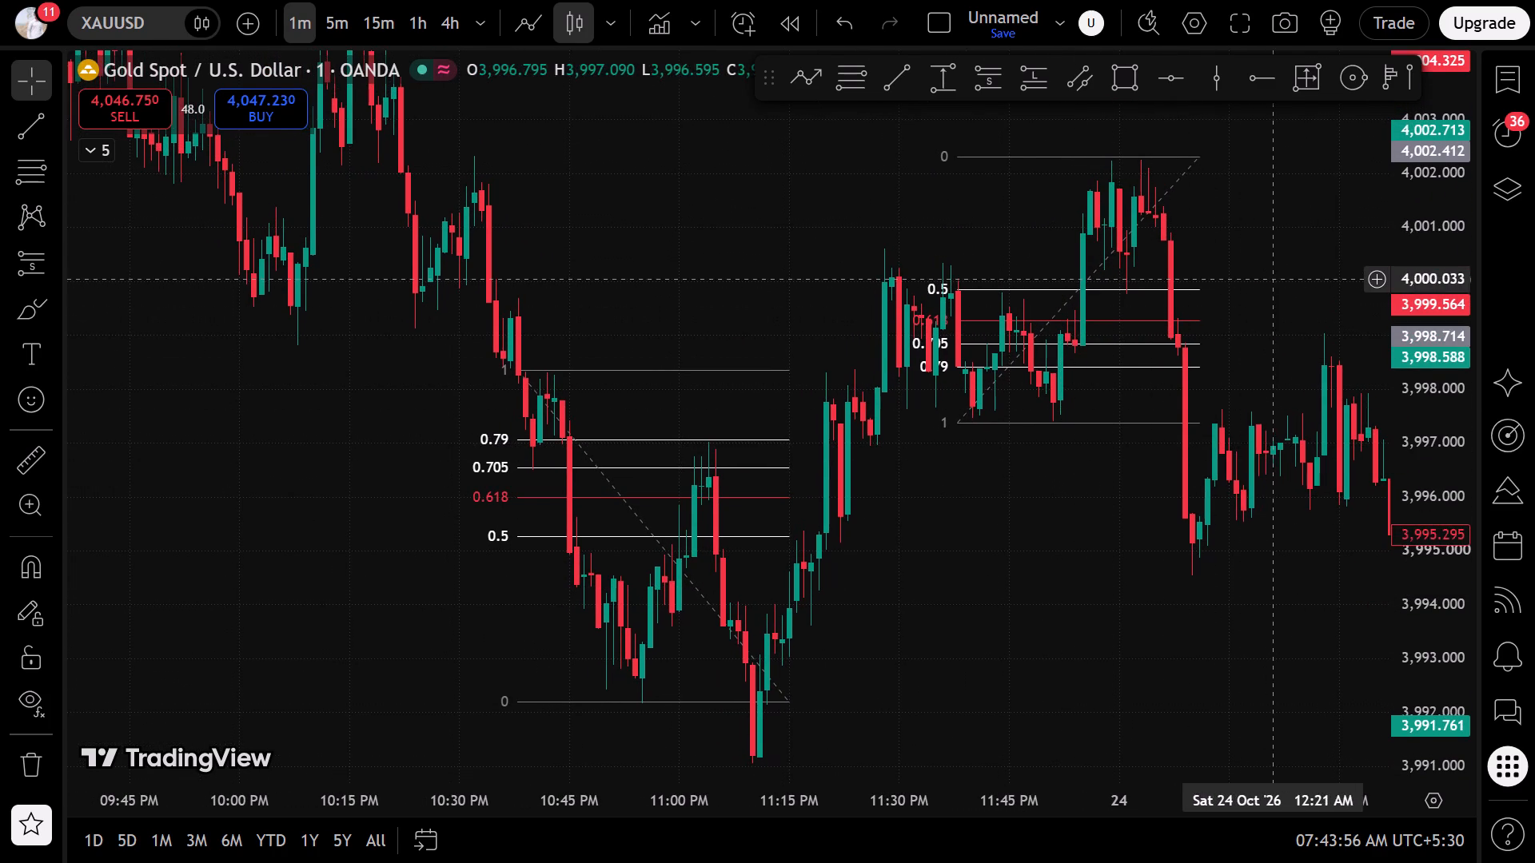
left_click_drag(556, 213, 884, 397)
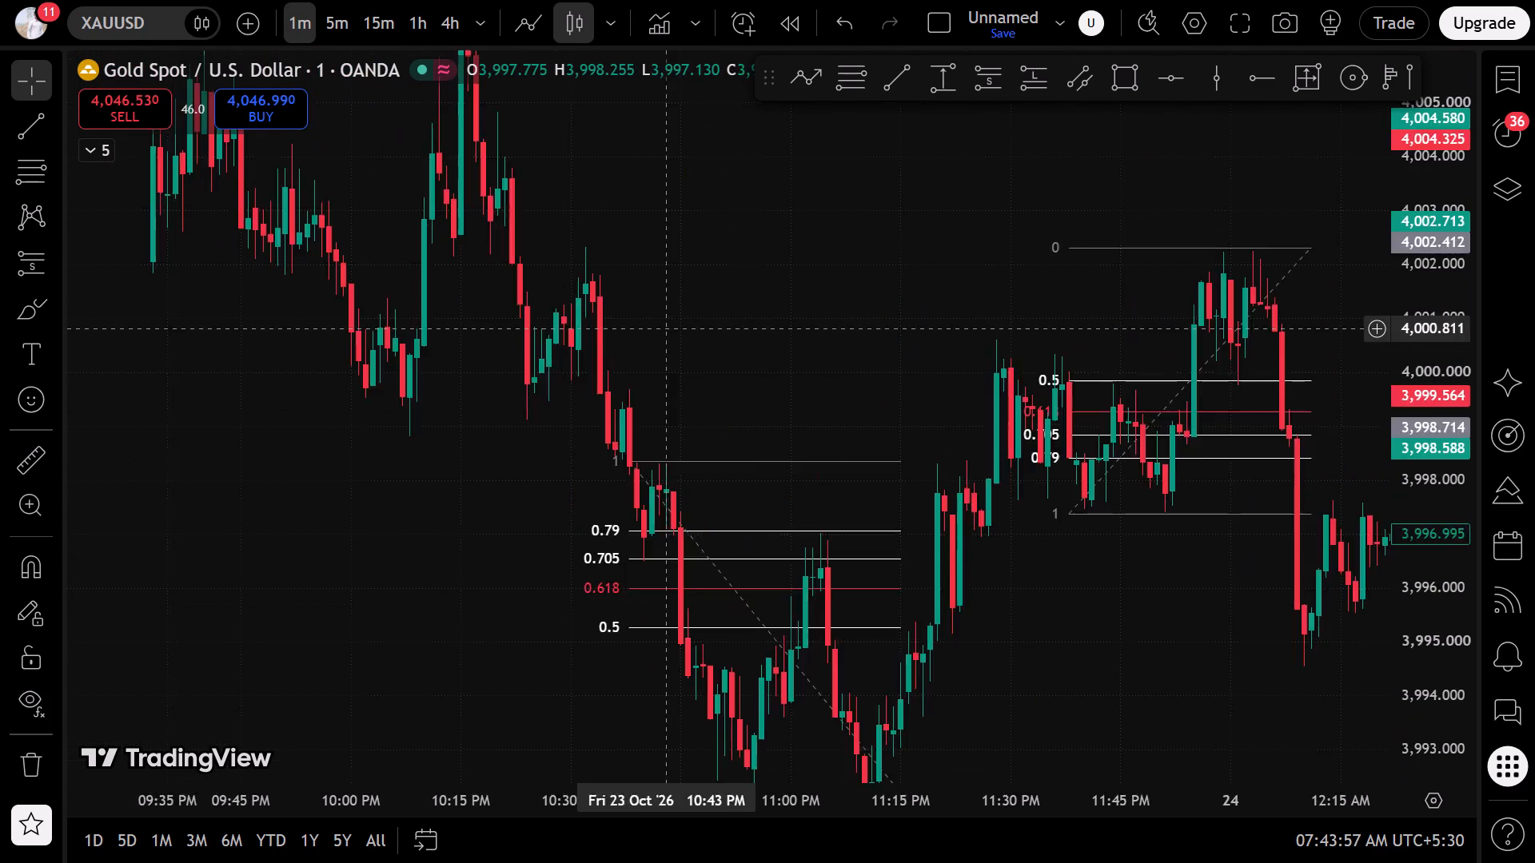
left_click_drag(884, 397, 985, 312)
left_click_drag(1040, 428, 886, 155)
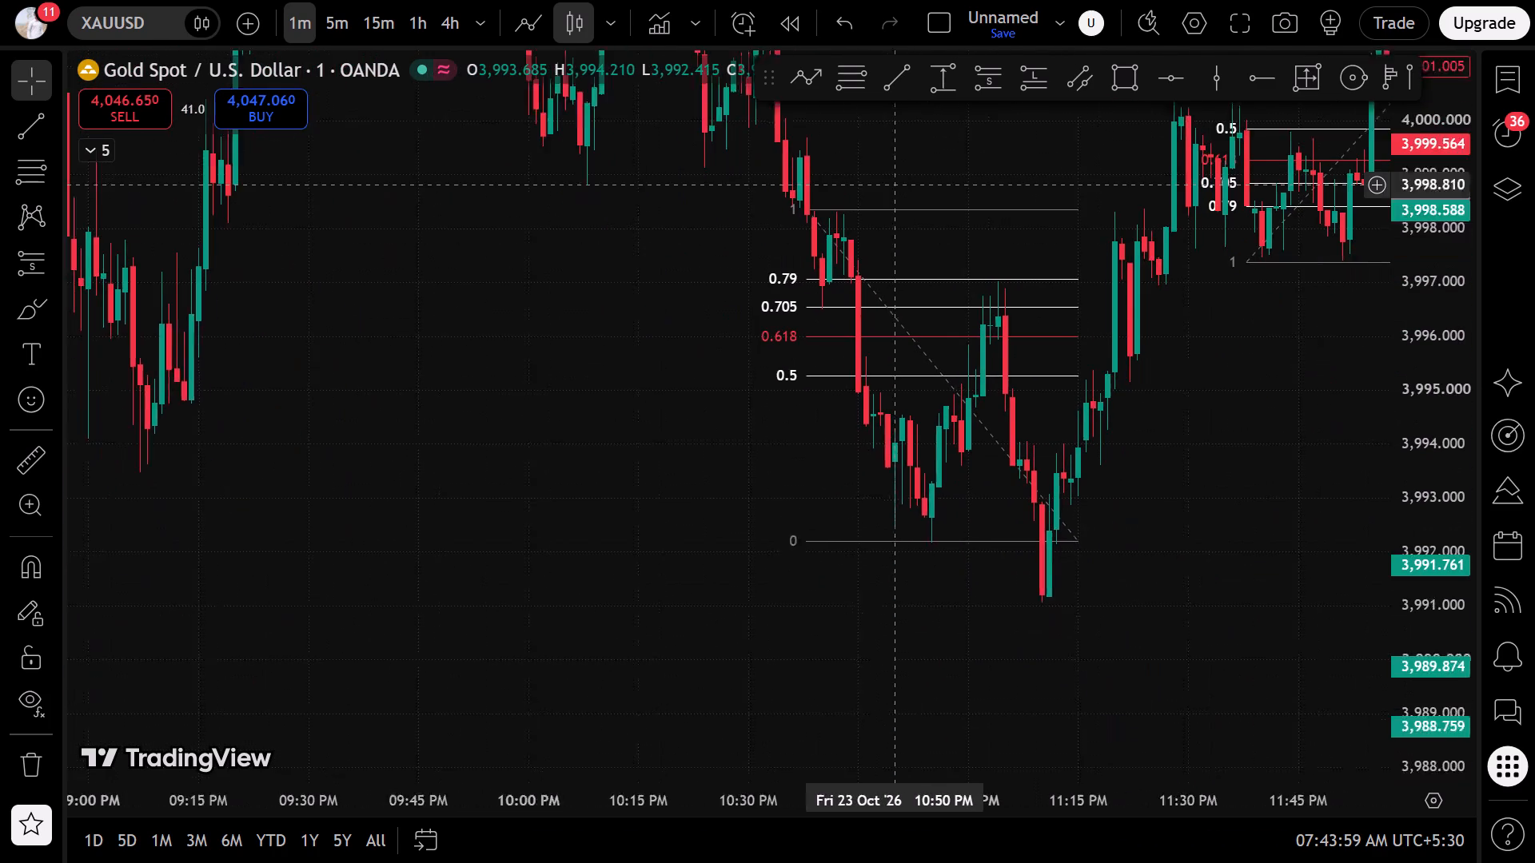
left_click_drag(886, 155, 954, 272)
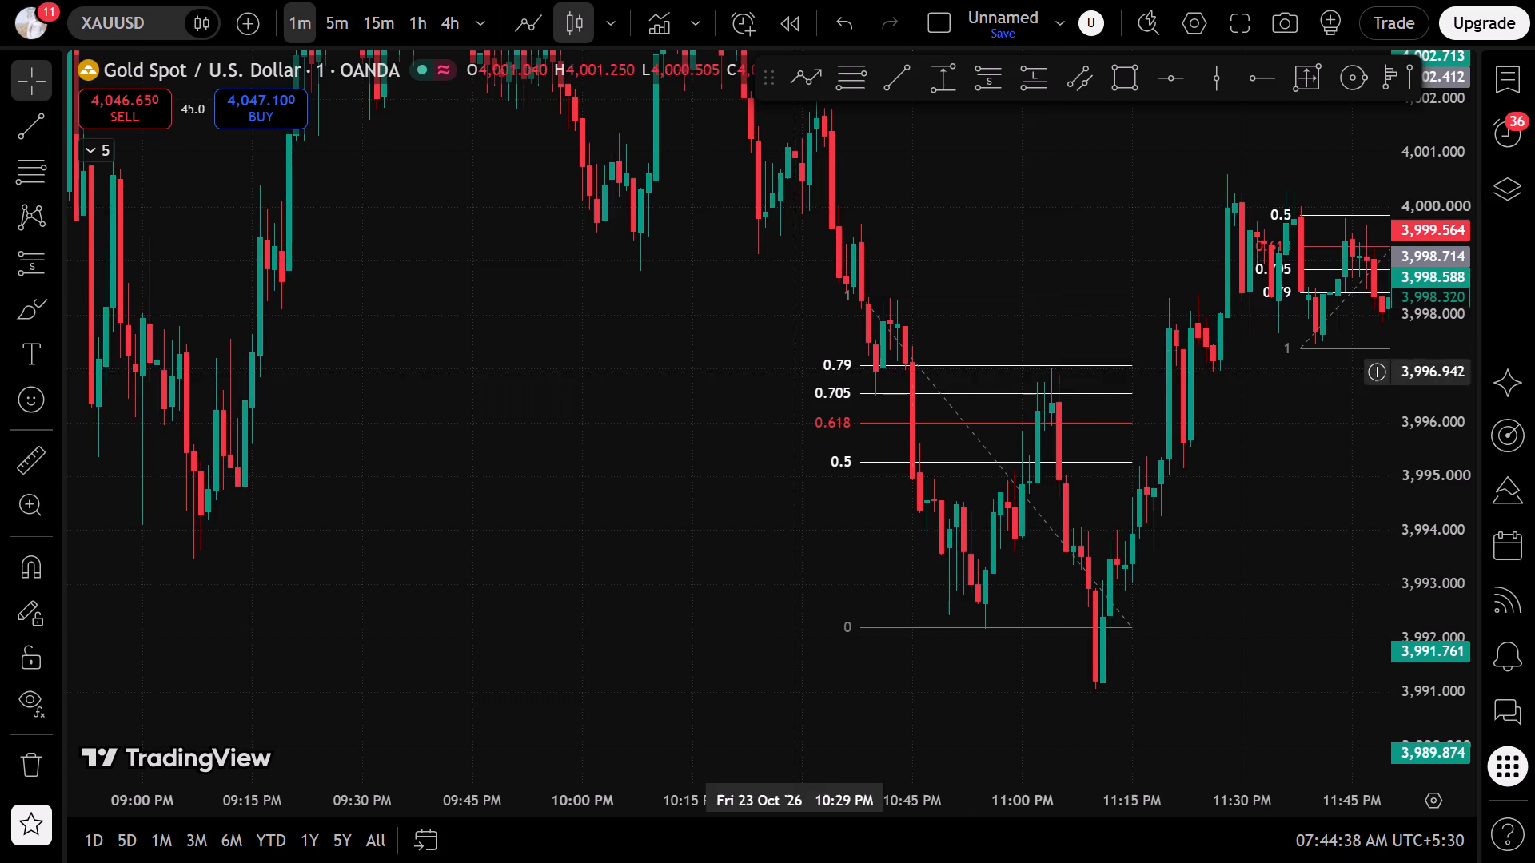
left_click_drag(620, 316, 738, 365)
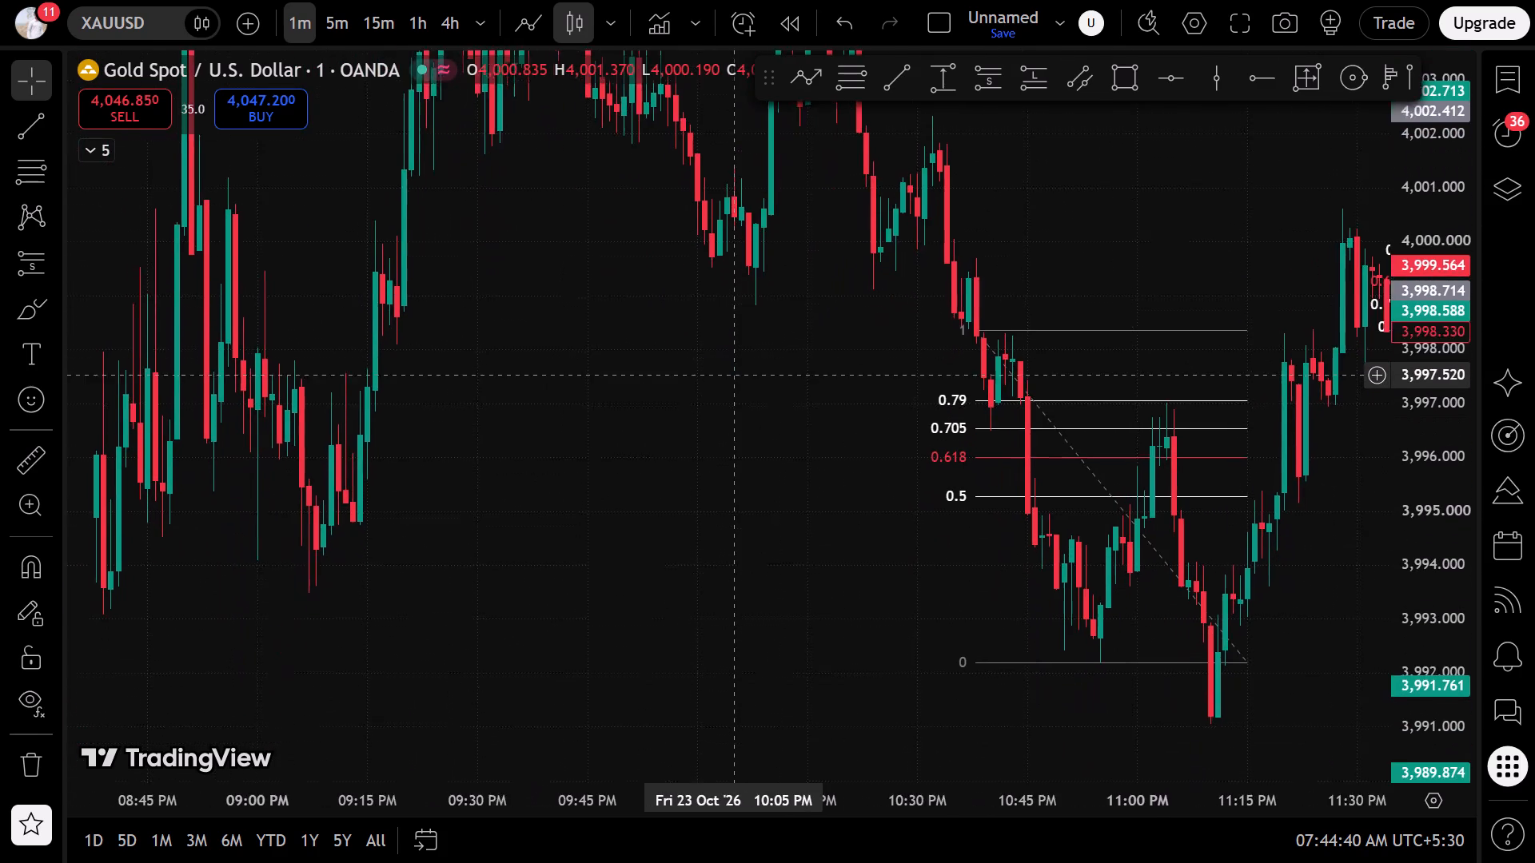
left_click_drag(738, 365, 1113, 714)
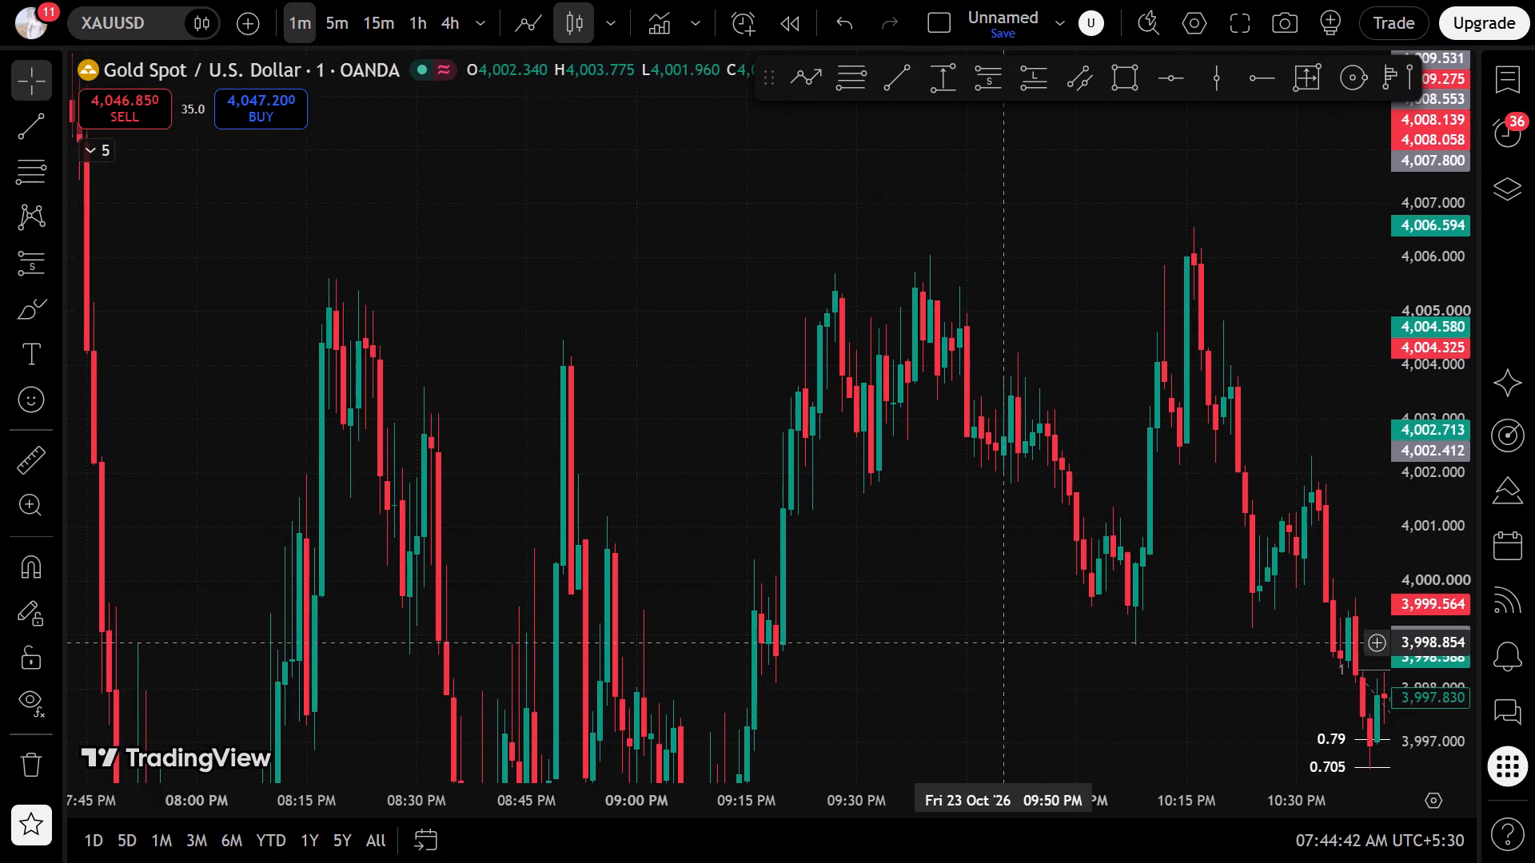
Examine the 23 October price action from about 10:00 PM back to about 11:00 AM for further swings to mark.
left_click_drag(1078, 524, 1207, 376)
left_click_drag(1434, 265, 1396, 669)
scroll(1003, 622, "down", 6)
left_click_drag(819, 292, 1051, 730)
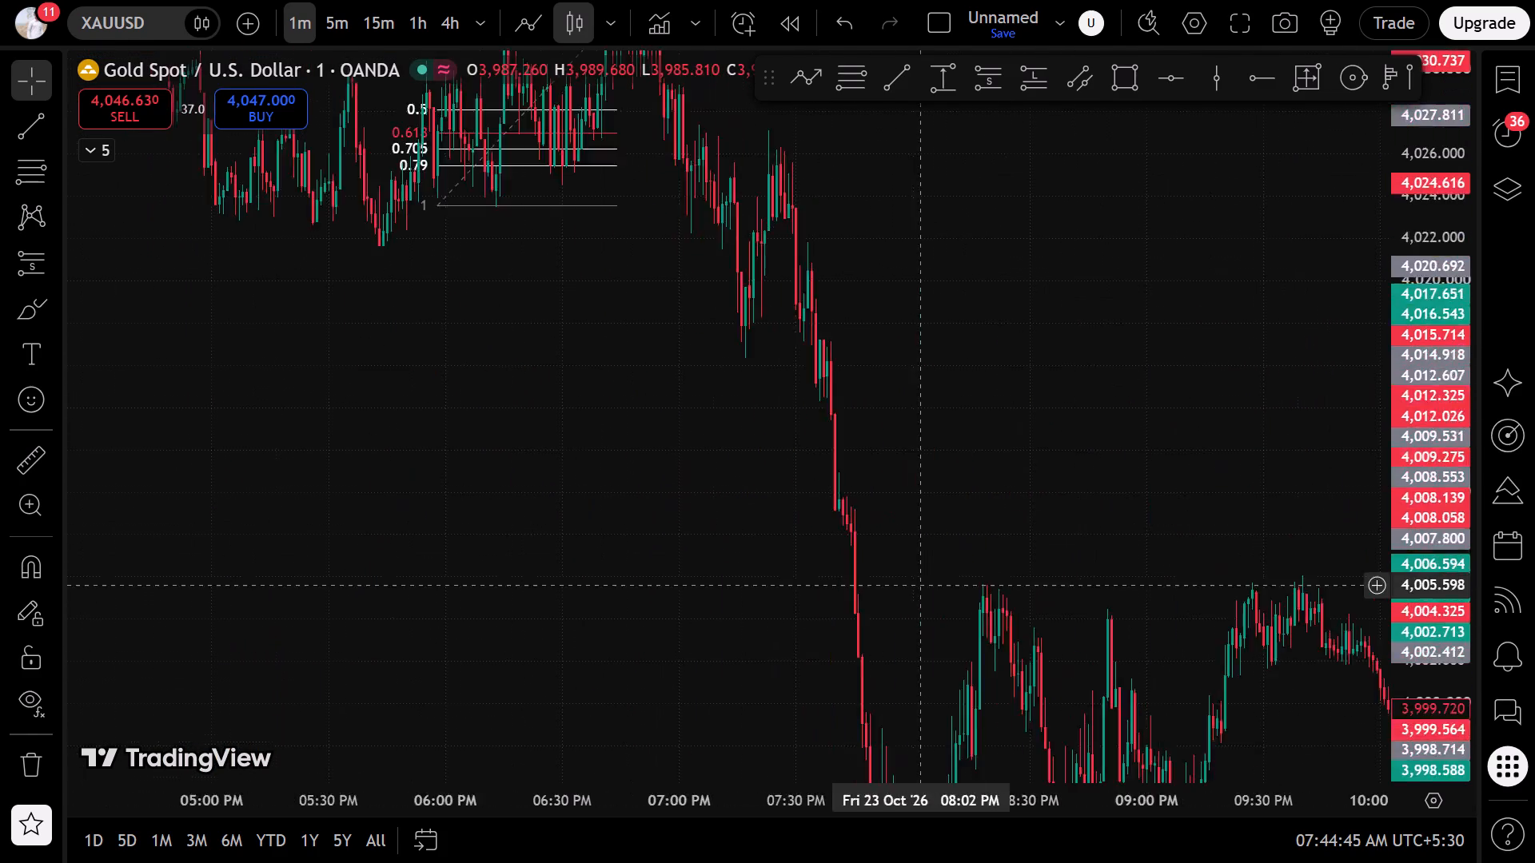
left_click_drag(1051, 730, 1166, 786)
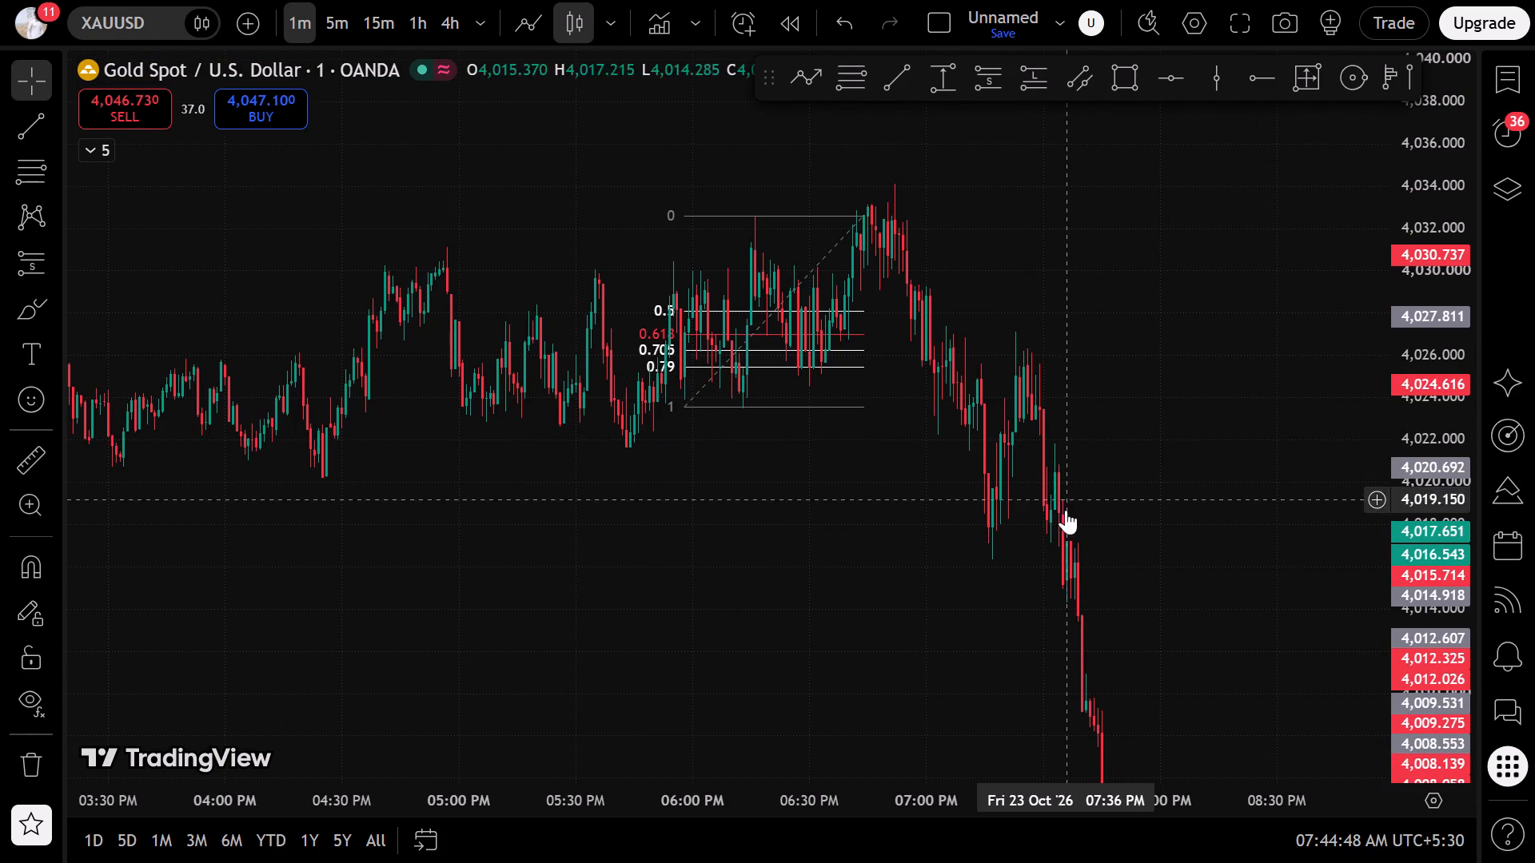
left_click_drag(852, 606, 829, 576)
scroll(757, 555, "down", 5)
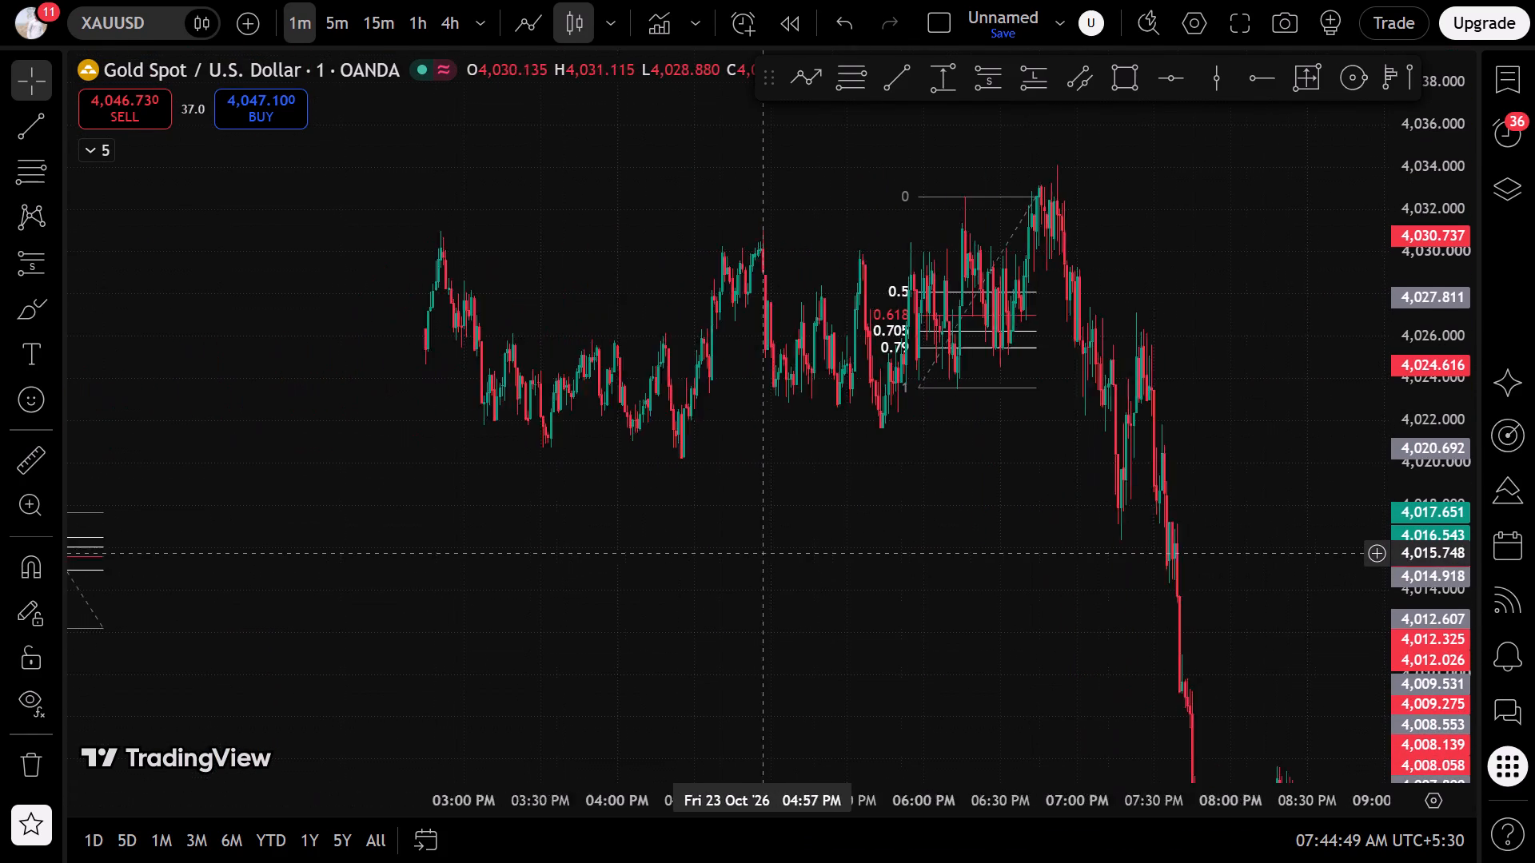
scroll(763, 553, "up", 1)
left_click_drag(571, 574, 835, 548)
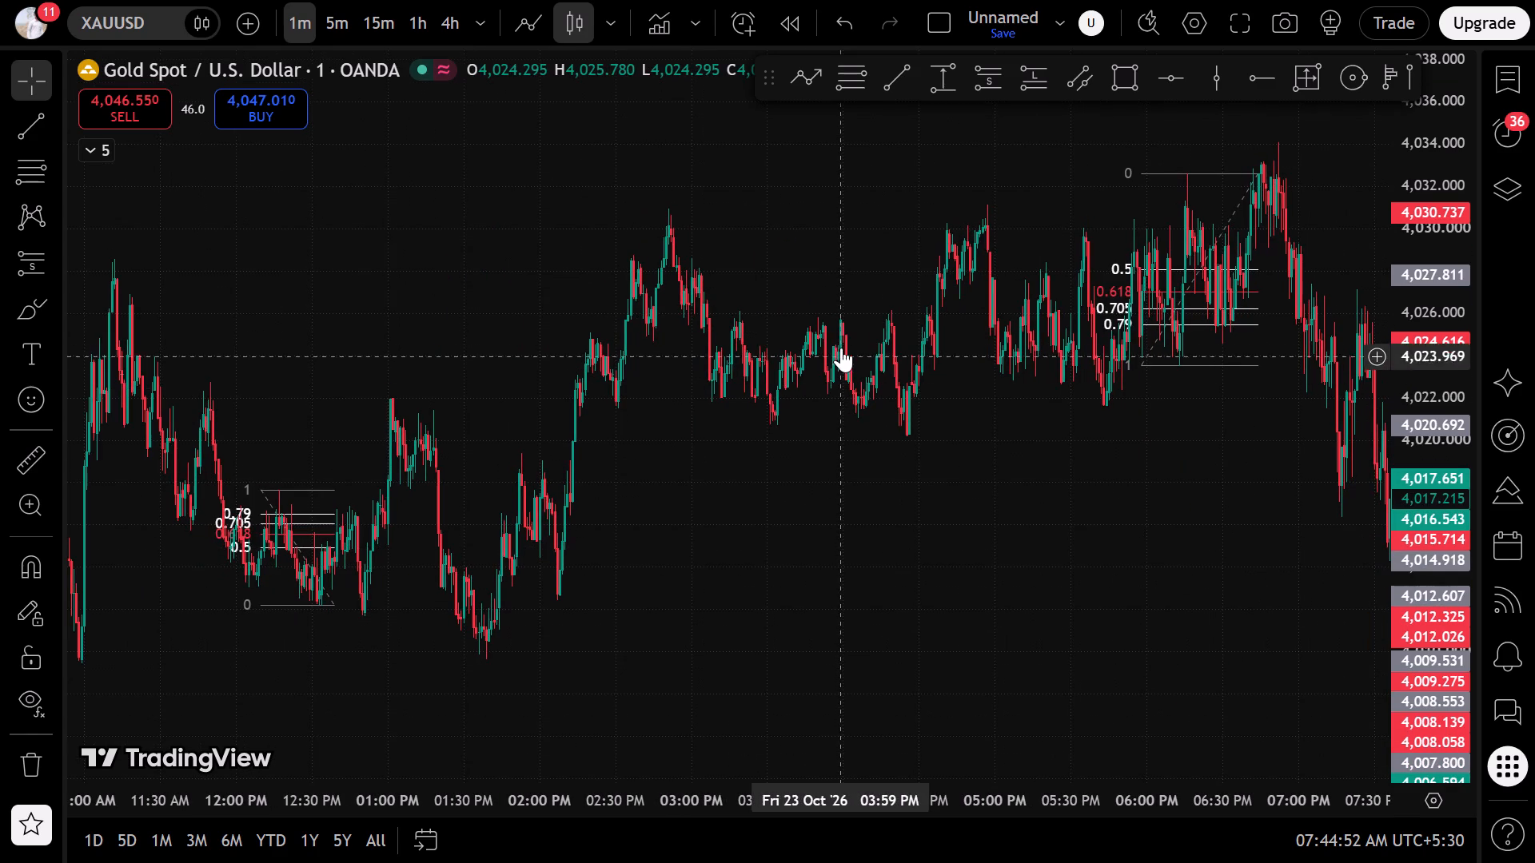
Draw a Fib retracement over the 23 October rise from about 4,021.5 at 02:14 PM to about 4,028.8 at 03:04 PM.
left_click_drag(653, 483, 979, 501)
scroll(979, 501, "up", 5)
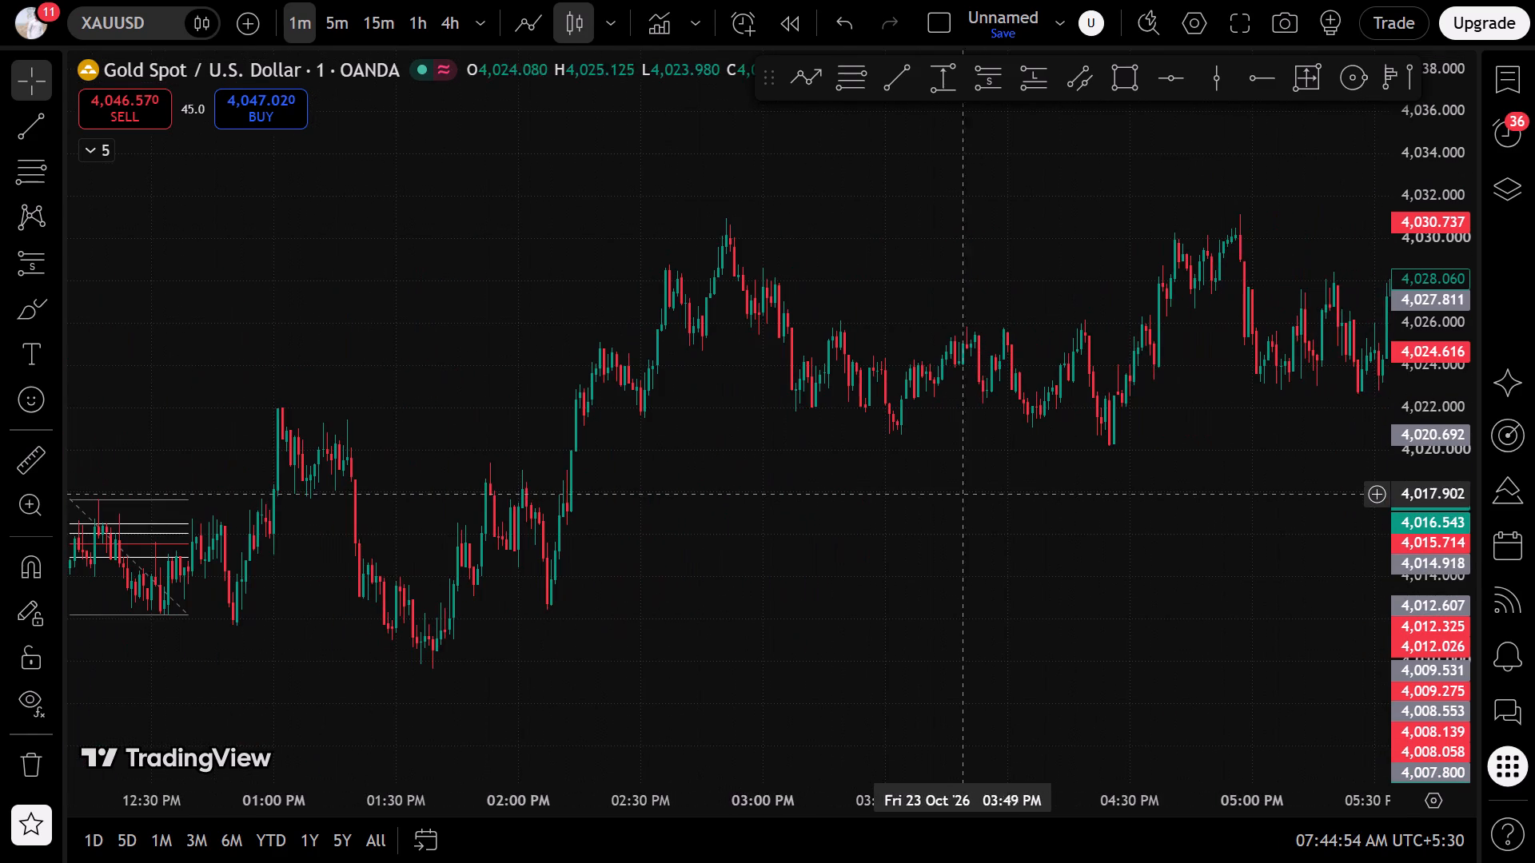
left_click(32, 174)
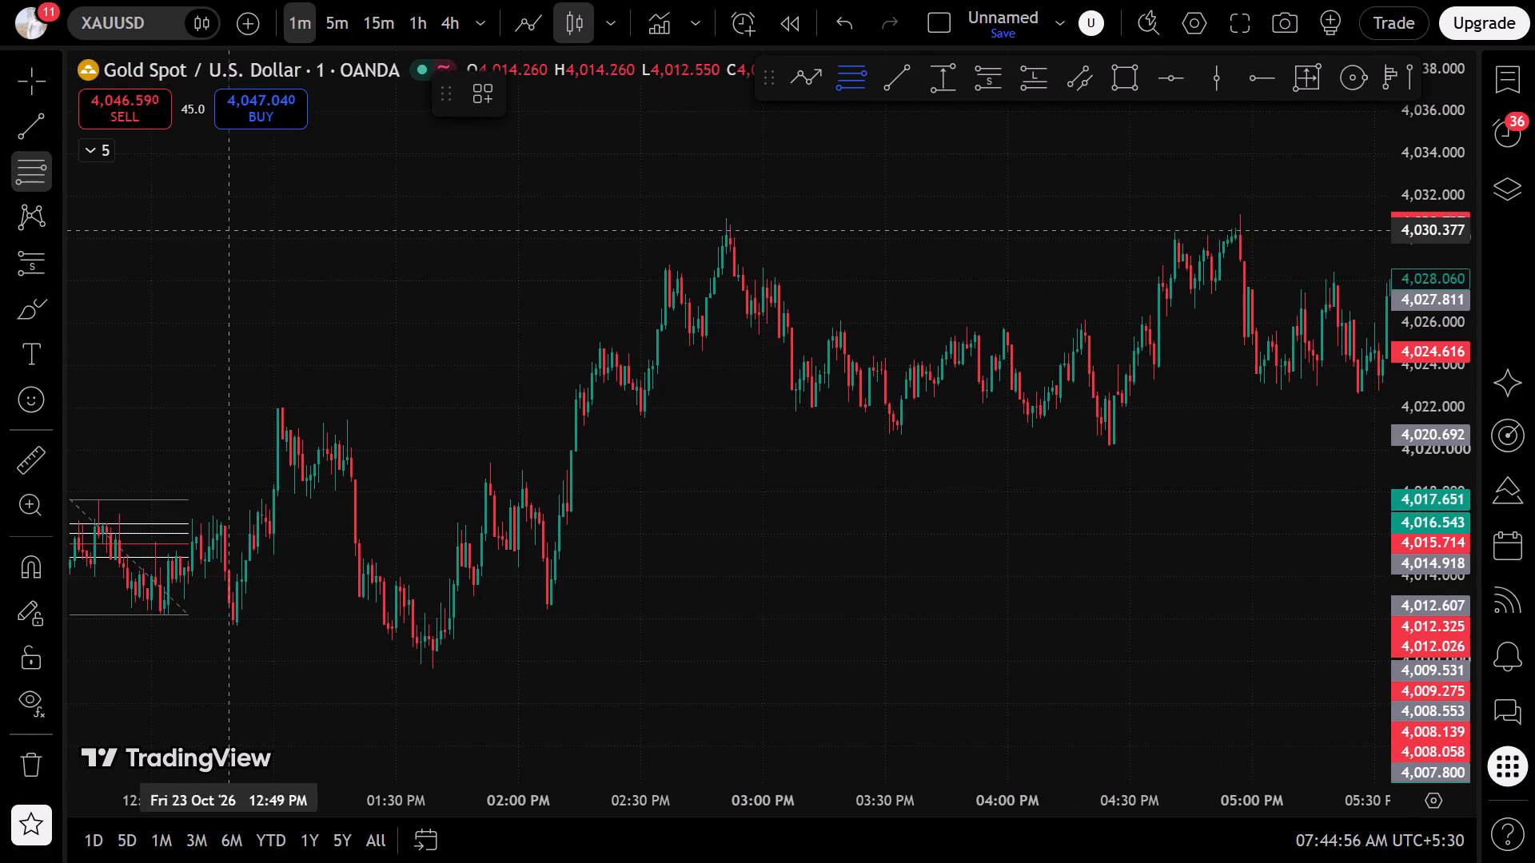
left_click(577, 418)
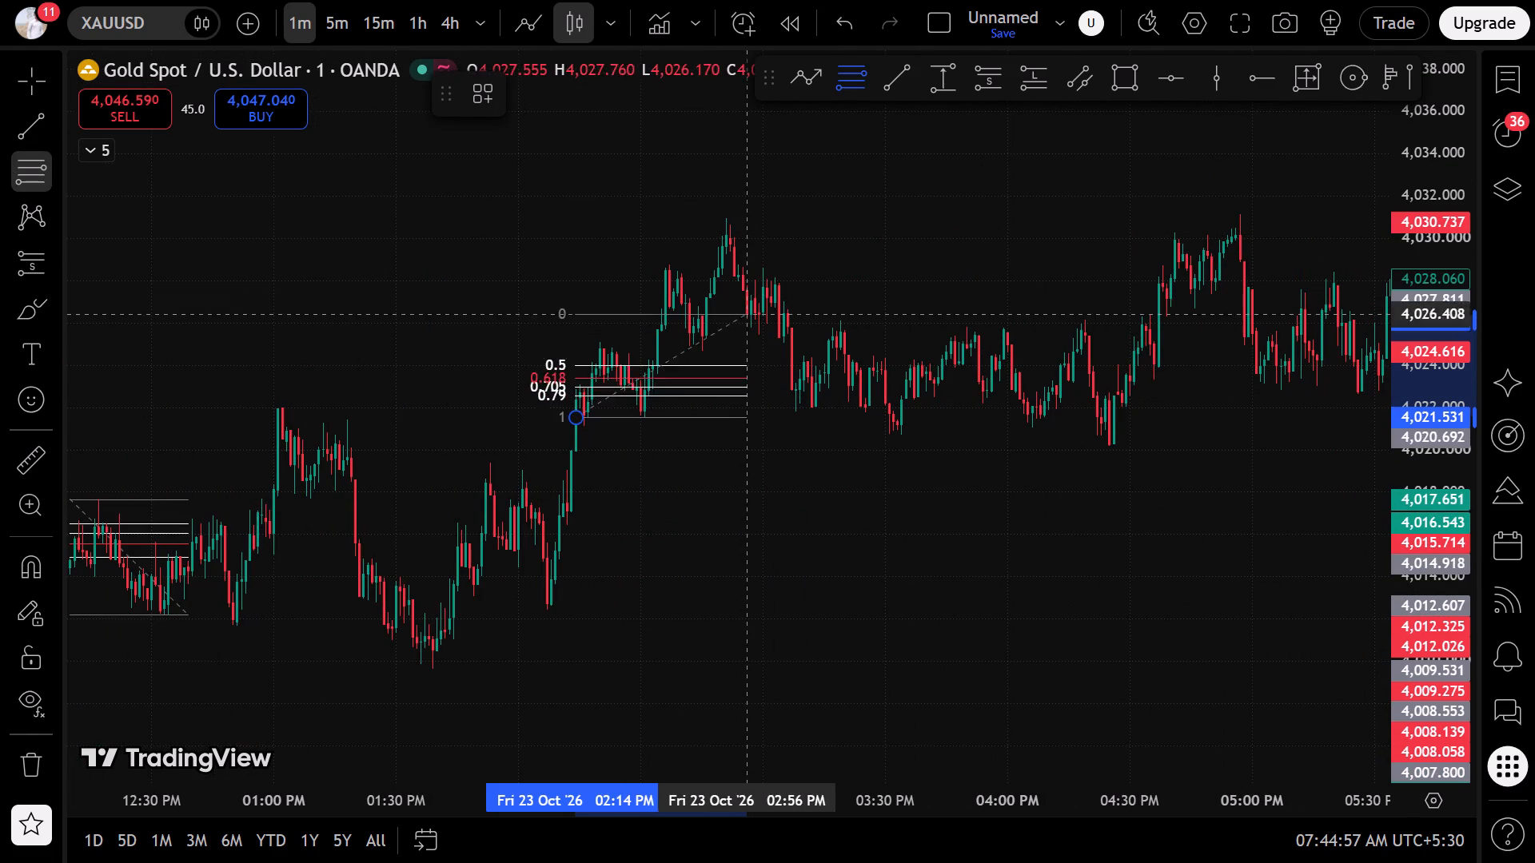
left_click(779, 264)
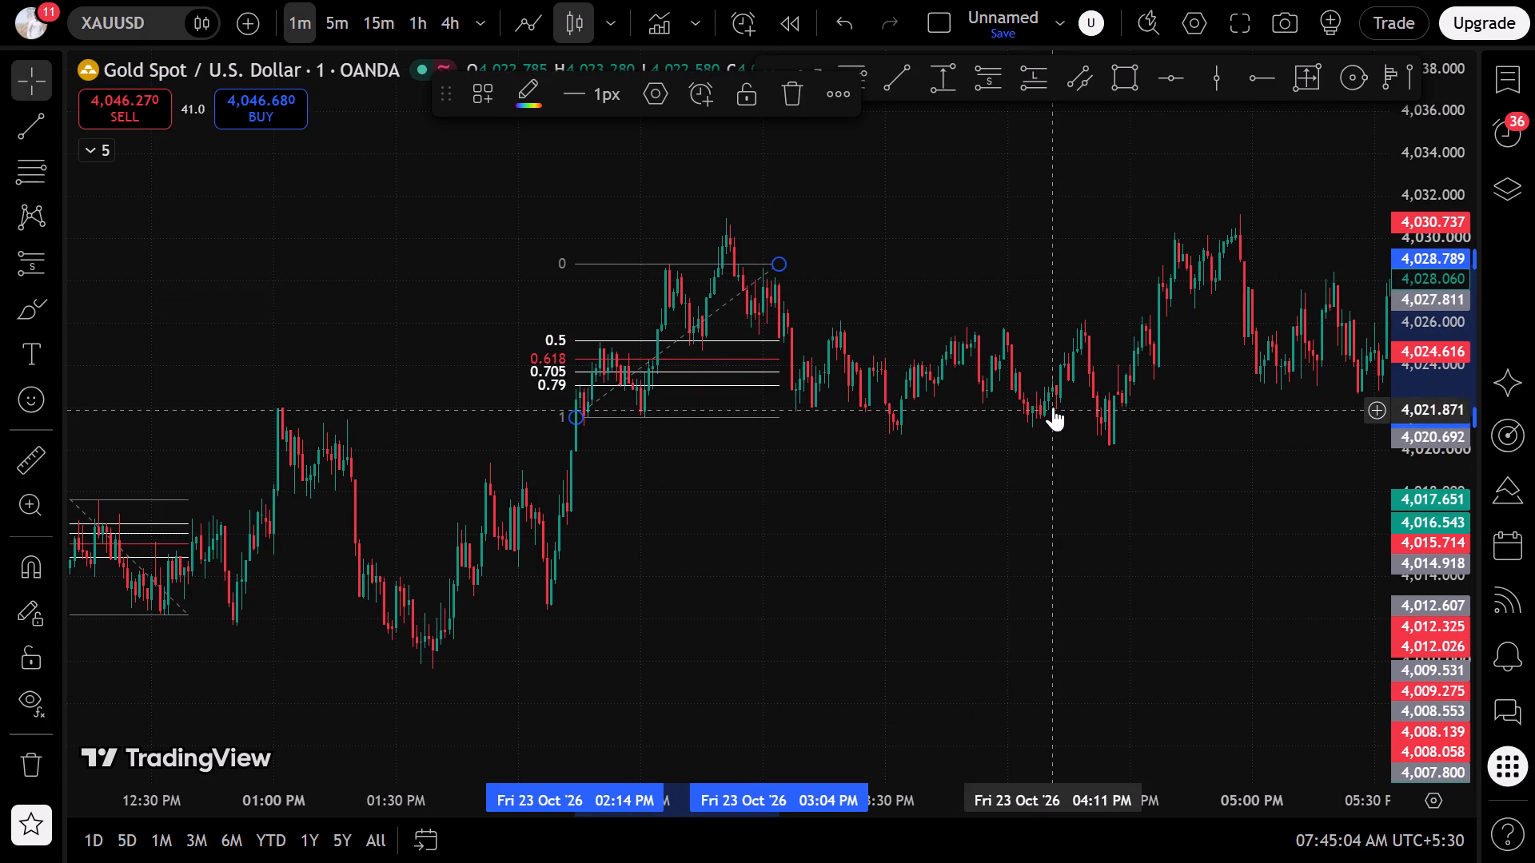
Draw a Fib retracement over the 23 October decline from about 4,024.0 at 11:25 AM to about 4,018.5 at 11:42 AM.
left_click_drag(1105, 315, 680, 359)
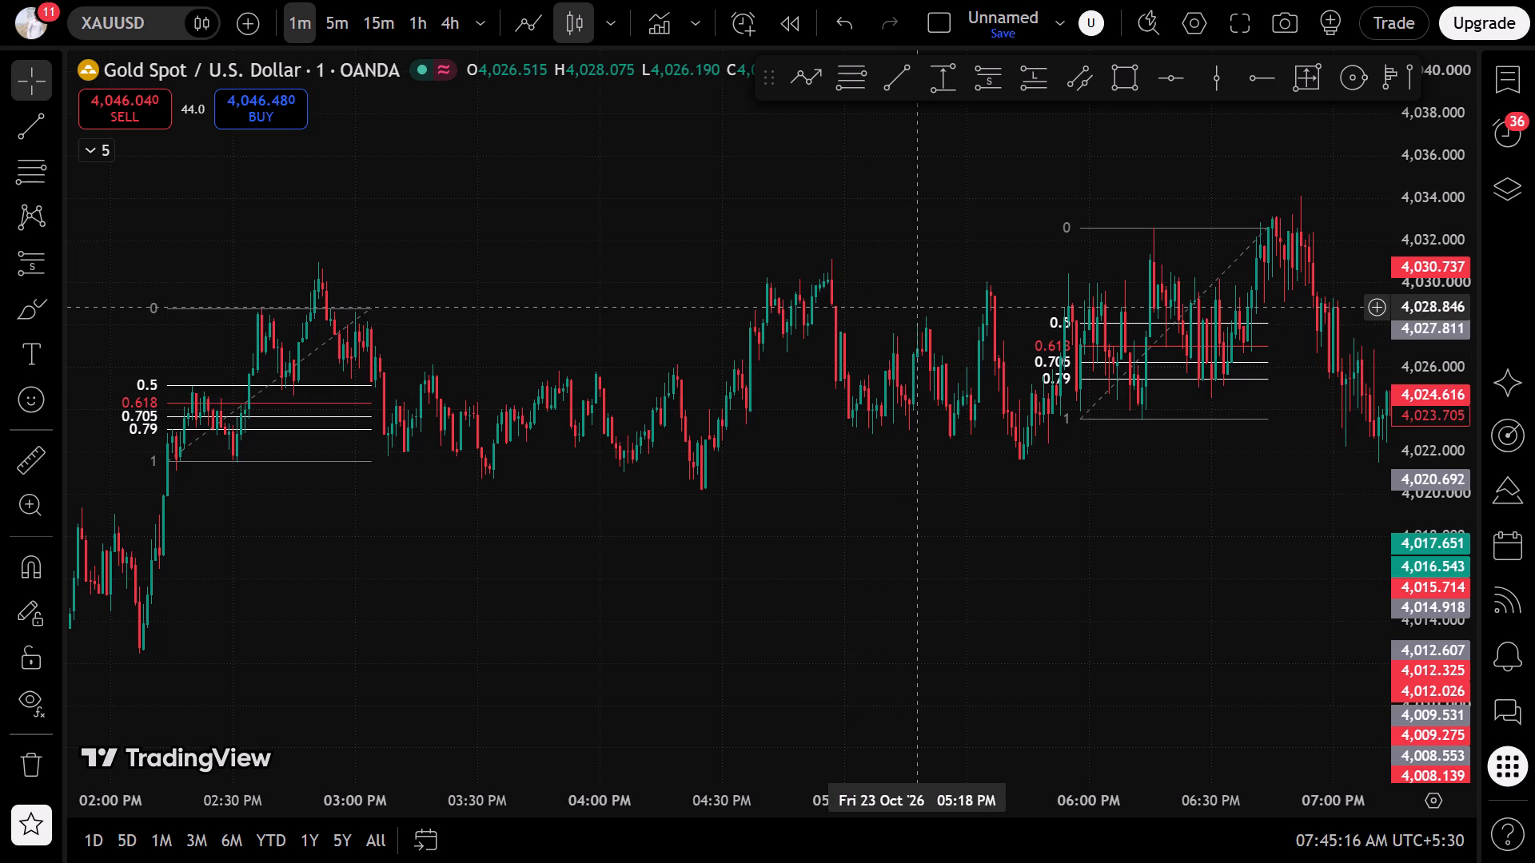
scroll(750, 503, "down", 5)
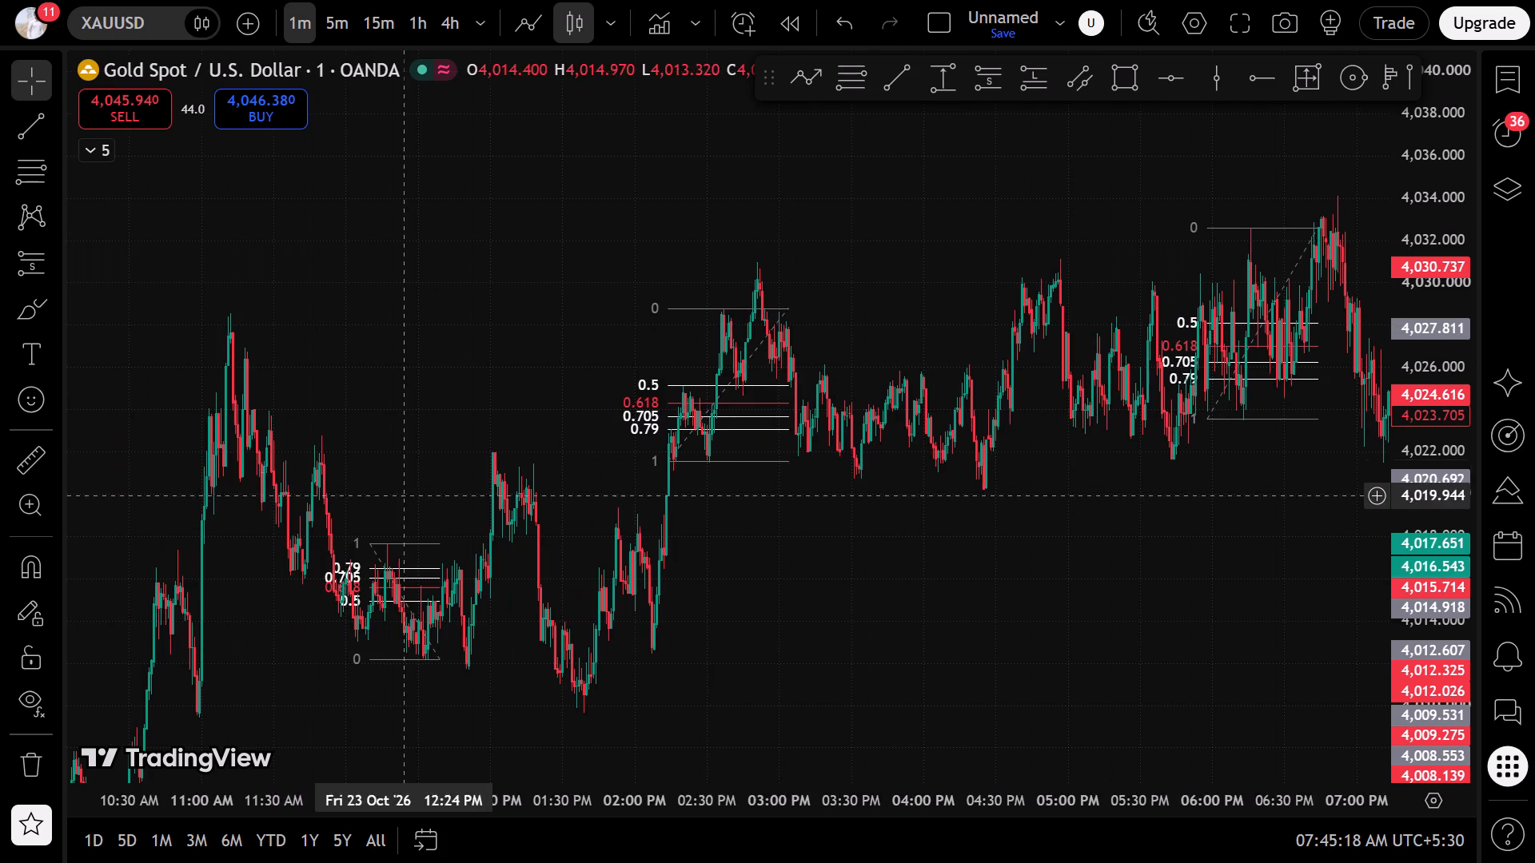
left_click_drag(340, 454, 1108, 279)
scroll(869, 389, "up", 6)
scroll(951, 328, "up", 2)
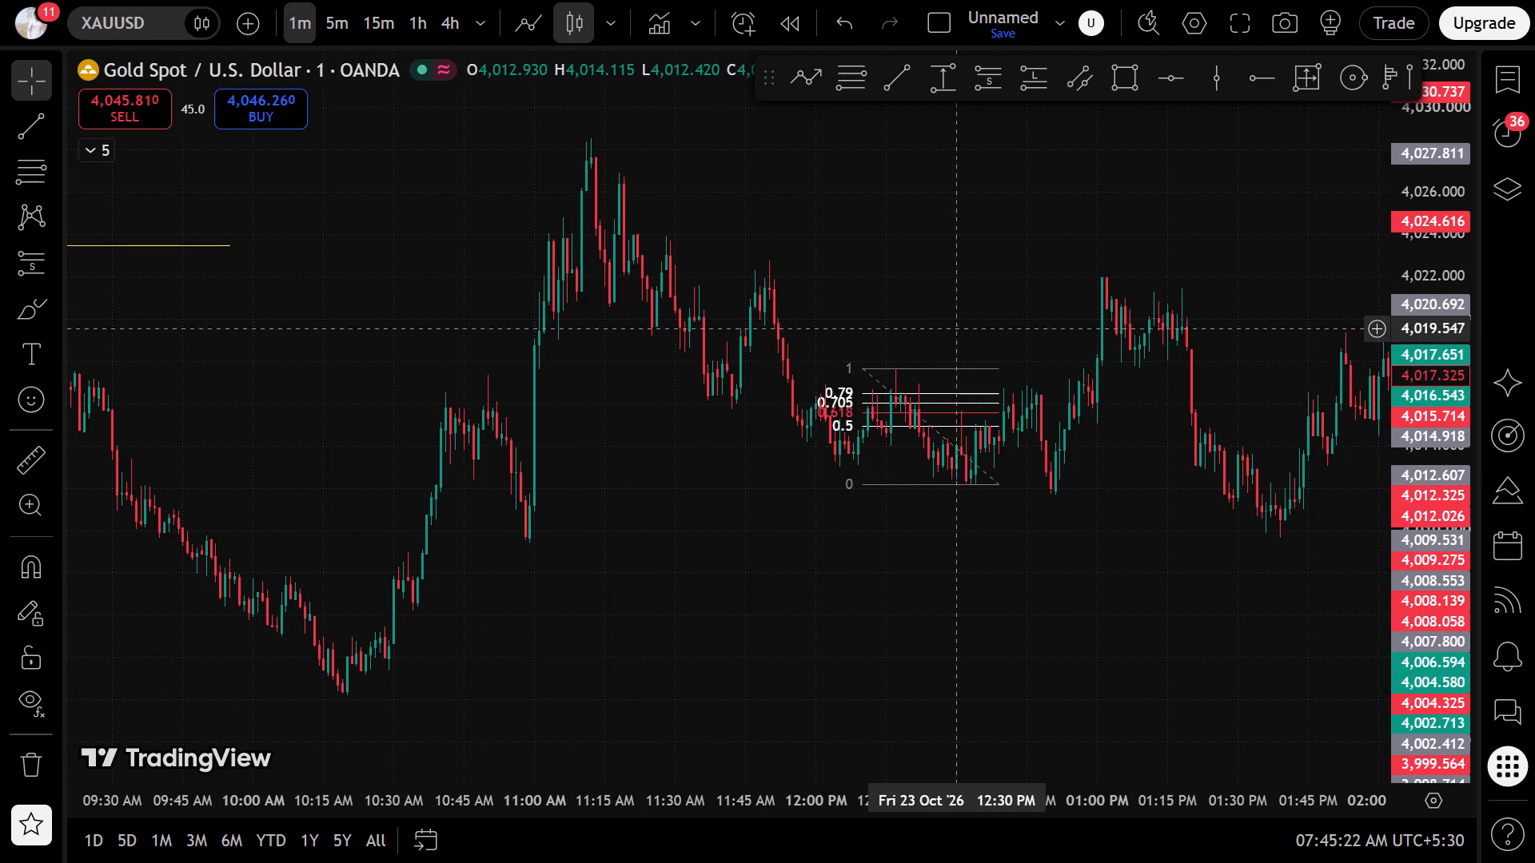
scroll(954, 335, "up", 3)
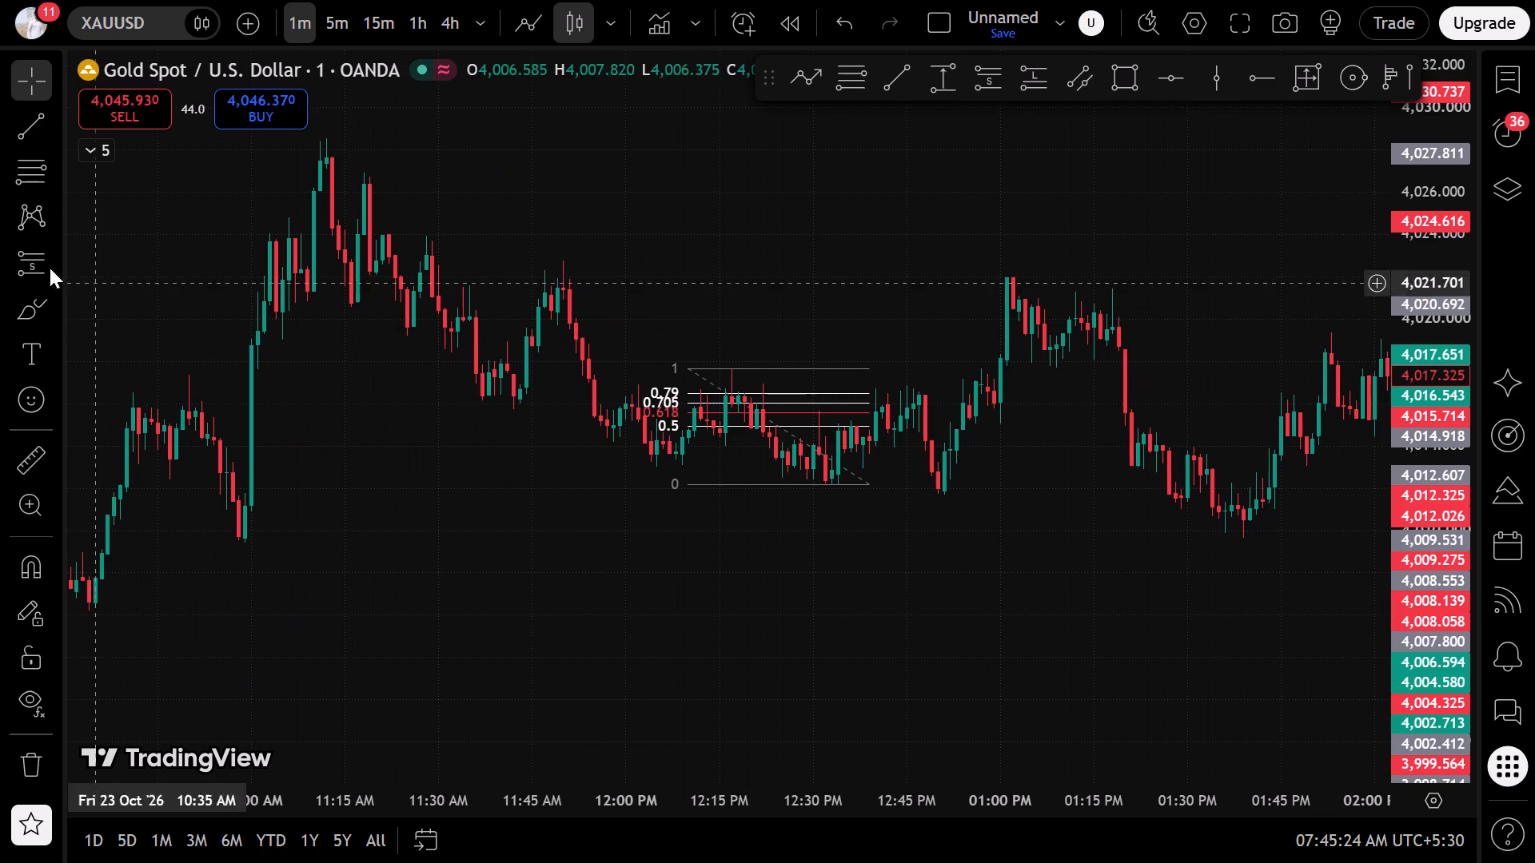
left_click(22, 166)
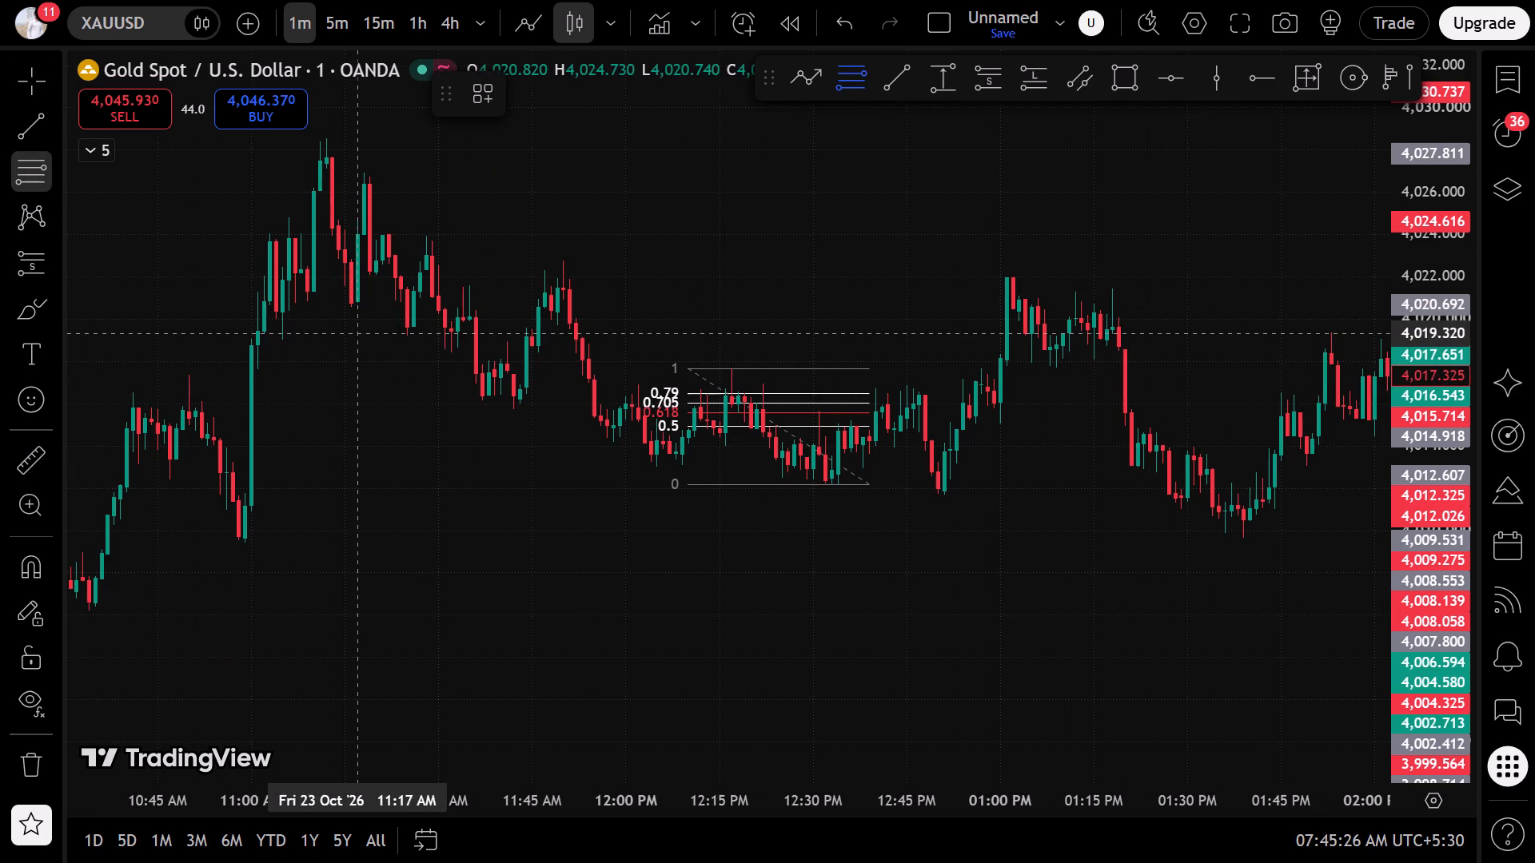
left_click(405, 236)
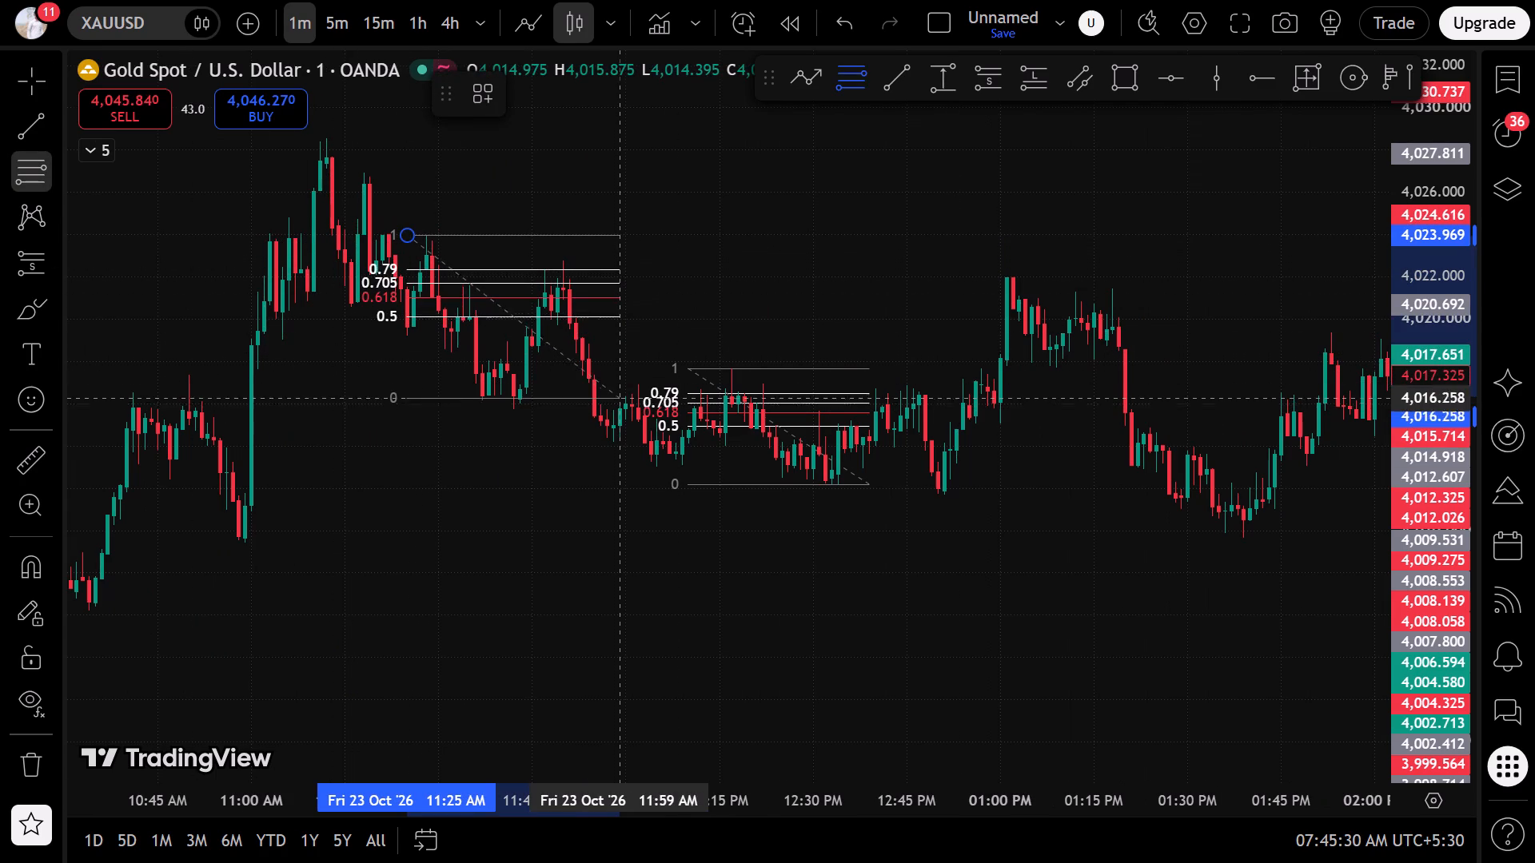
left_click(513, 352)
left_click(536, 340)
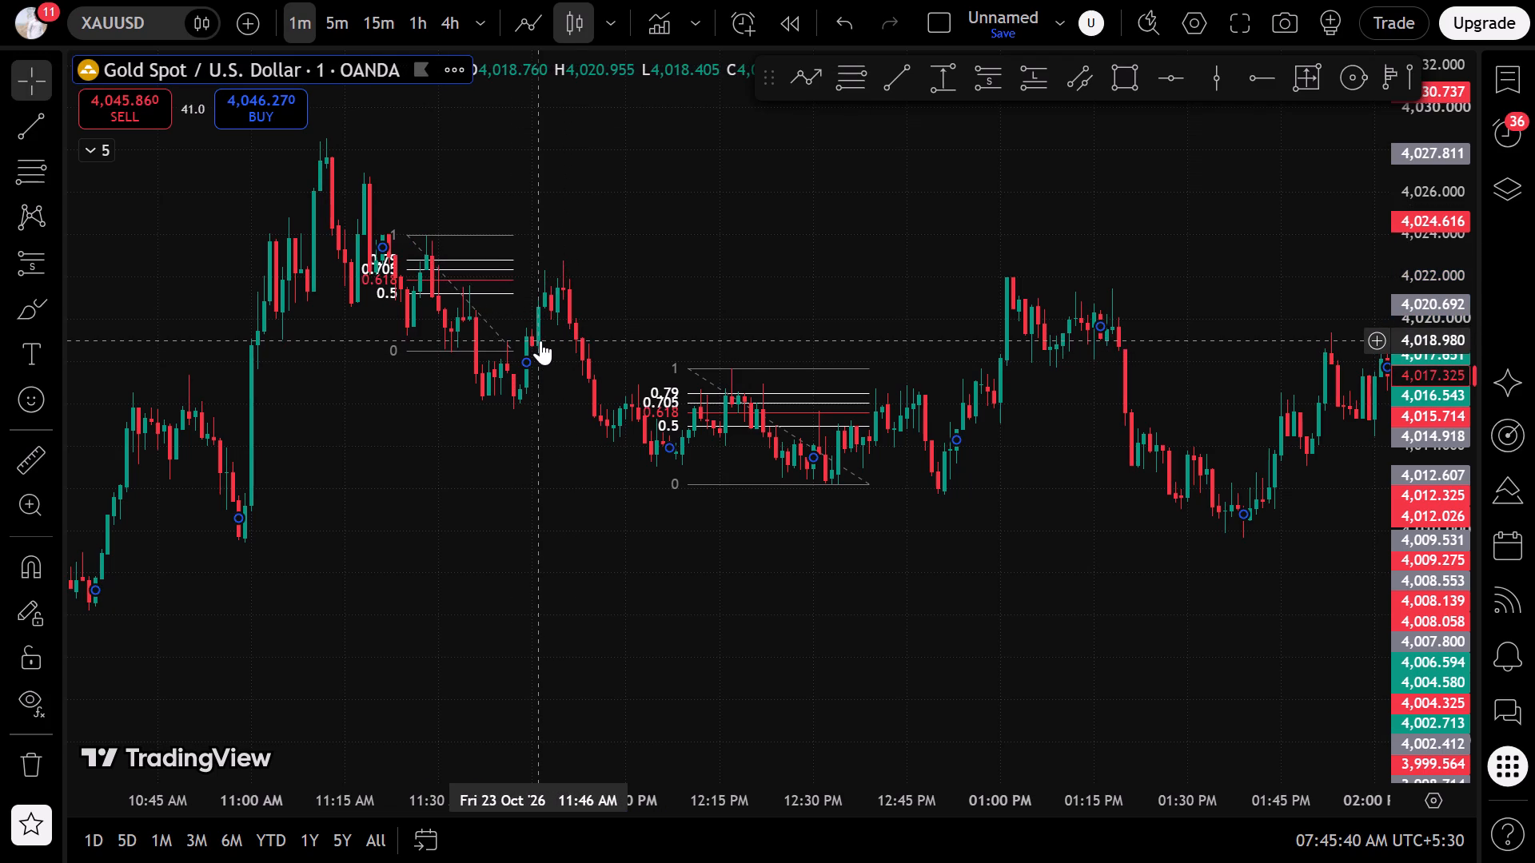
Examine the 23 October price action between about 05:00 AM and 11:30 AM, around the existing positions and level lines.
scroll(738, 352, "down", 5)
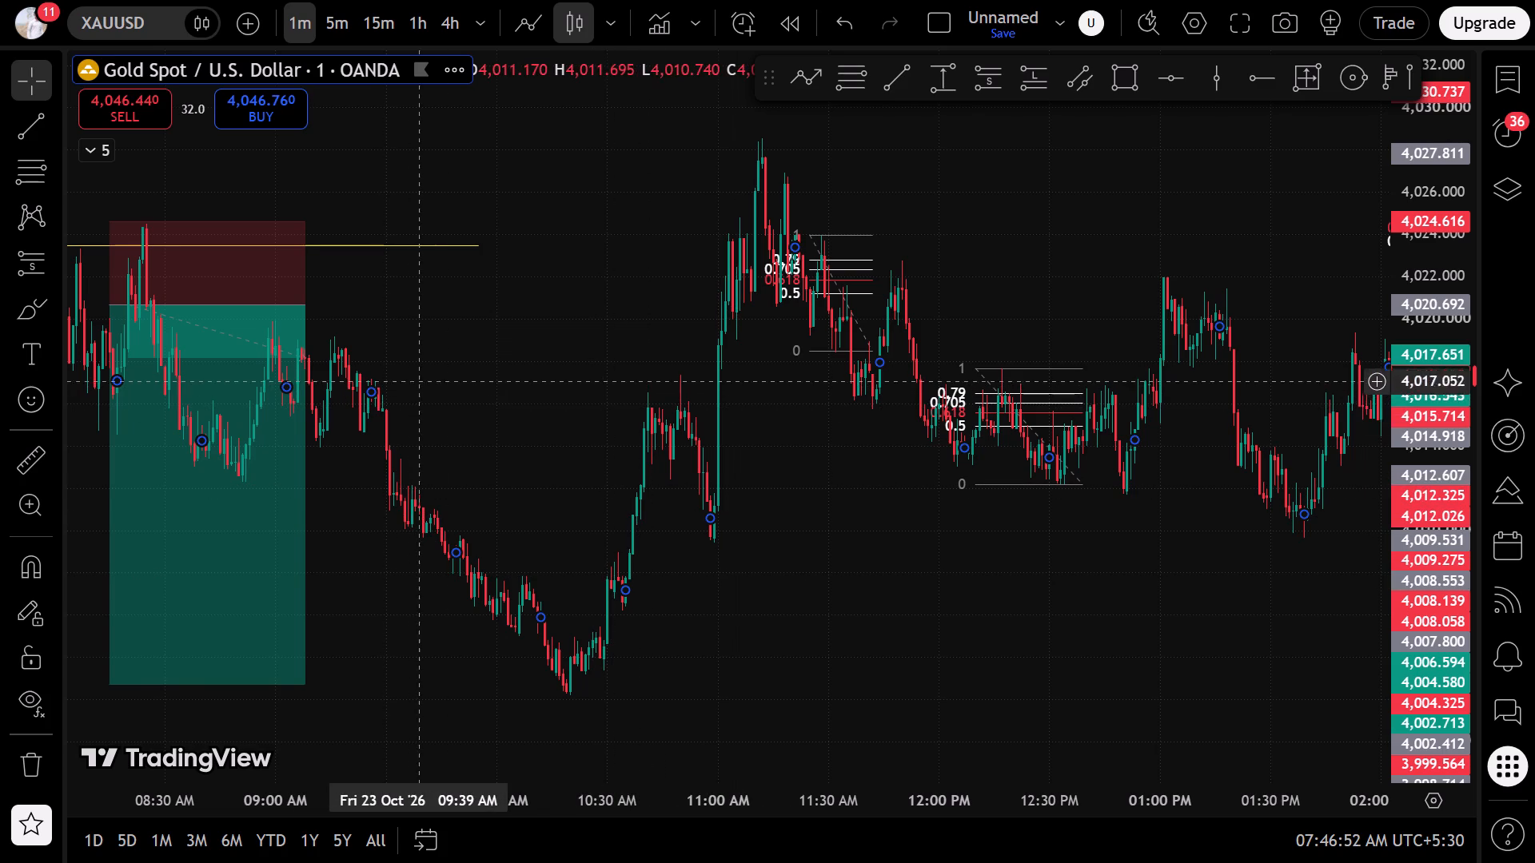
left_click_drag(460, 351, 1028, 384)
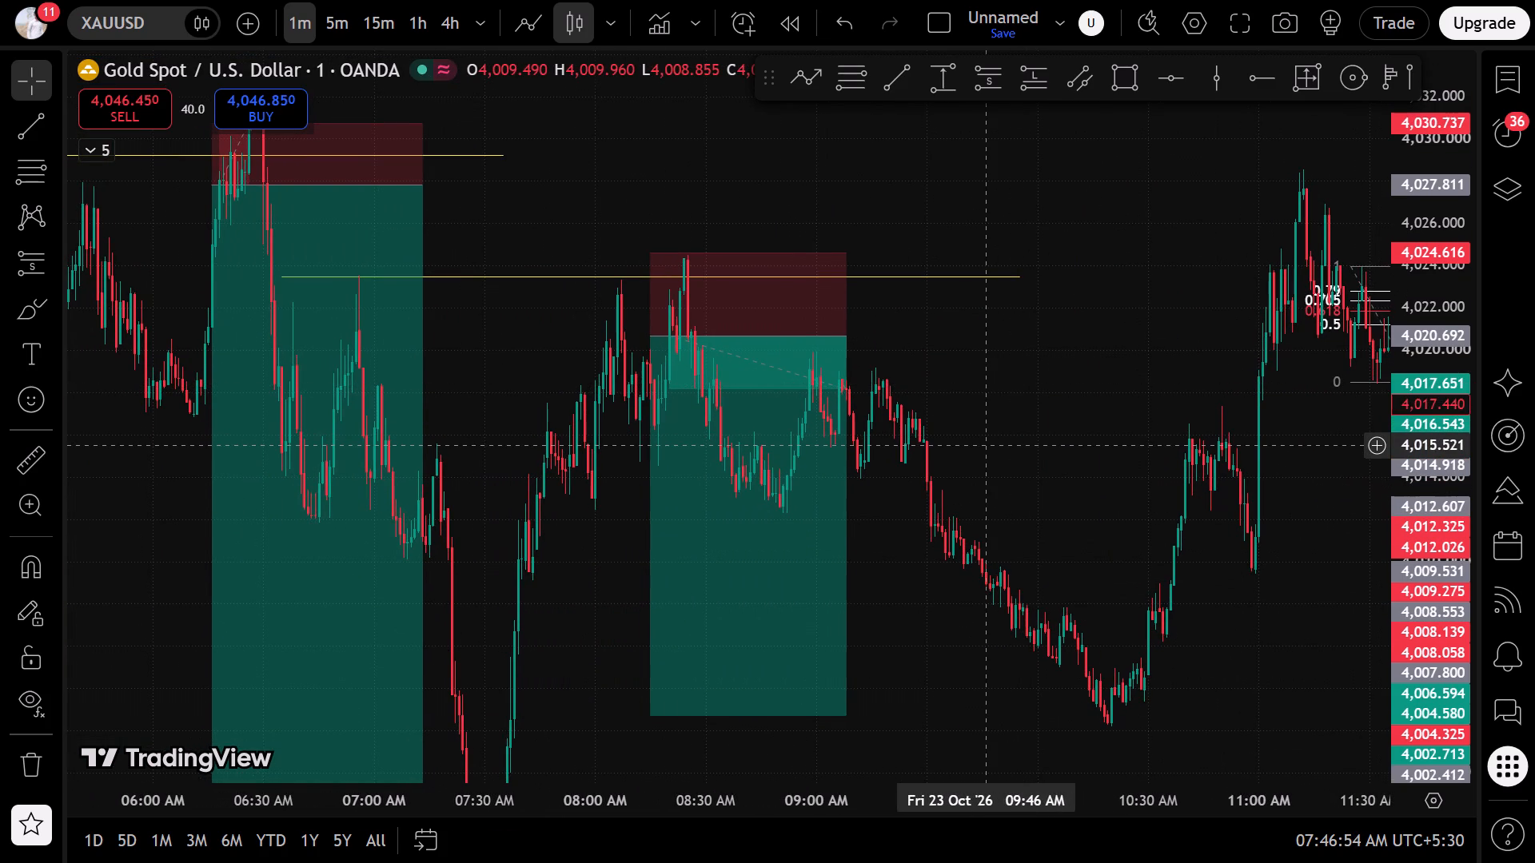
scroll(987, 479, "up", 2)
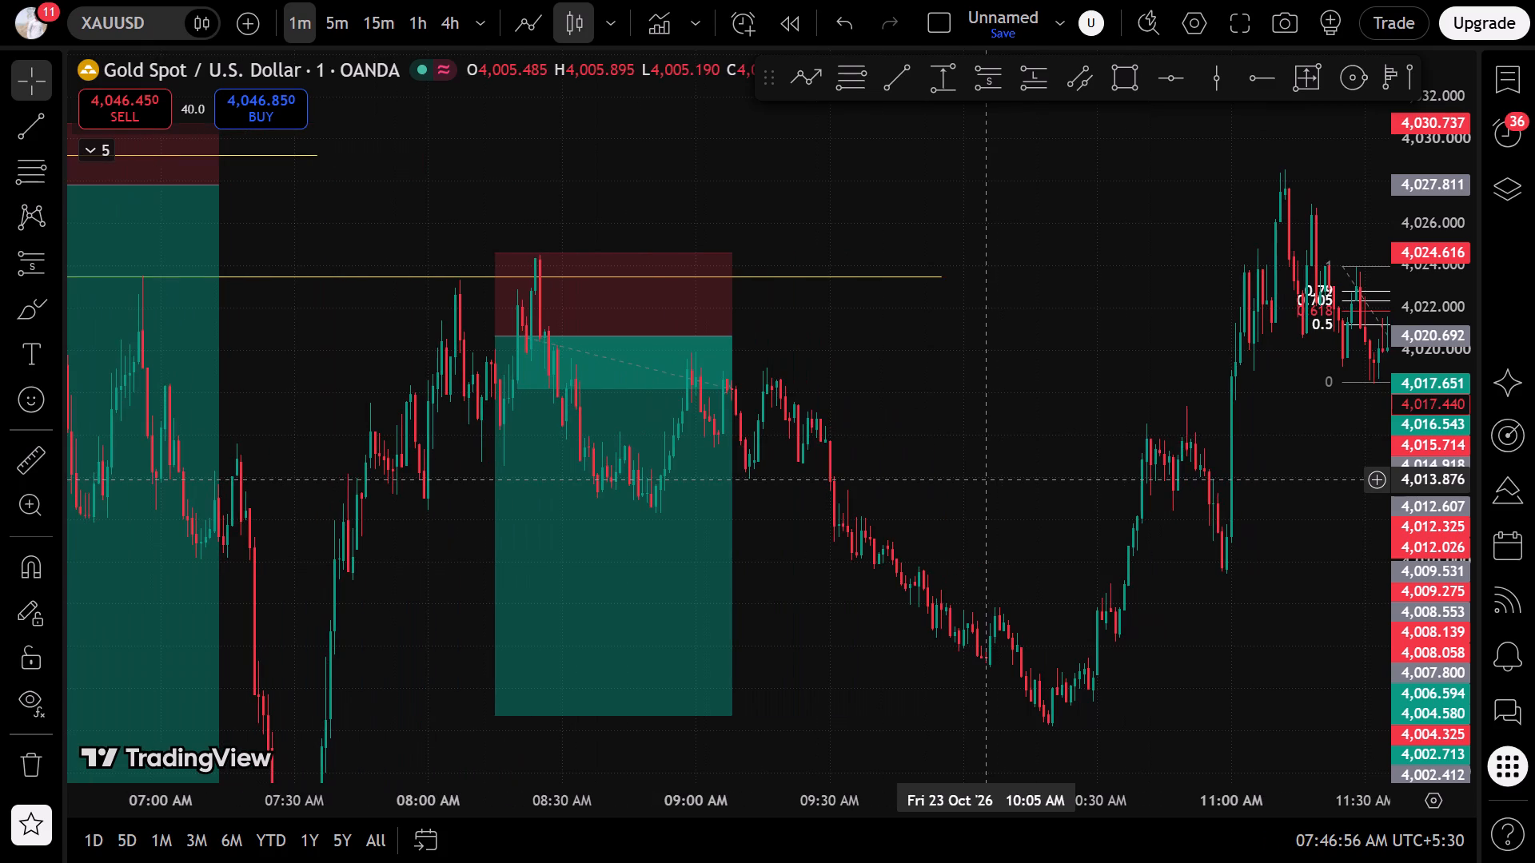
left_click_drag(987, 479, 979, 330)
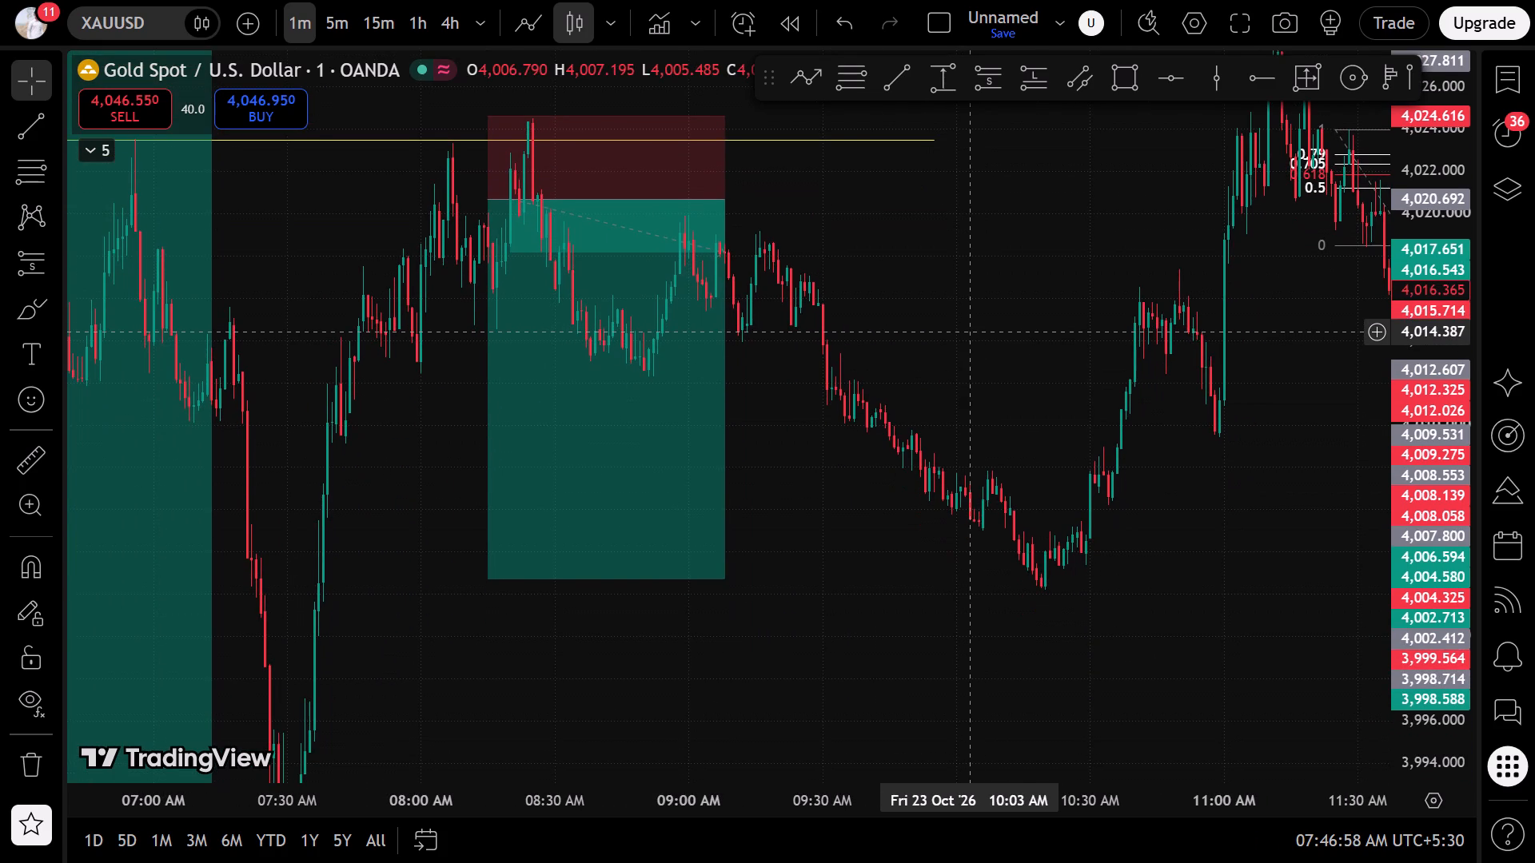
scroll(968, 407, "down", 2)
left_click_drag(512, 390, 888, 404)
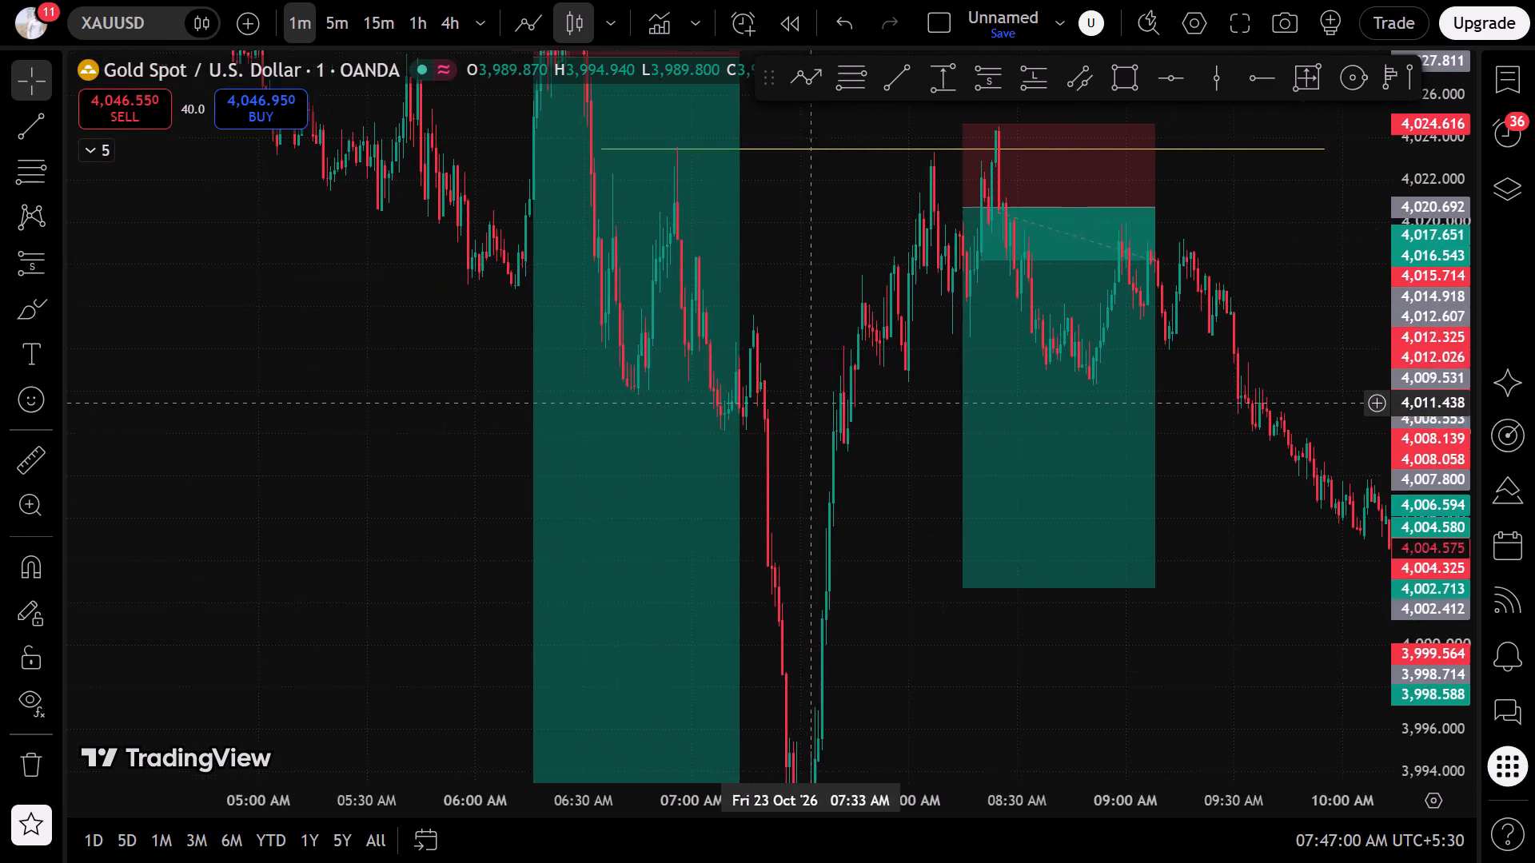
left_click_drag(888, 404, 1025, 400)
scroll(921, 429, "up", 2)
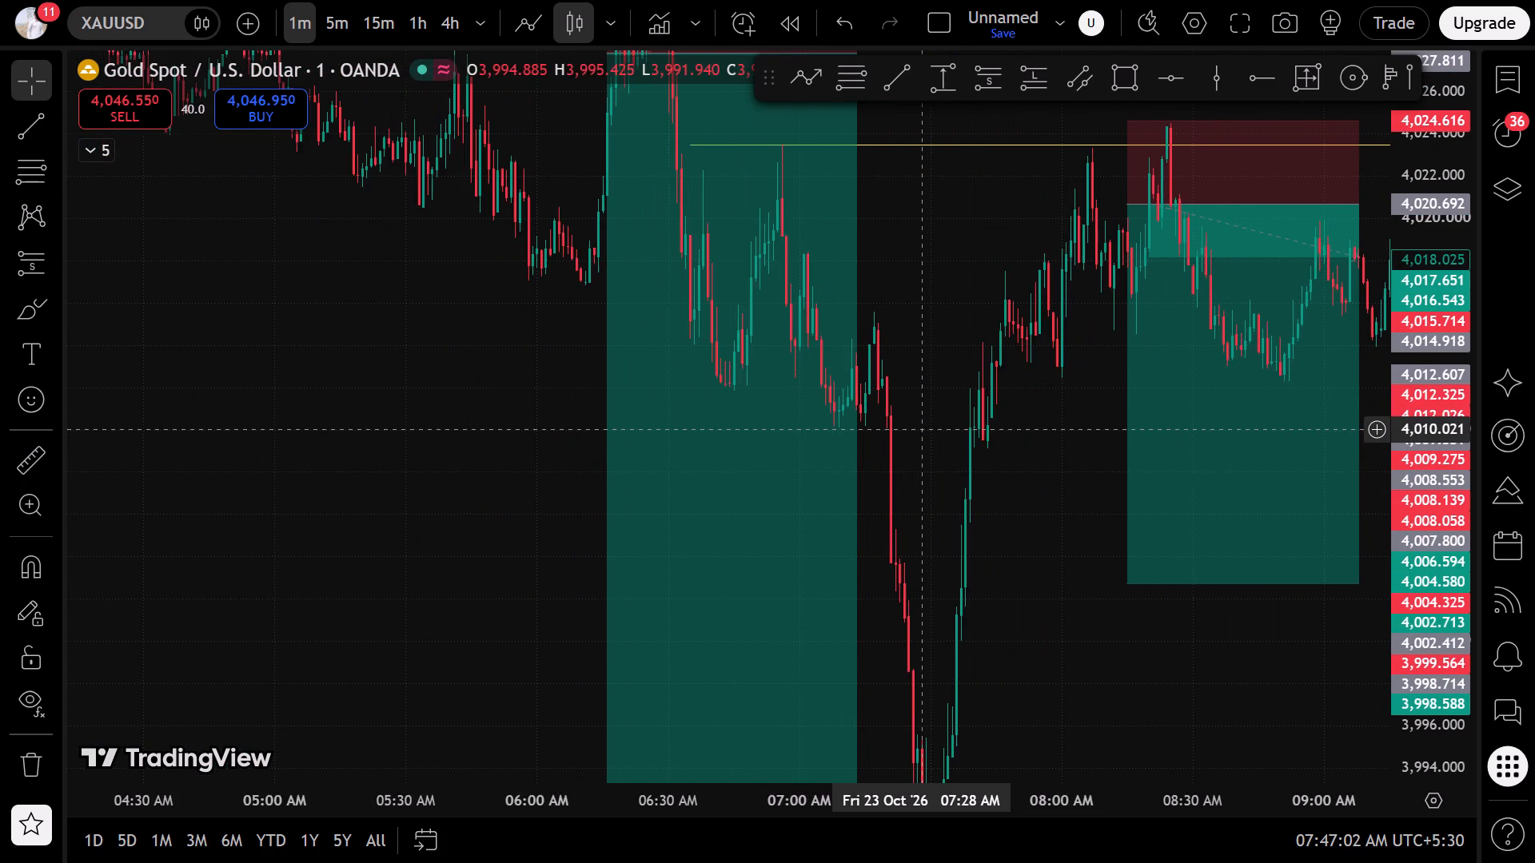
scroll(921, 429, "up", 3)
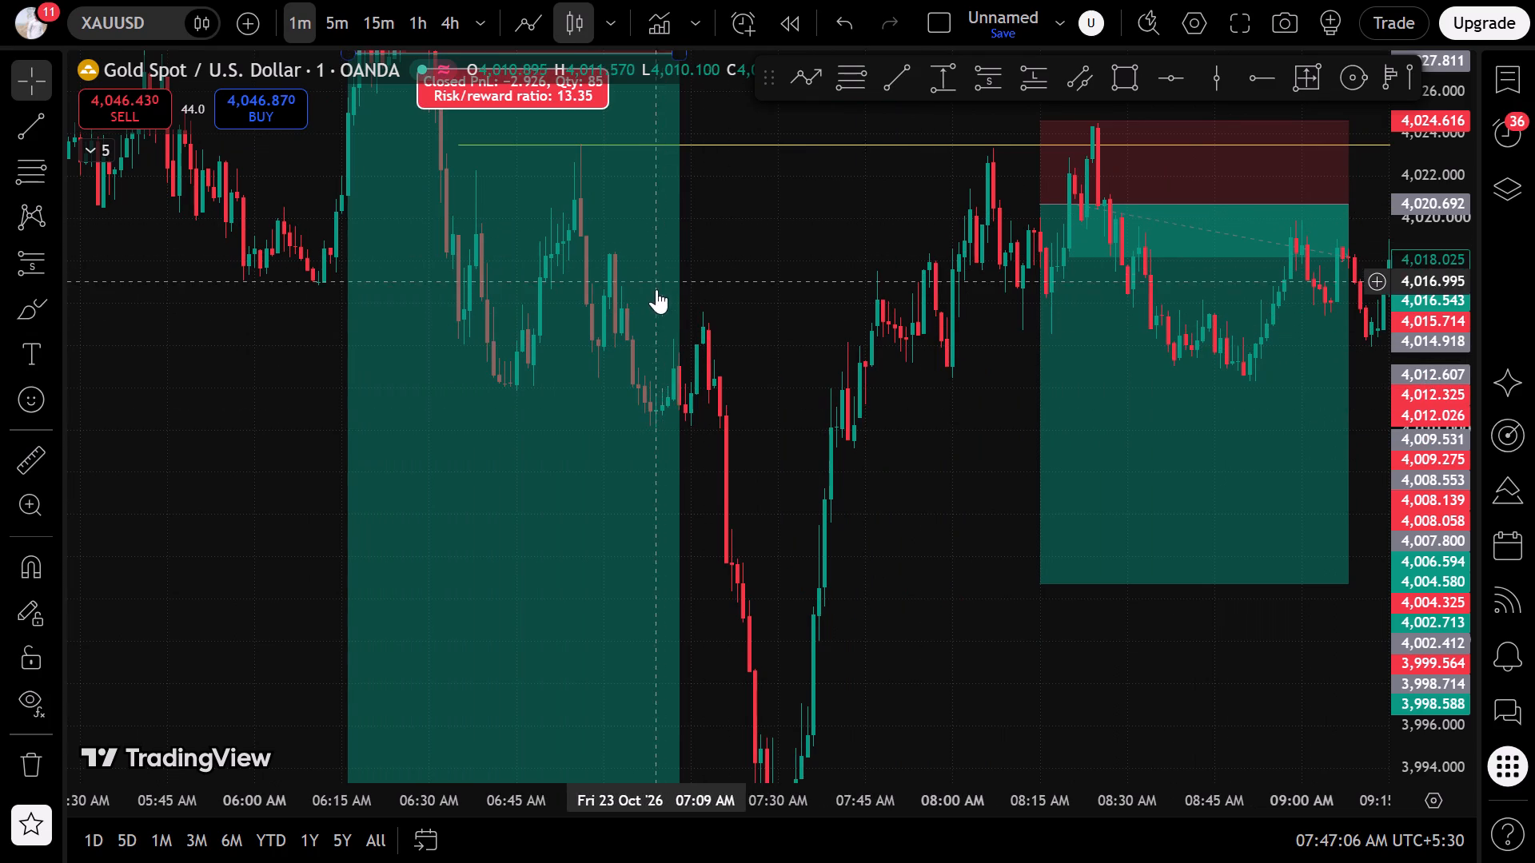
left_click_drag(712, 617, 612, 559)
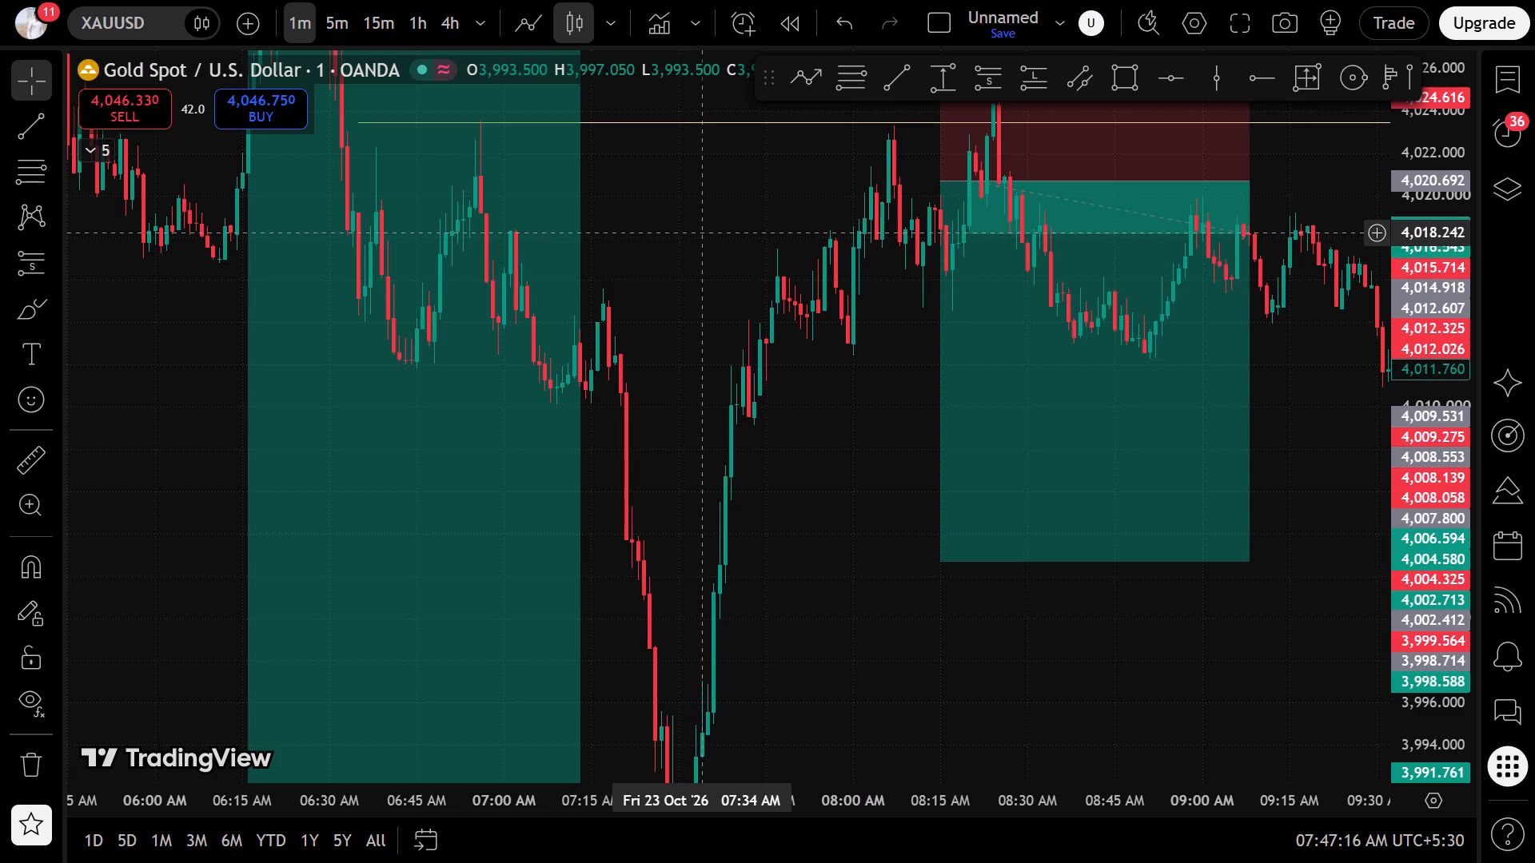
scroll(699, 239, "up", 1)
left_click_drag(699, 240, 687, 294)
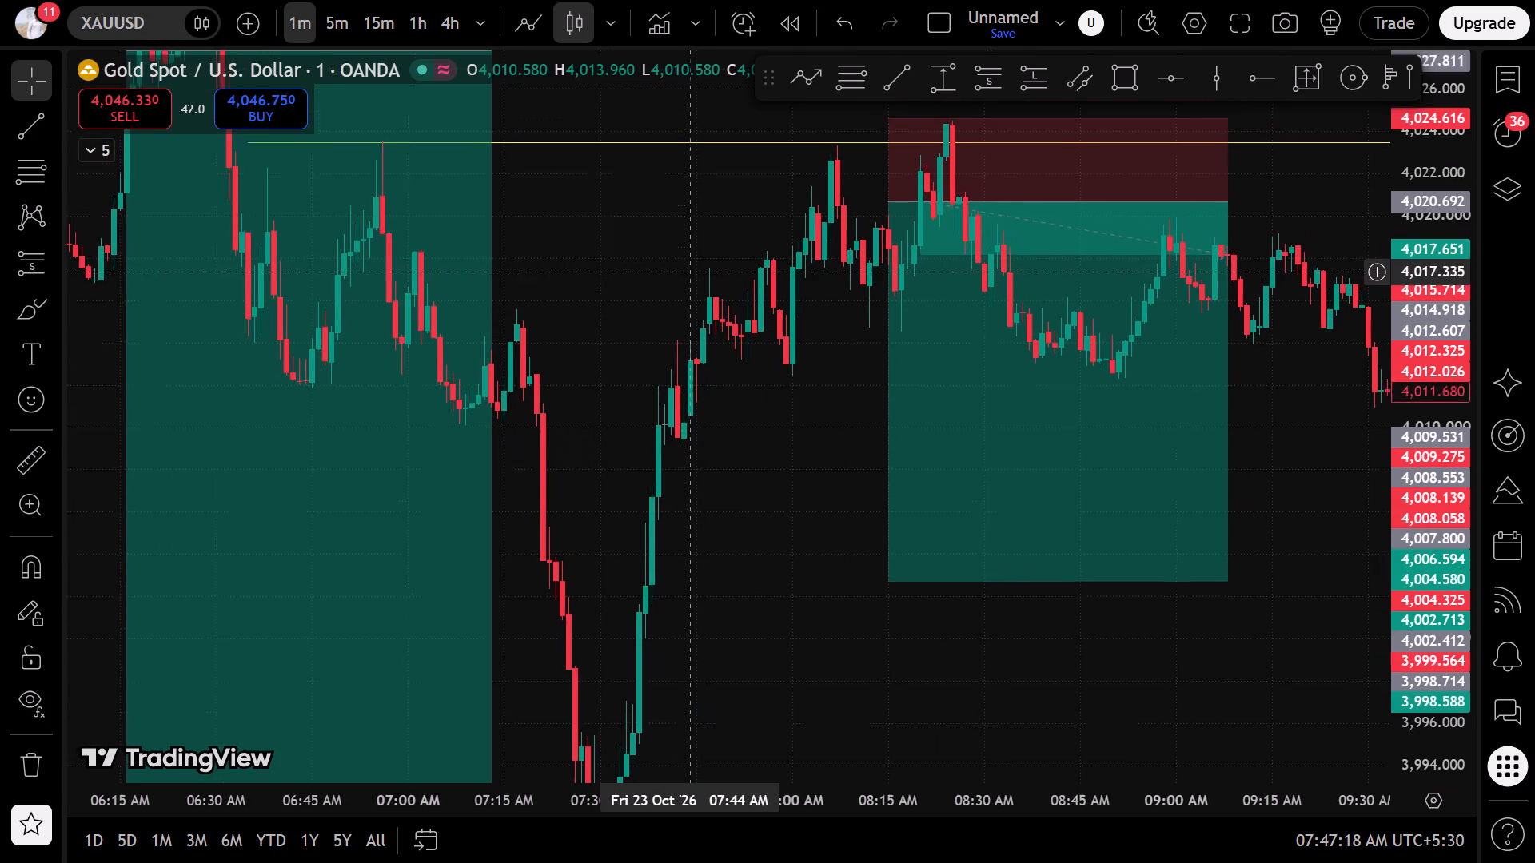
Draw a Fib retracement over the 23 October rise from about 4,012.4 at 07:57 AM to about 4,023.3 at 08:27 AM.
left_click_drag(687, 294, 676, 324)
left_click(24, 178)
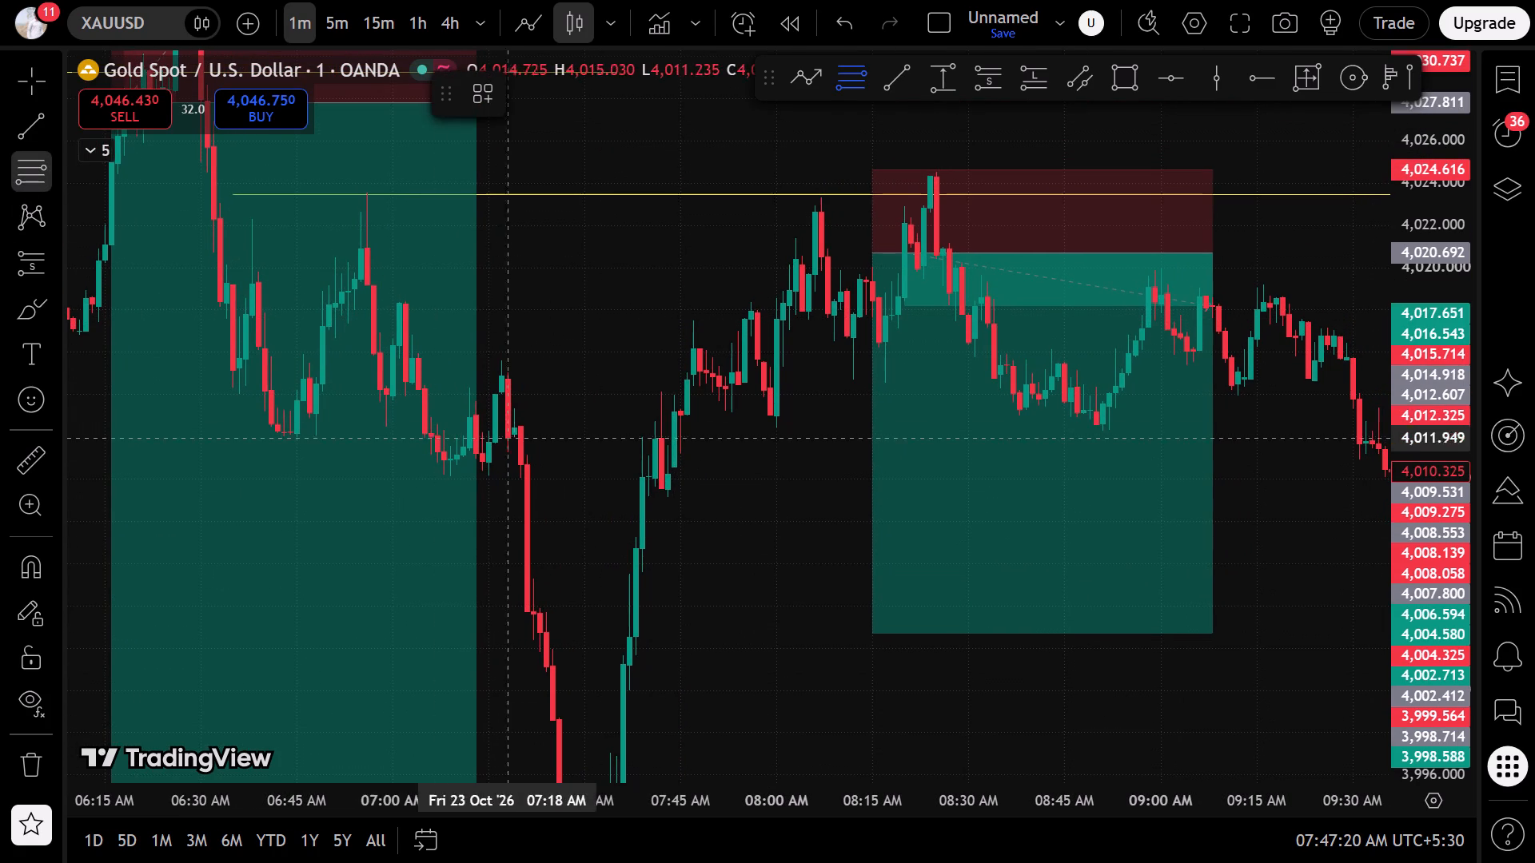
left_click(759, 428)
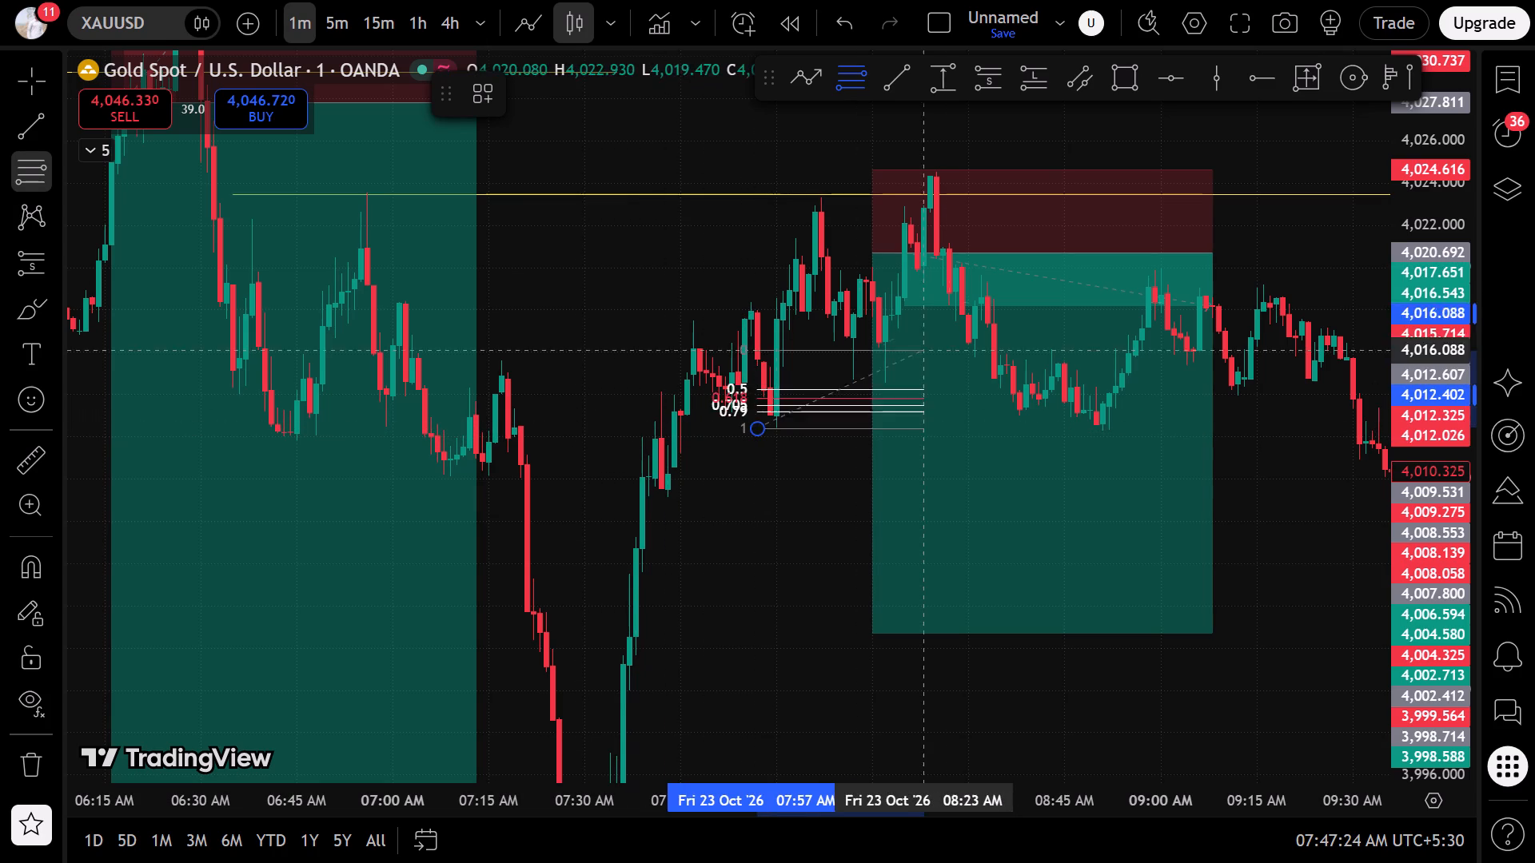
left_click(939, 195)
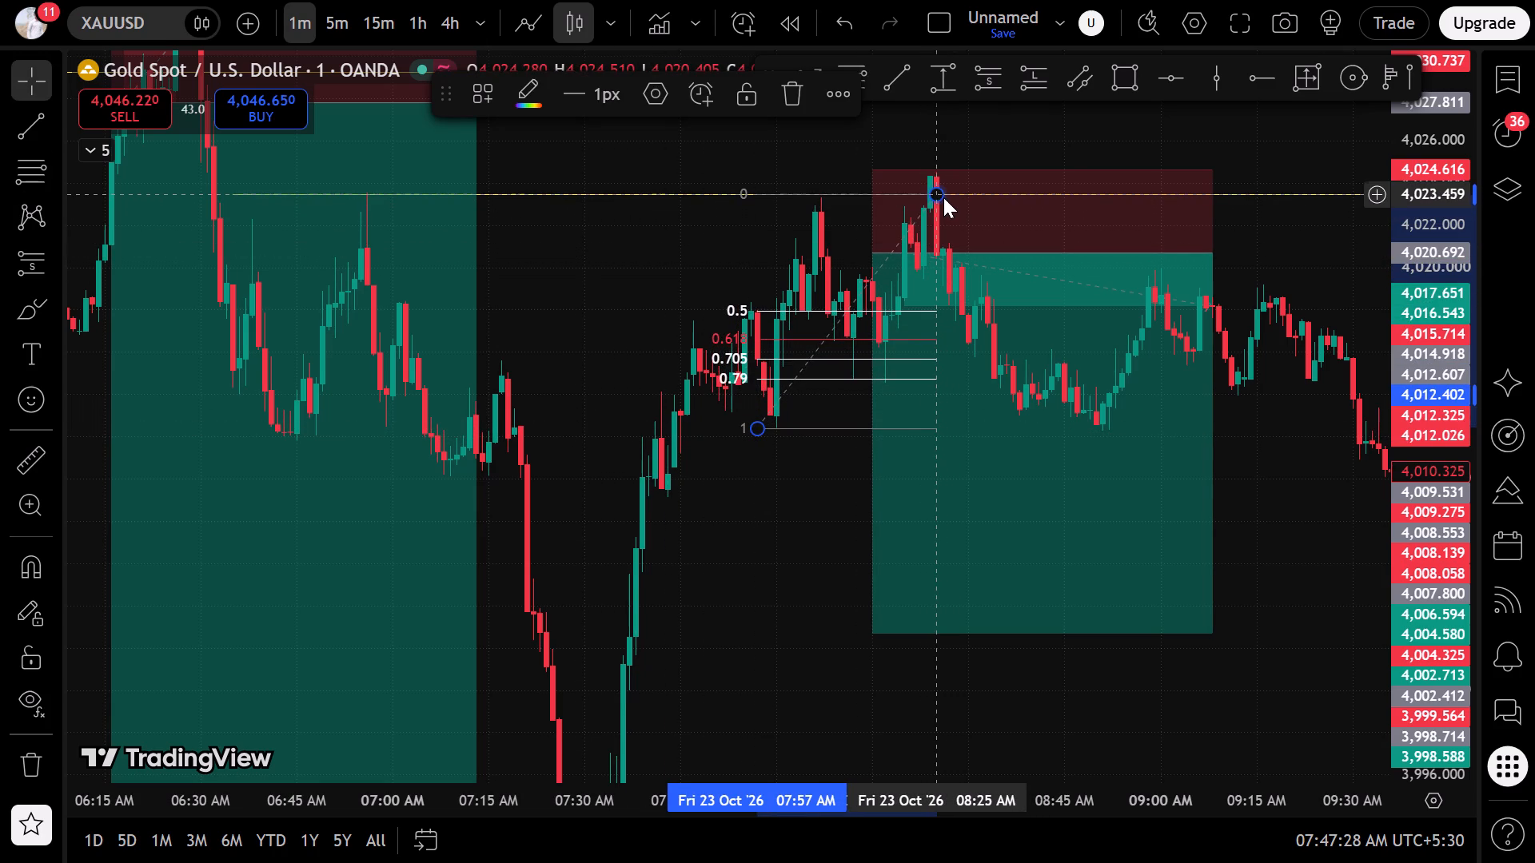
left_click_drag(1431, 610, 1365, 195)
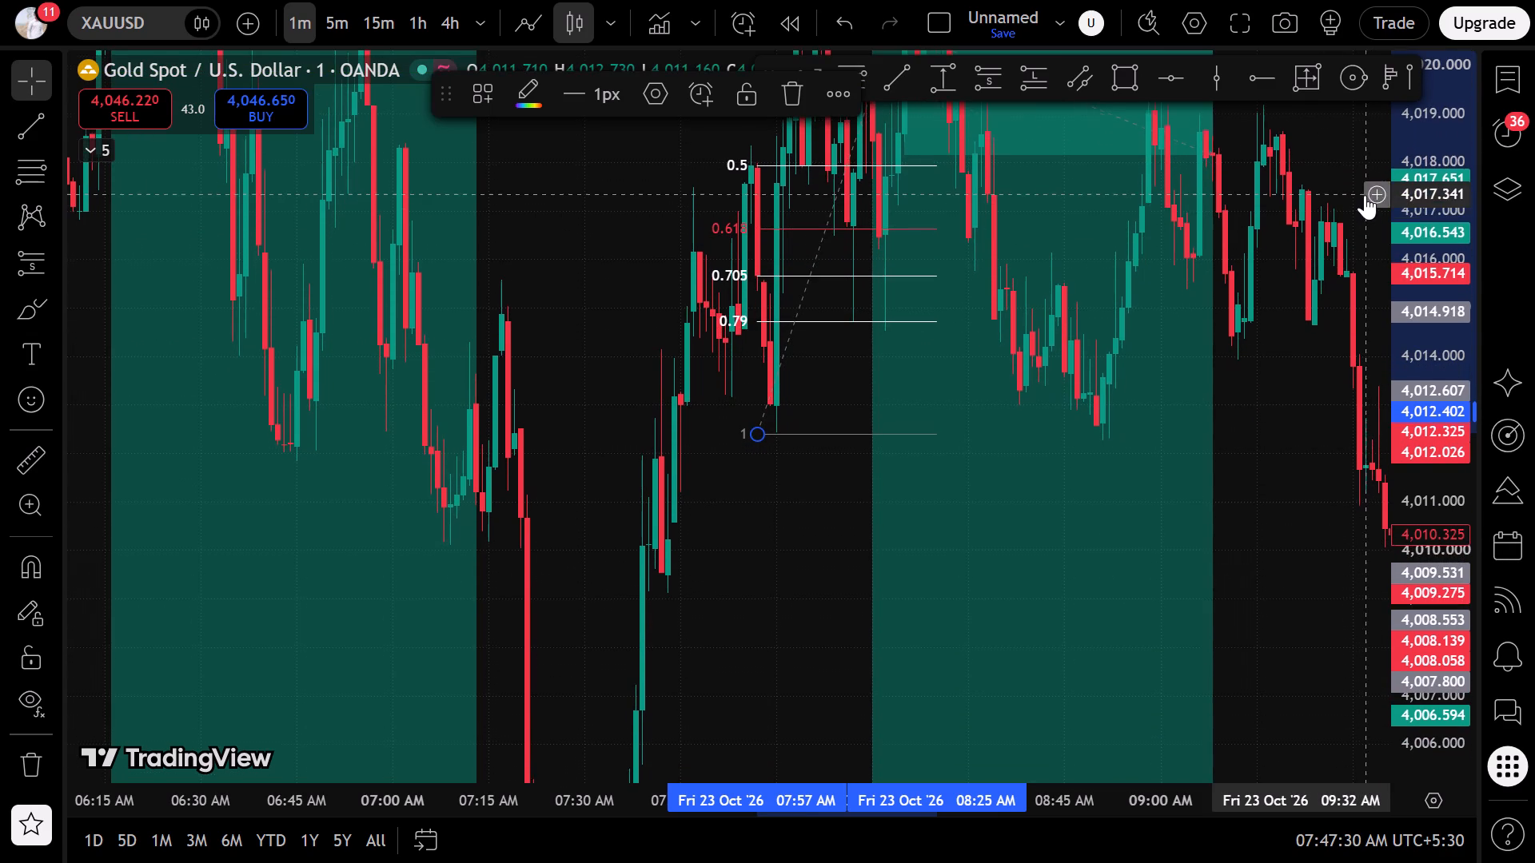
left_click_drag(1365, 195, 1362, 485)
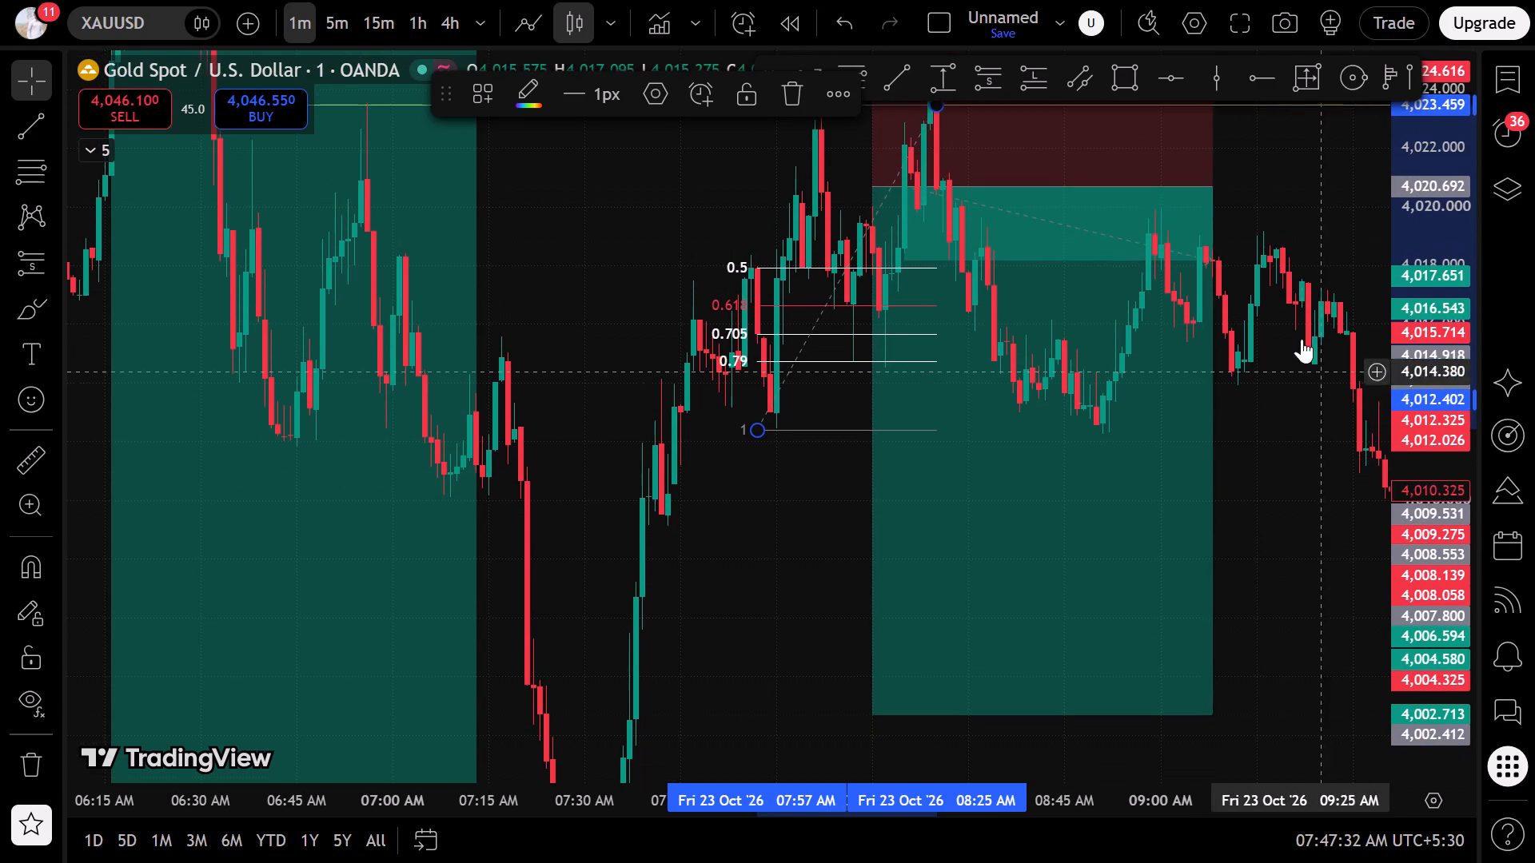
left_click_drag(1295, 338, 1249, 584)
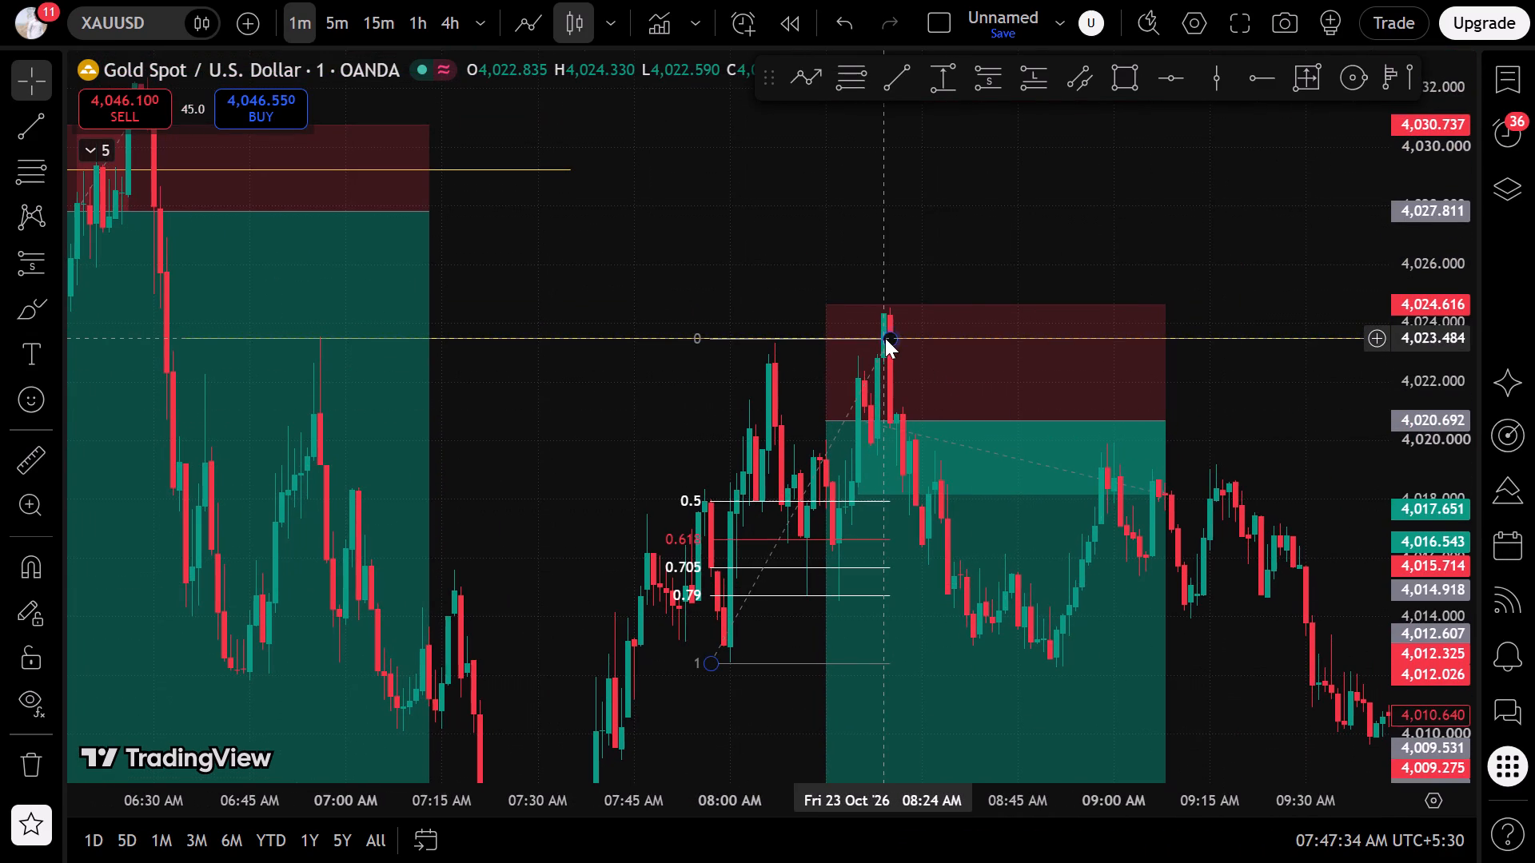
left_click_drag(887, 340, 905, 343)
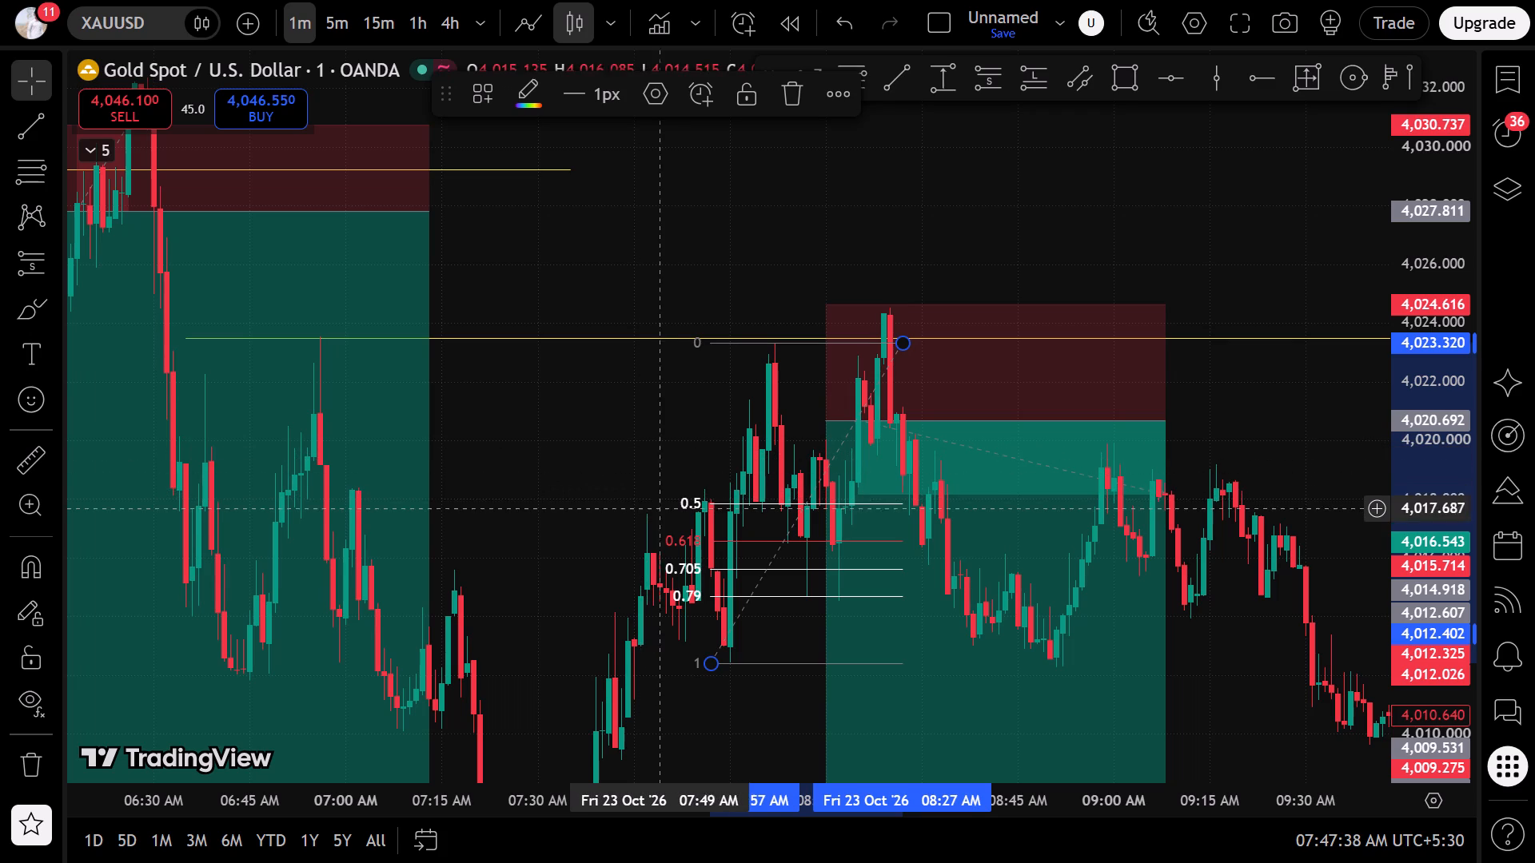
Examine the 23 October price action from about 09:30 AM back to about 12:30 AM for further swings to mark.
left_click_drag(672, 513, 752, 364)
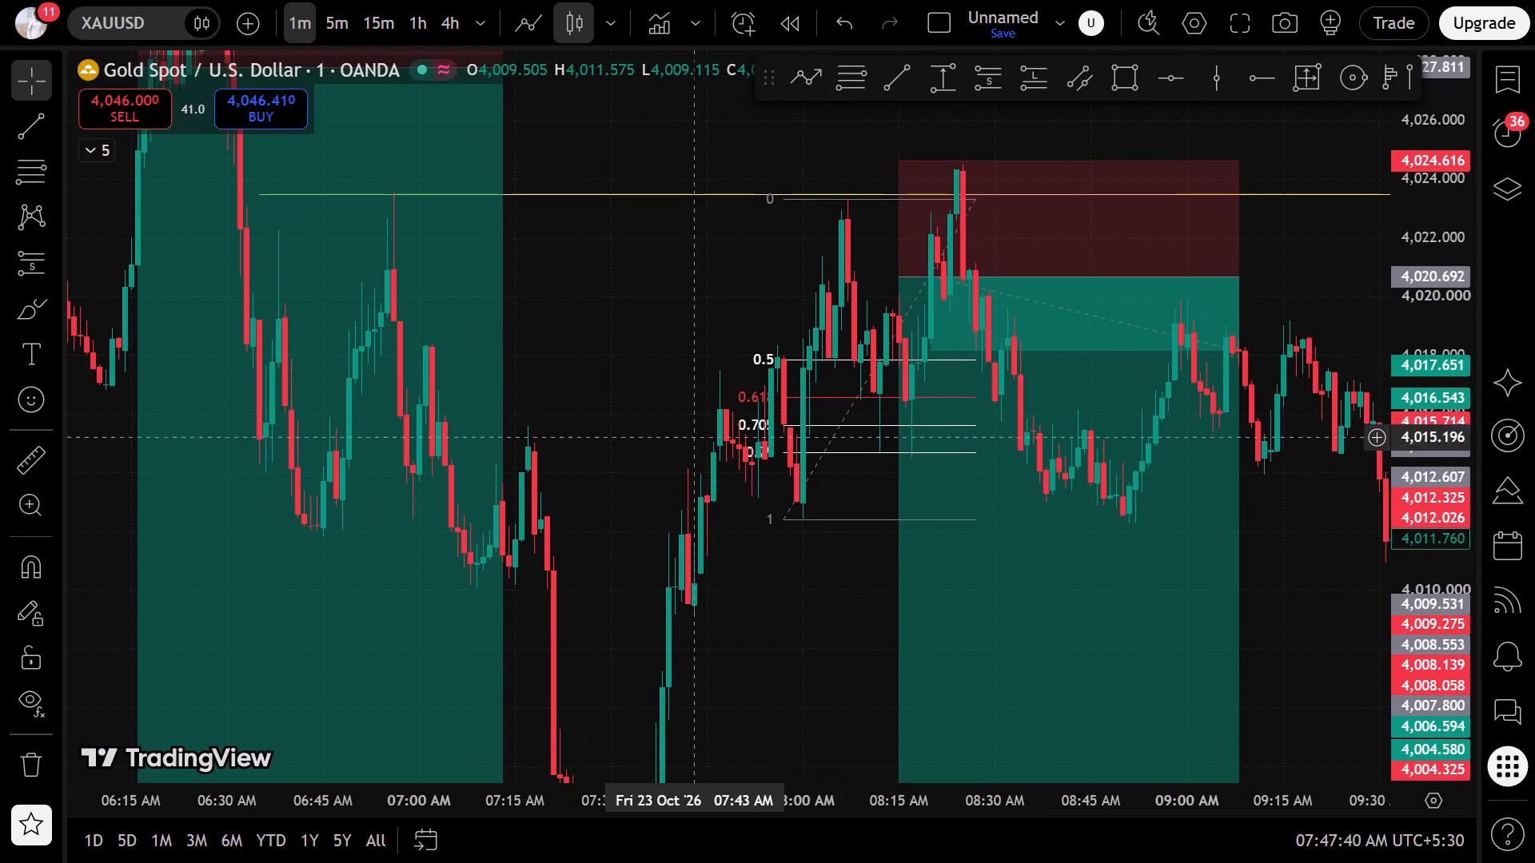
left_click_drag(690, 449, 1347, 532)
left_click_drag(1453, 418, 1453, 434)
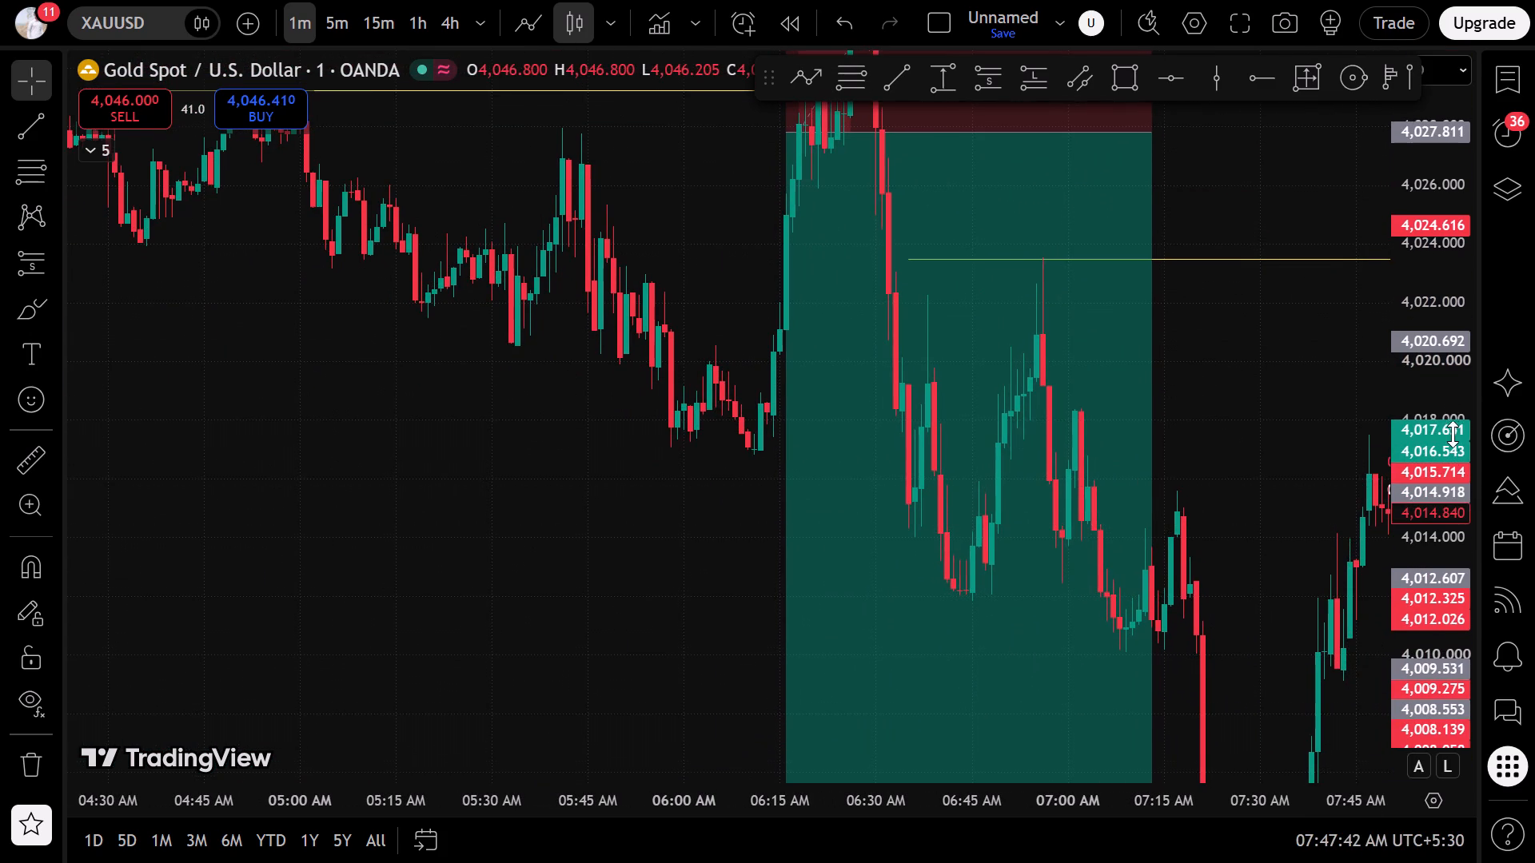
left_click_drag(1453, 434, 1438, 504)
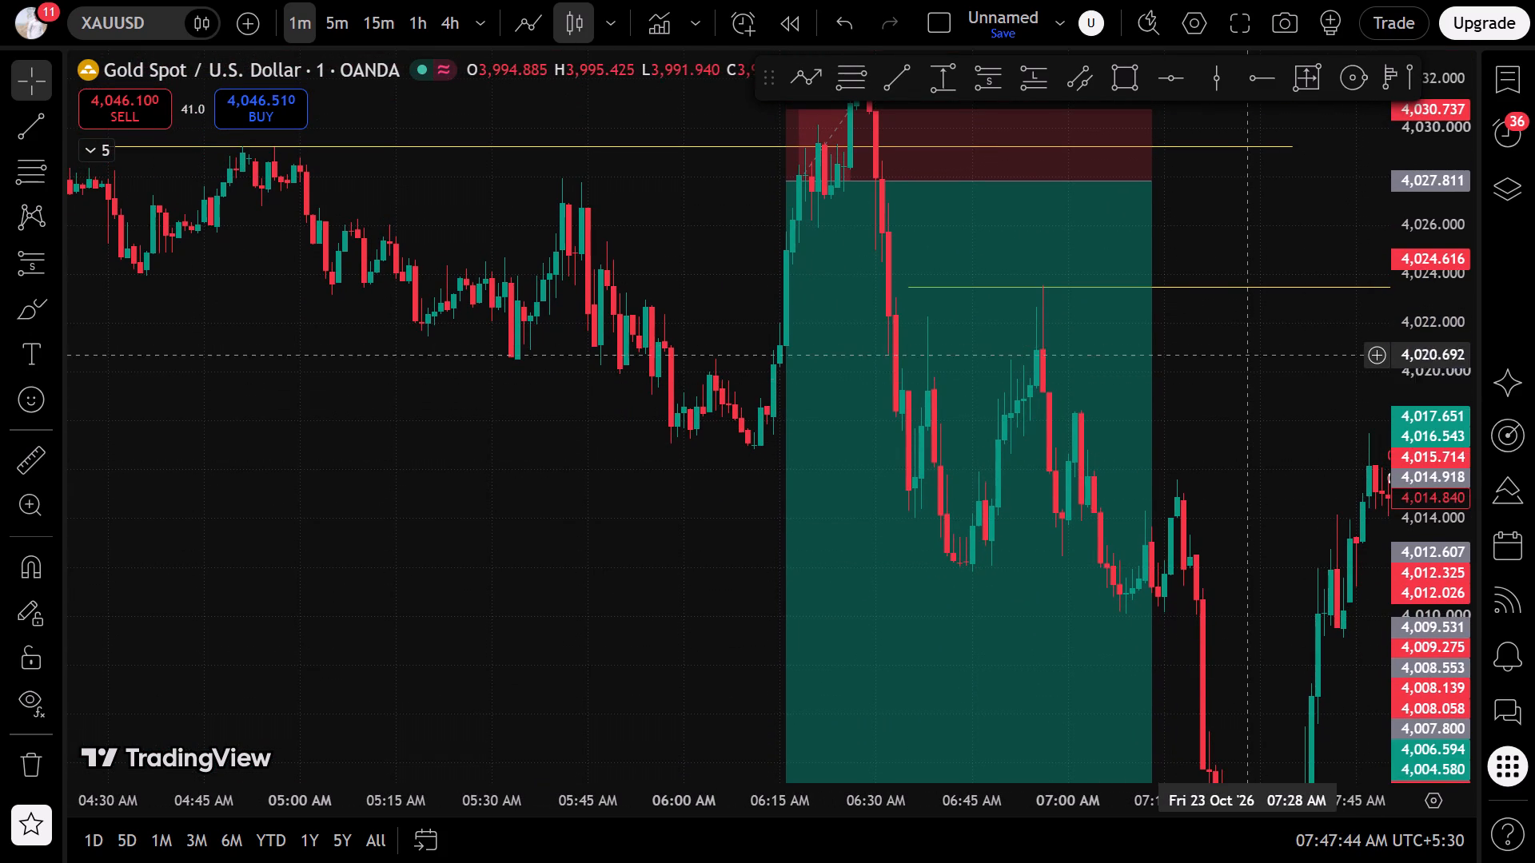
left_click_drag(1262, 398, 1093, 282)
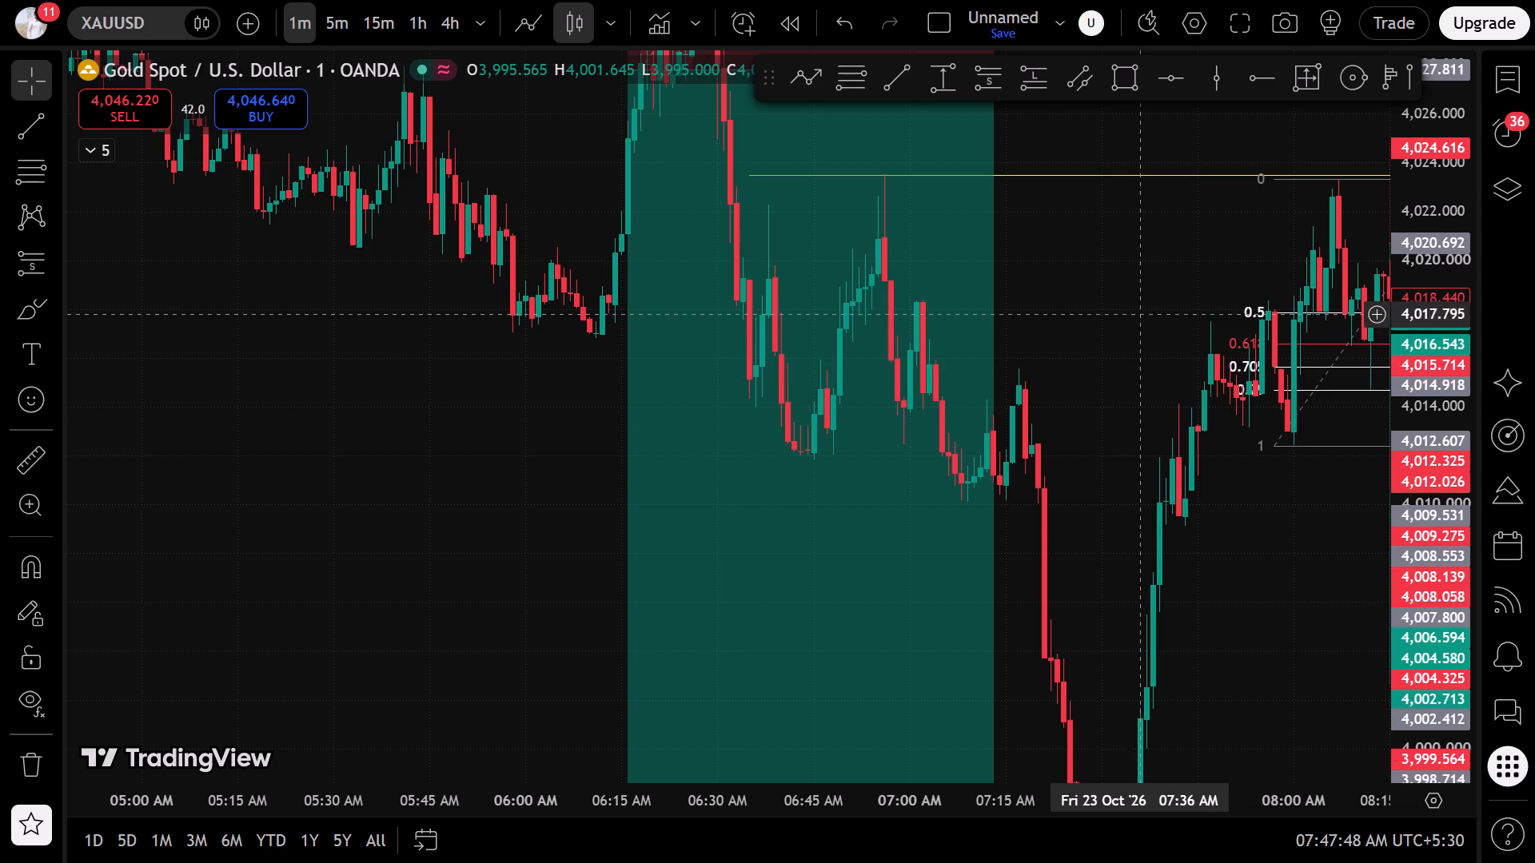
left_click_drag(1146, 322, 1293, 590)
scroll(1264, 561, "down", 2)
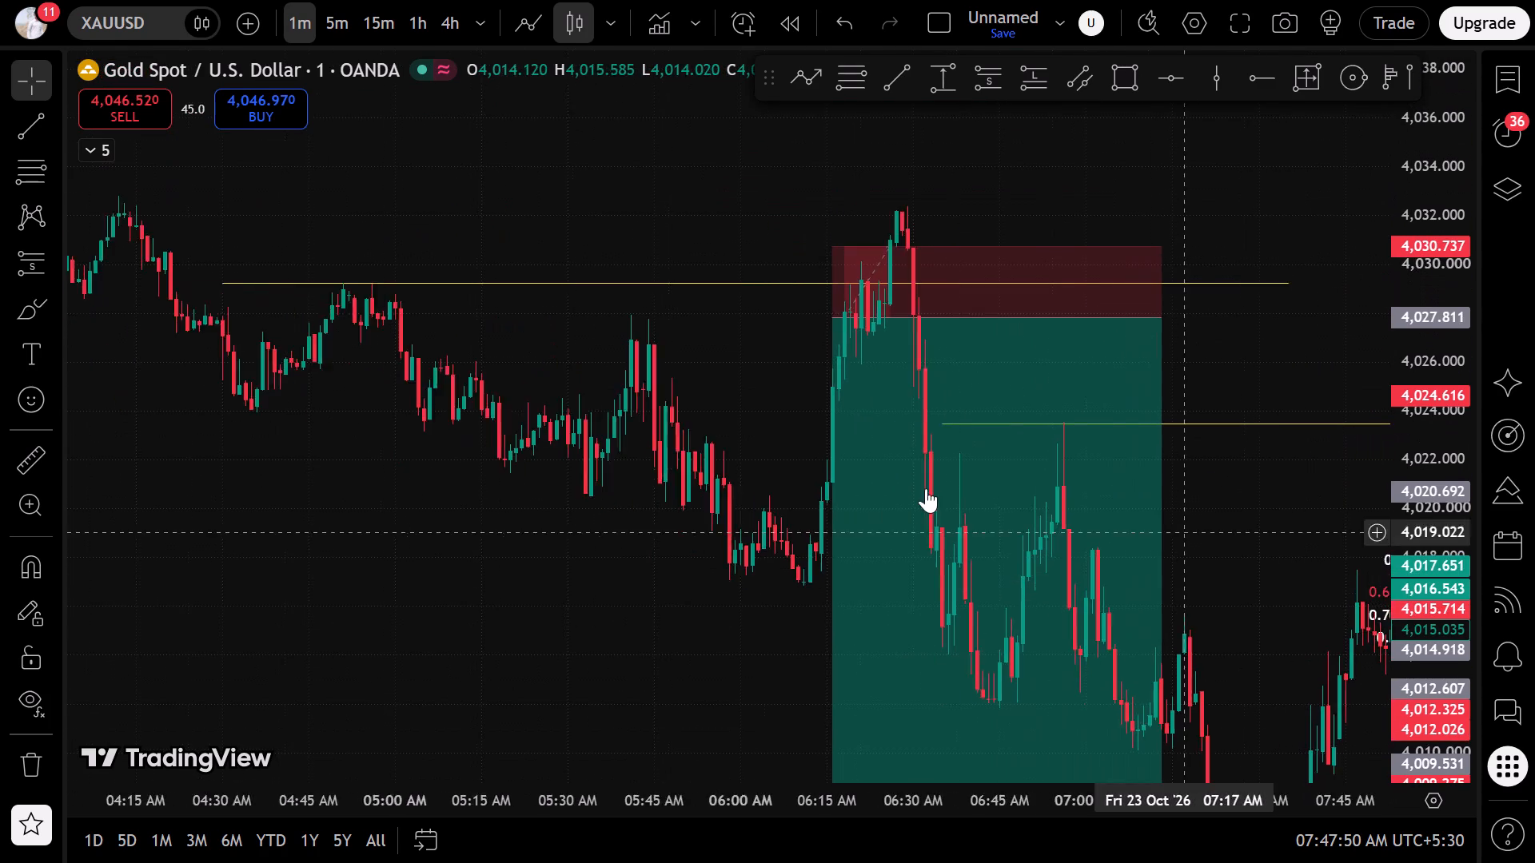
scroll(926, 488, "down", 4)
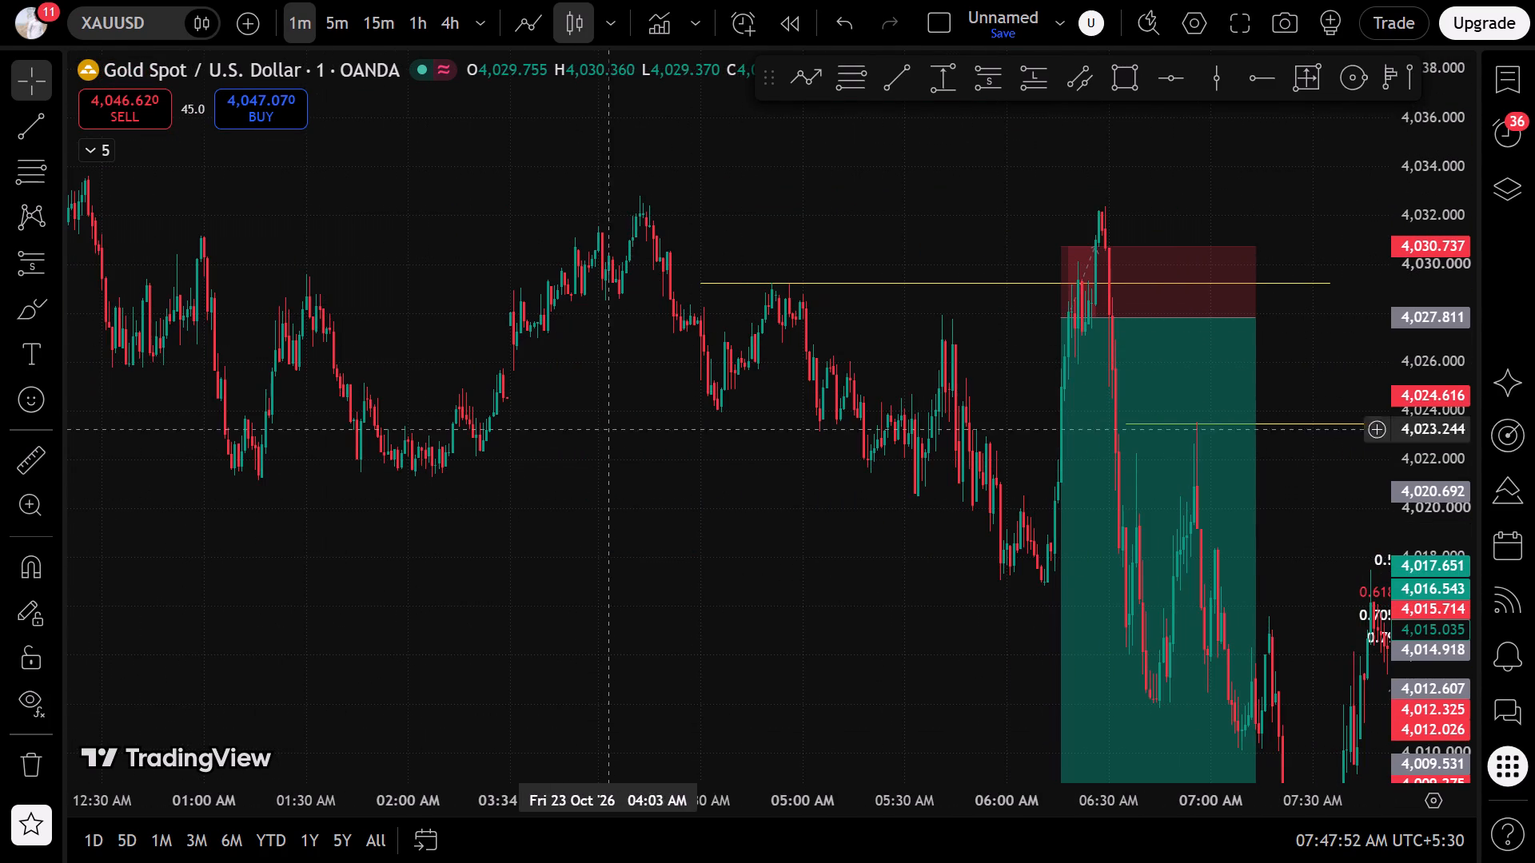
scroll(484, 483, "up", 3)
scroll(398, 465, "up", 2)
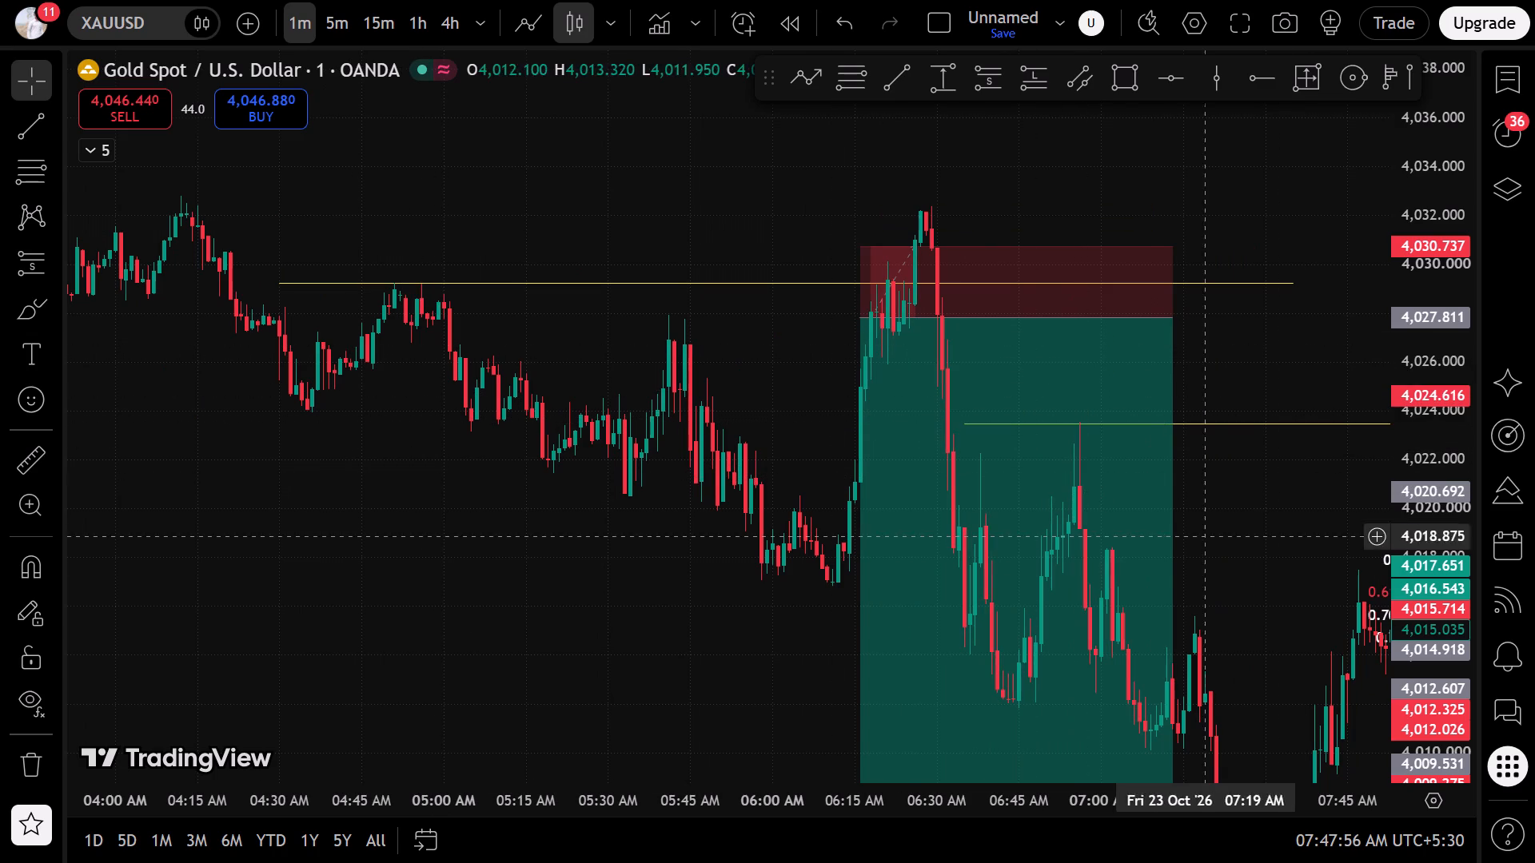
Draw a Fib retracement over the 23 October decline from about 4,026.3 at 05:06 AM to about 4,021.5 at 05:36 AM.
left_click_drag(1413, 593, 1344, 264)
left_click_drag(587, 375, 944, 375)
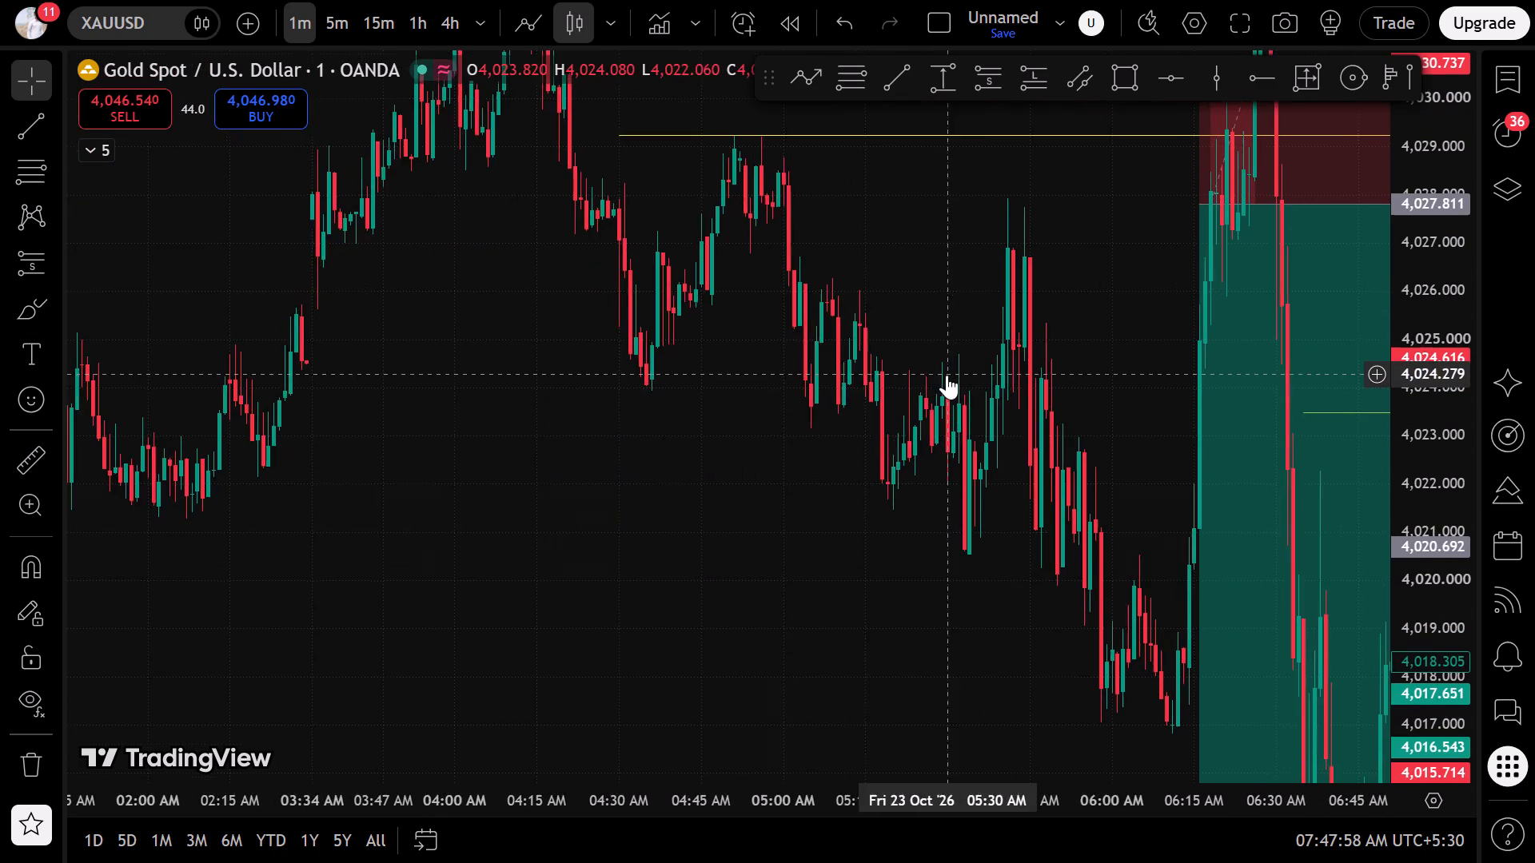
scroll(947, 375, "up", 2)
left_click(2, 173)
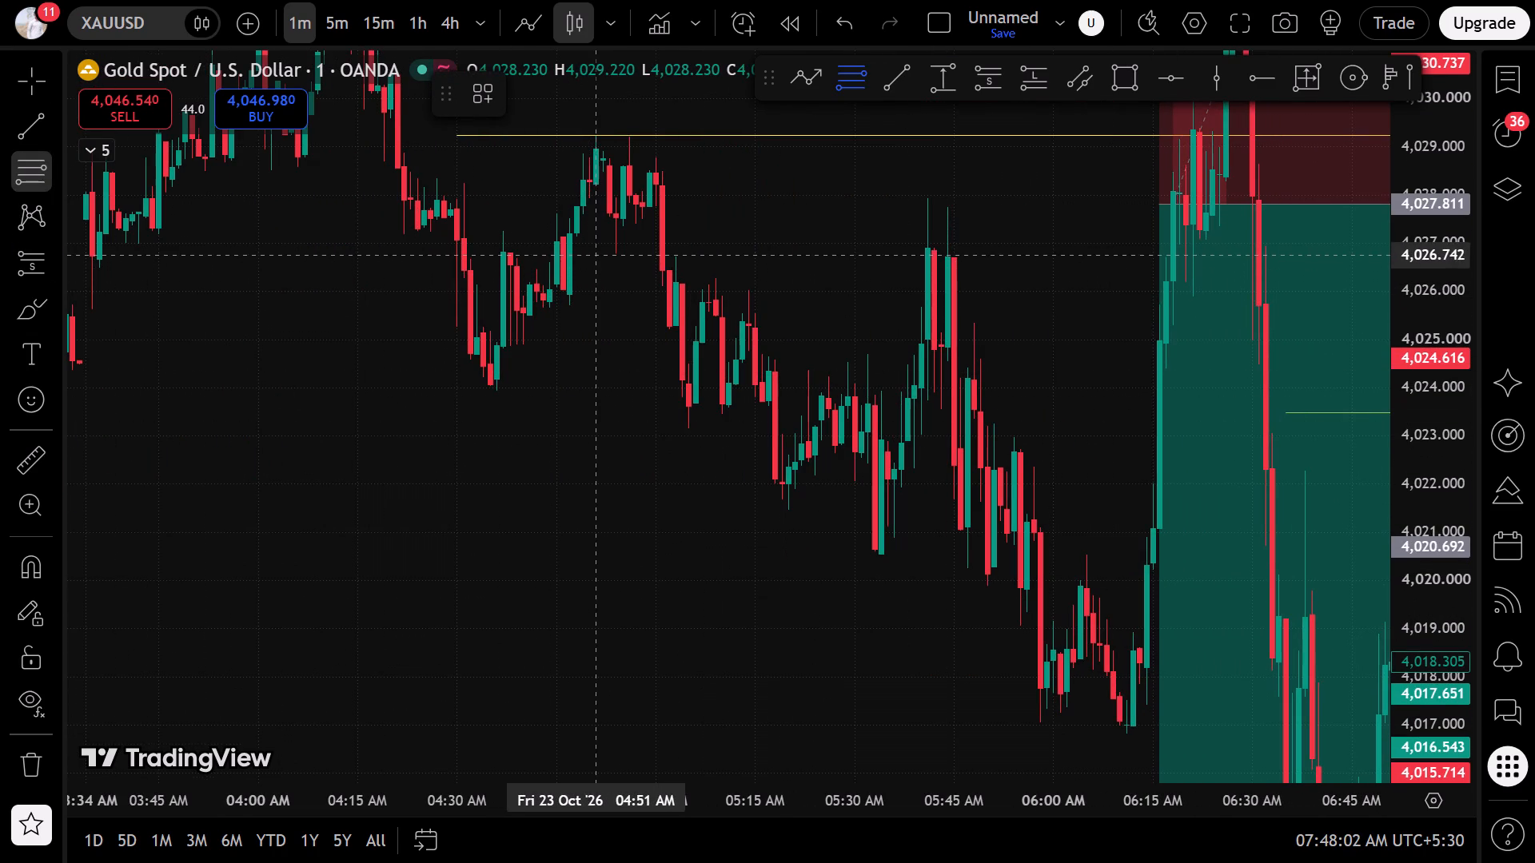
left_click(696, 278)
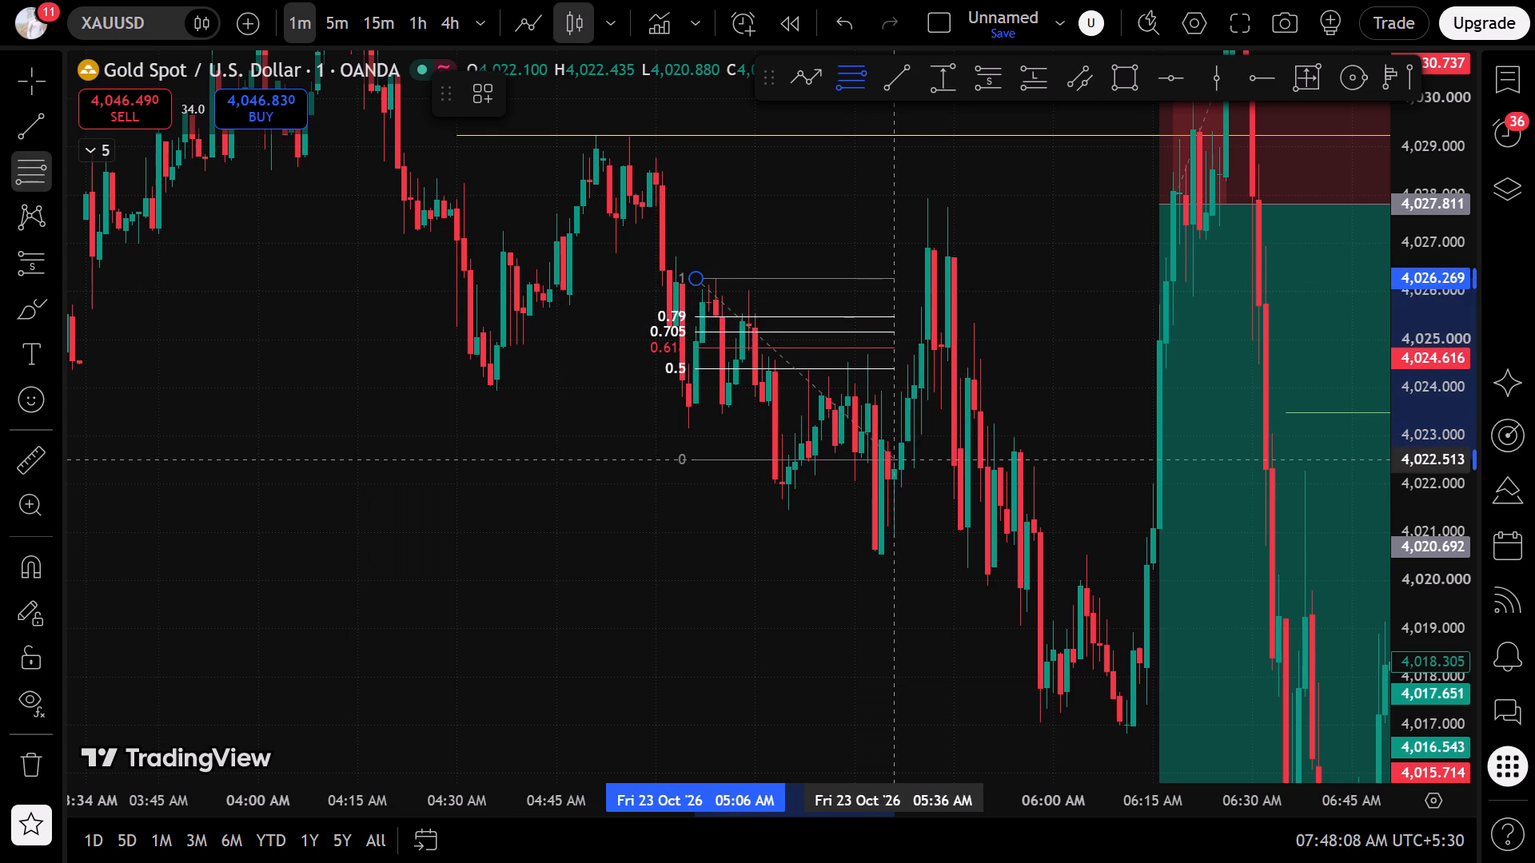
left_click(896, 509)
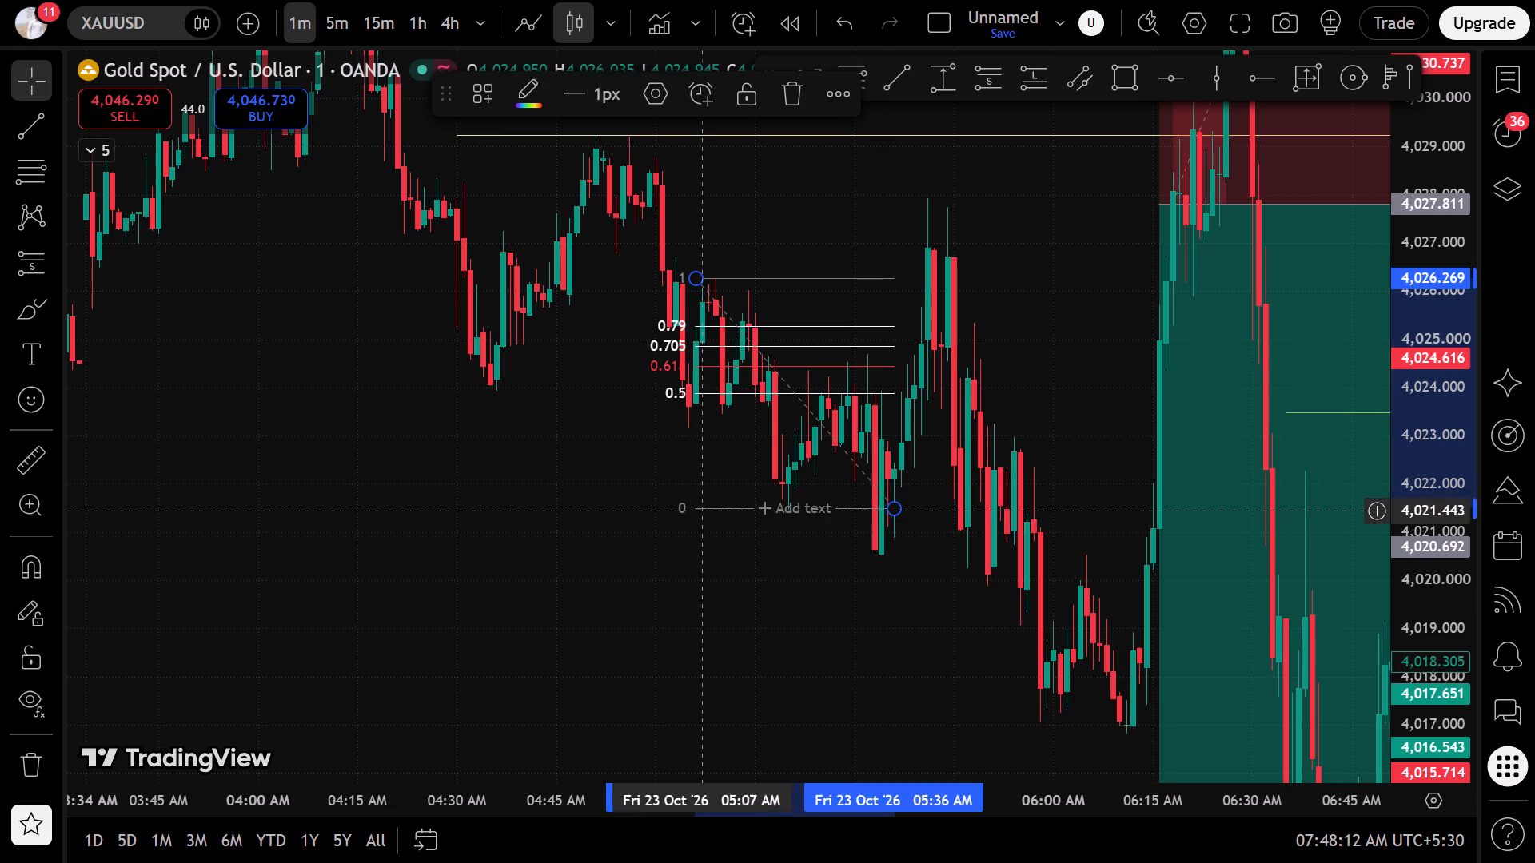
left_click(614, 511)
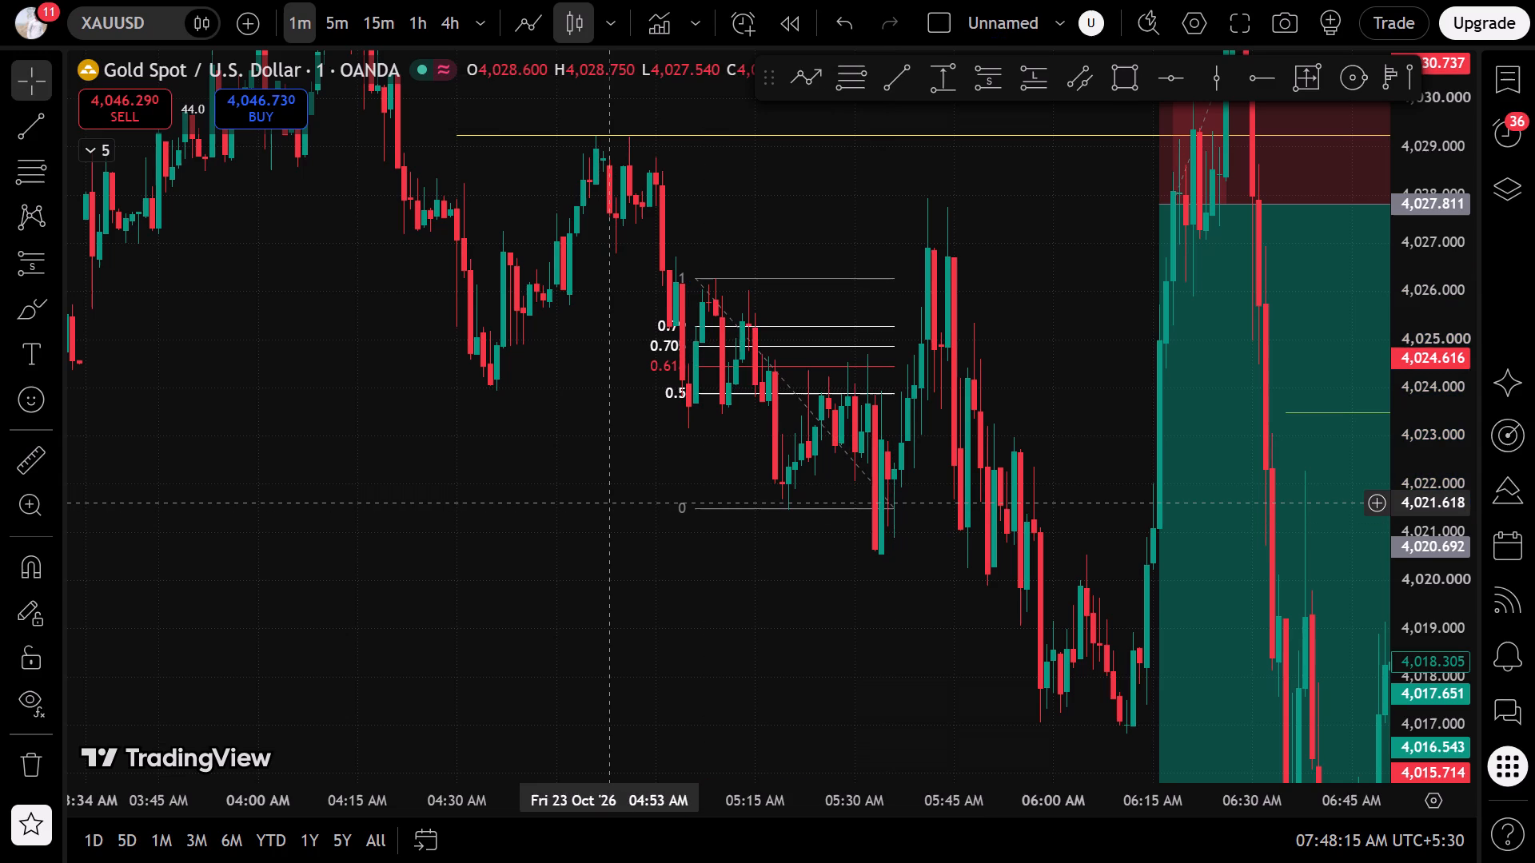
Plot a short position from the 0.5 level at 05:21 AM, entry about 4,023.9, stop about 4,025.3 and target about 4,020.8.
left_click(23, 265)
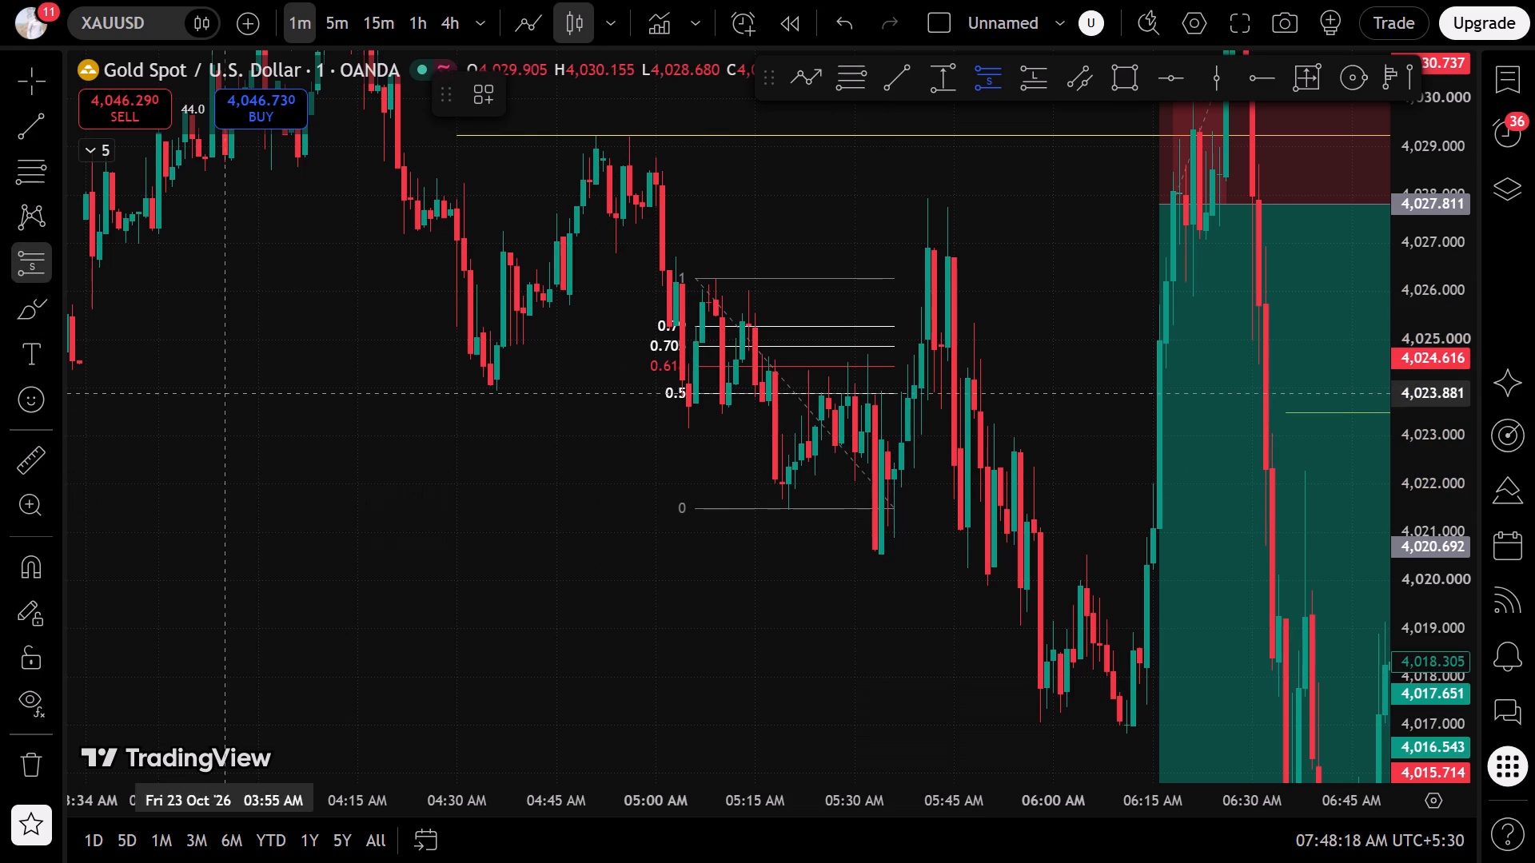
left_click(796, 395)
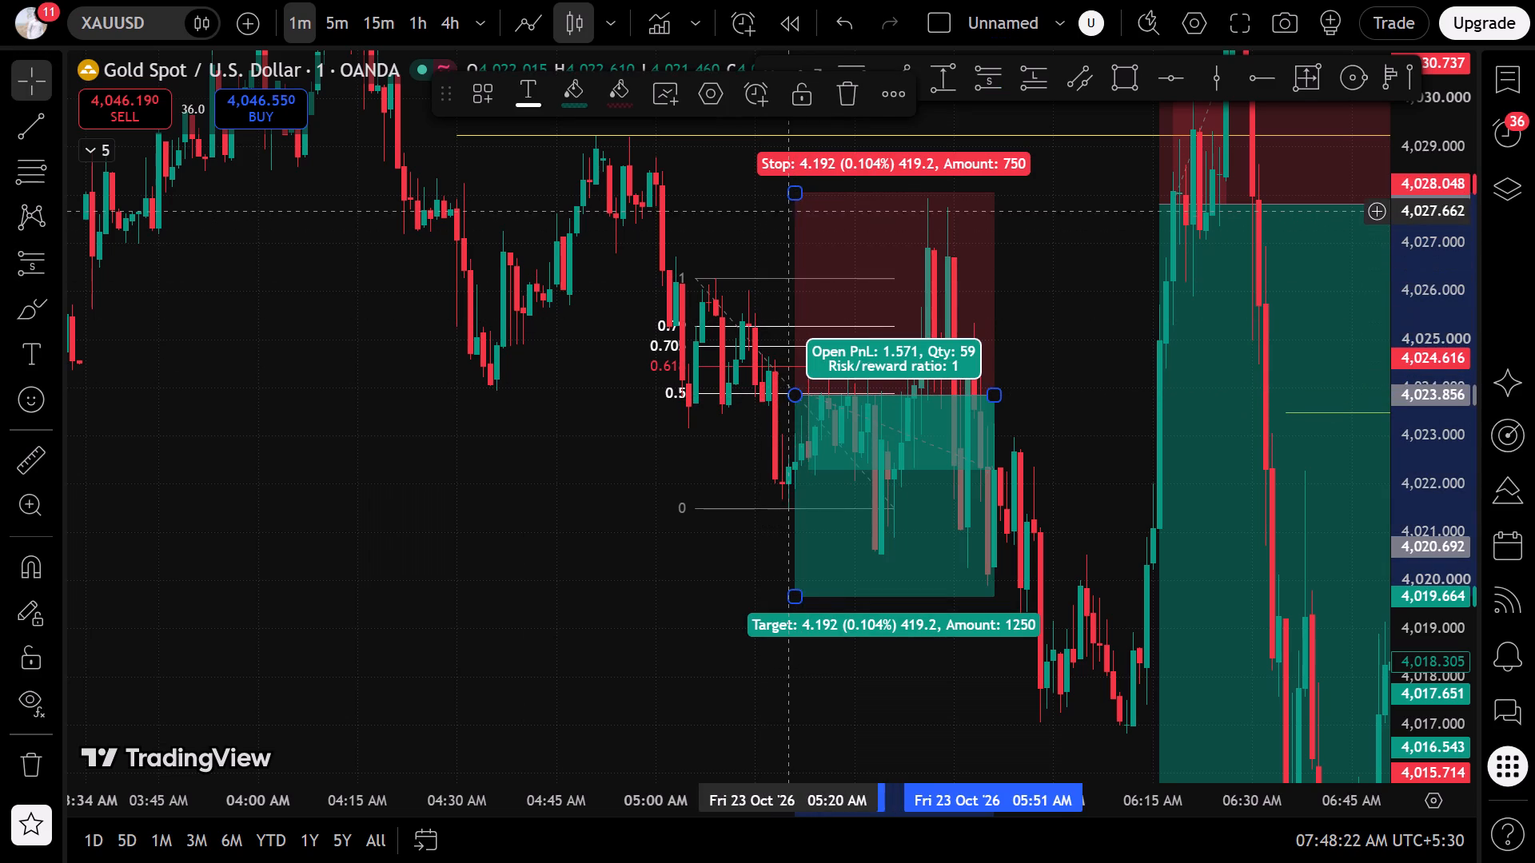
left_click_drag(797, 192, 799, 327)
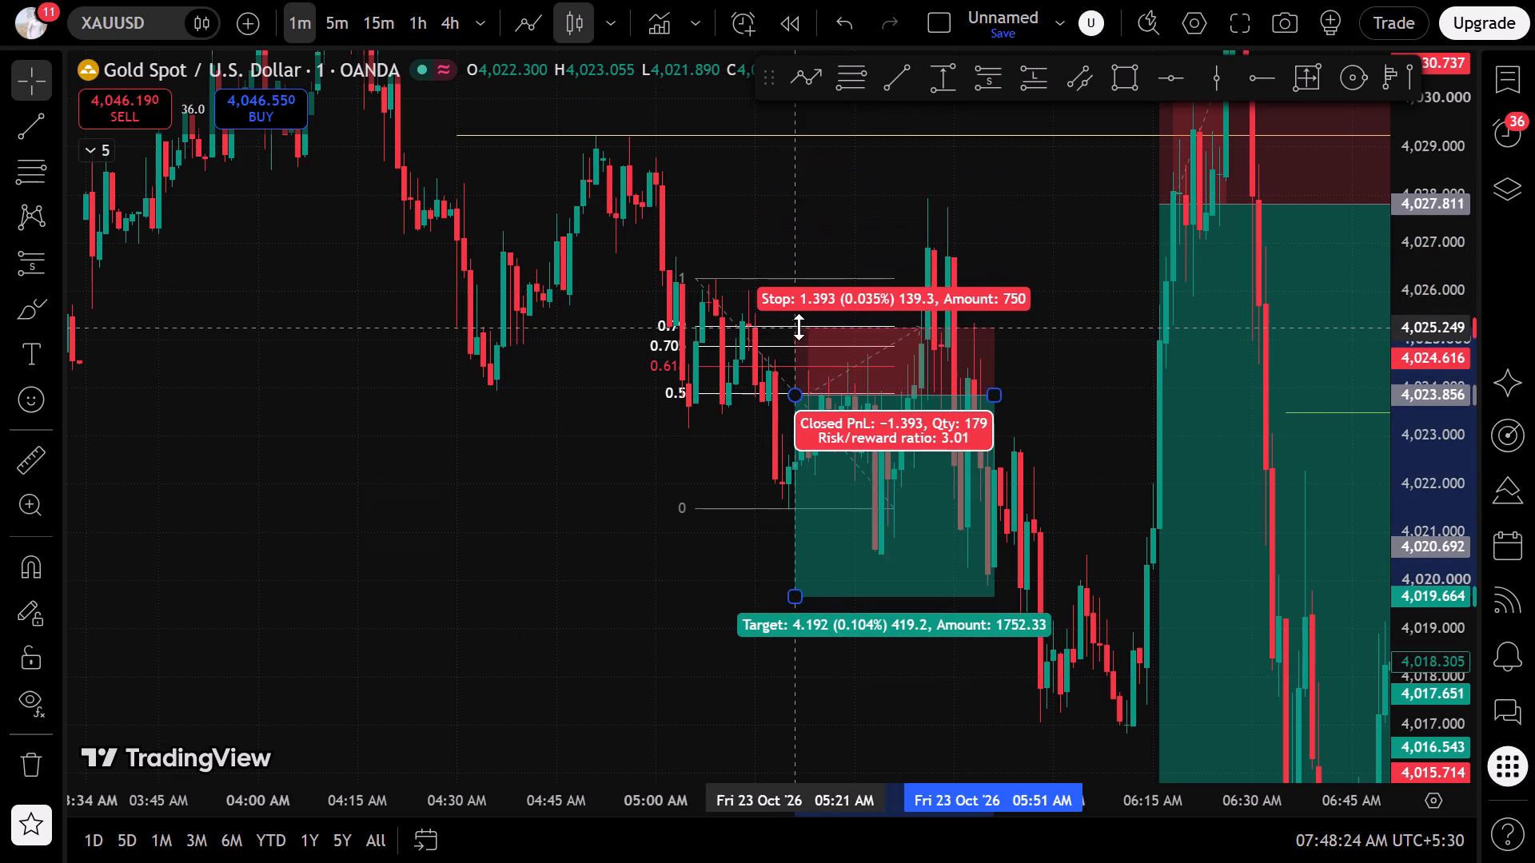
left_click_drag(799, 327, 810, 324)
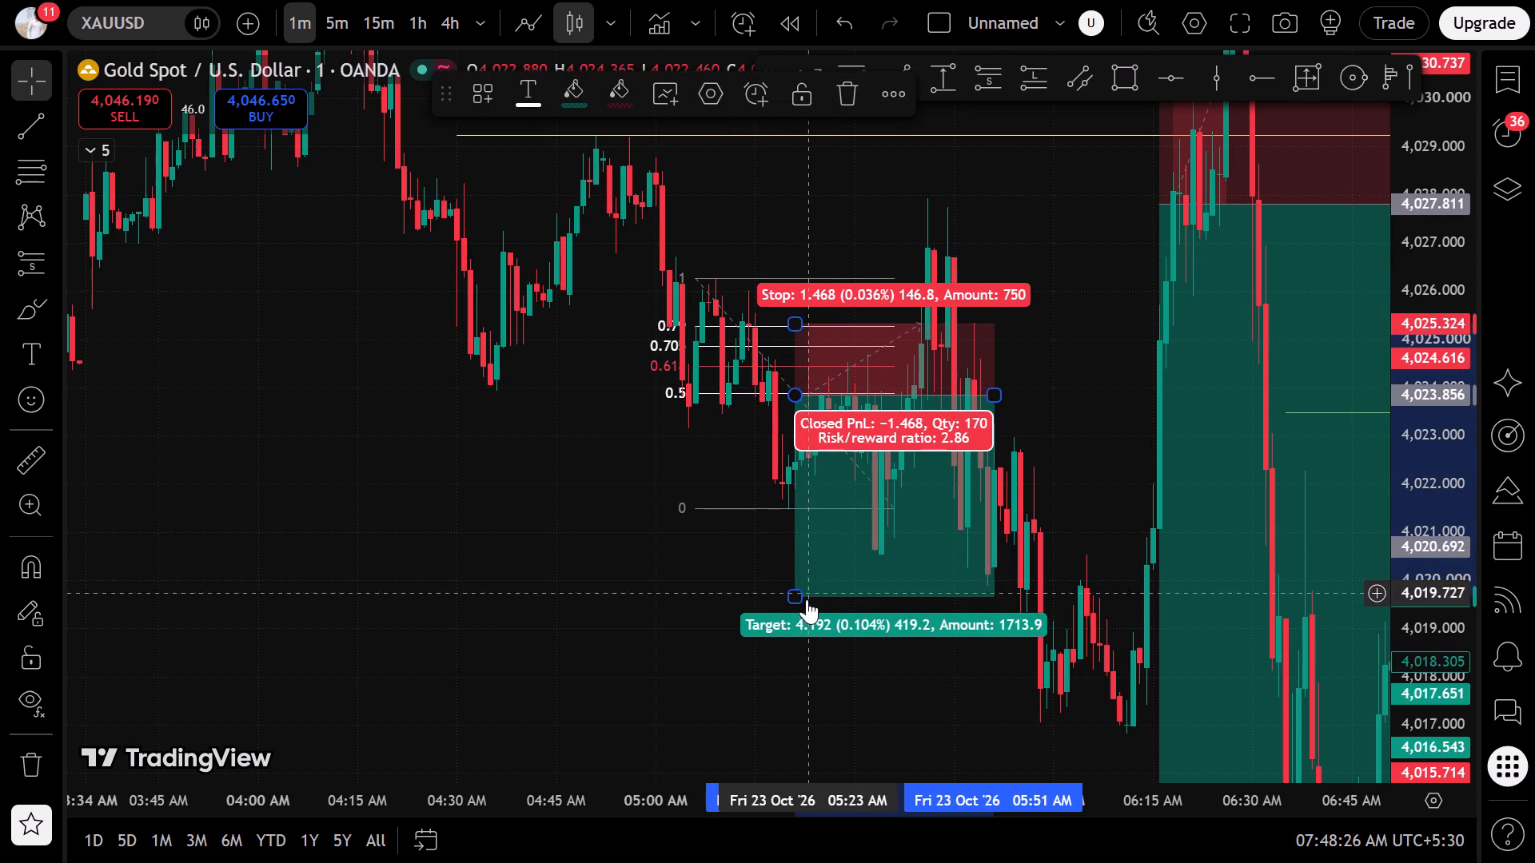
left_click_drag(789, 601, 789, 557)
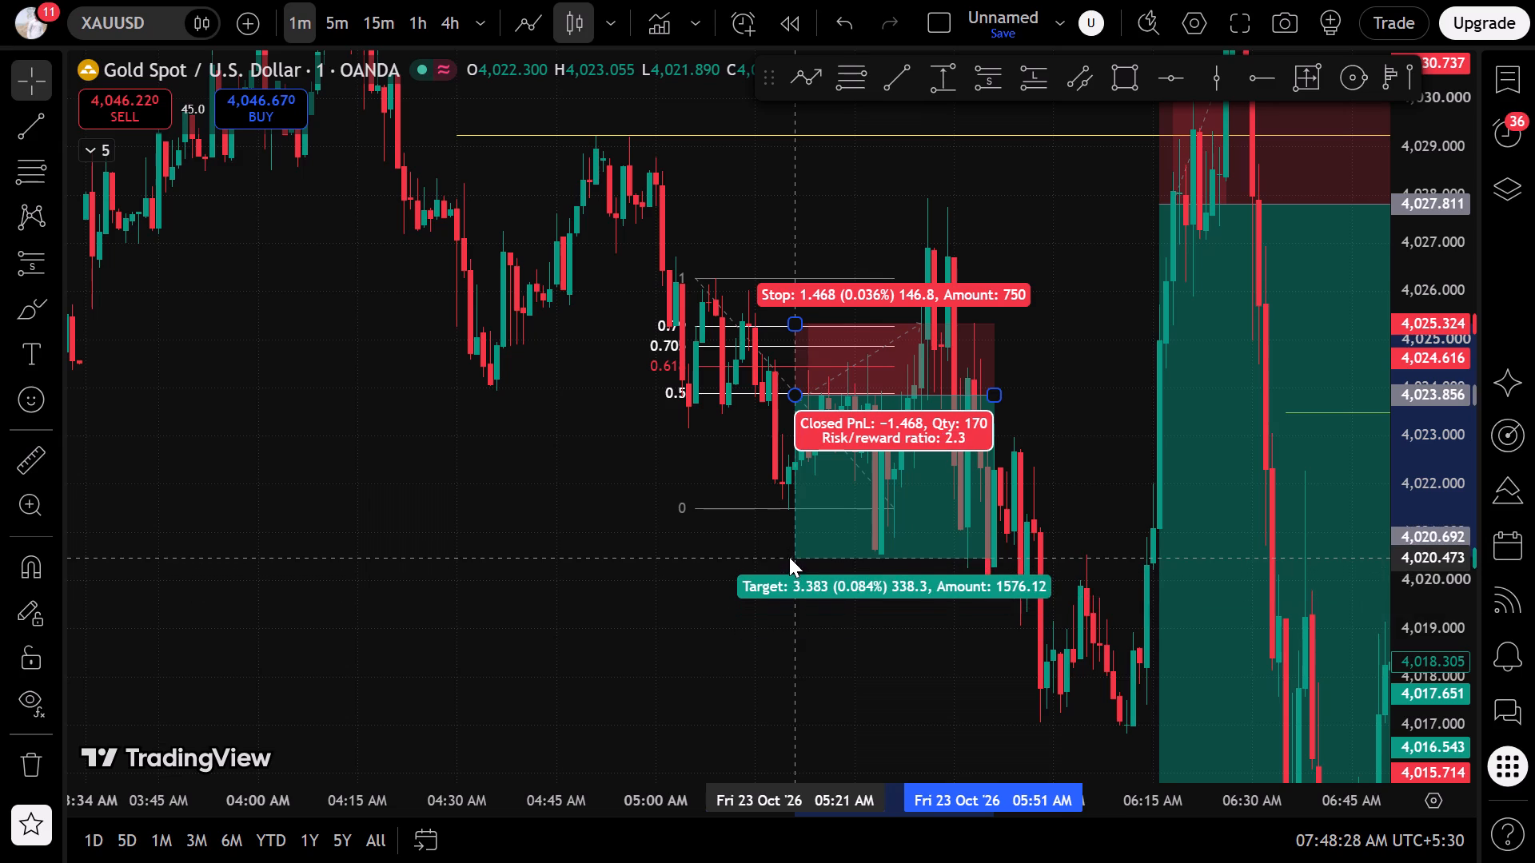
left_click_drag(789, 557, 825, 543)
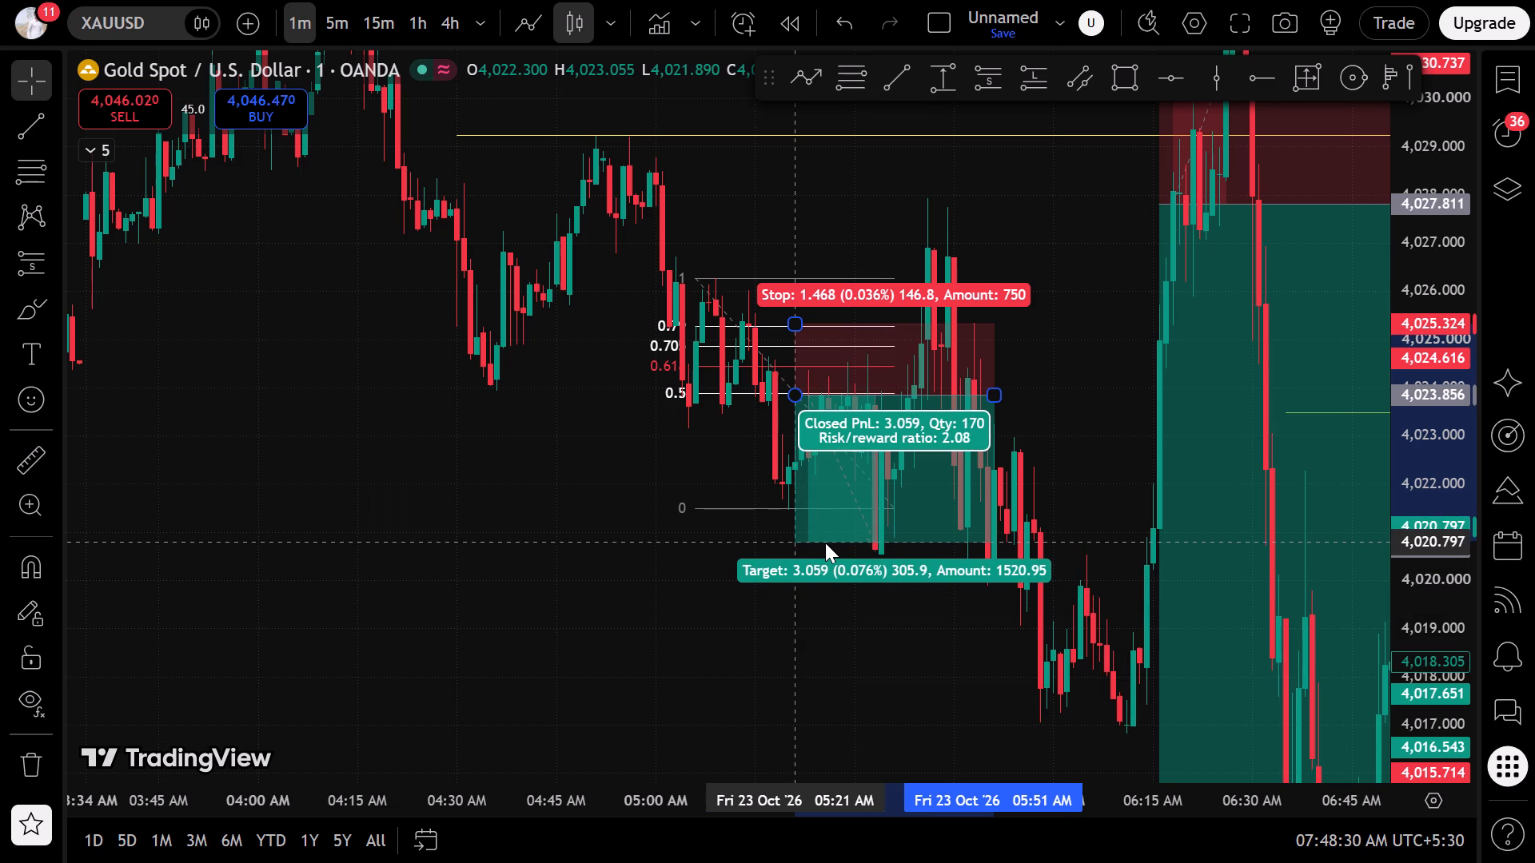
left_click_drag(825, 543, 831, 539)
left_click(556, 413)
Draw a Fib retracement over the 23 October rise from about 4,027.0 at 03:37 AM to about 4,031.5 at 04:18 AM.
left_click_drag(287, 272, 334, 325)
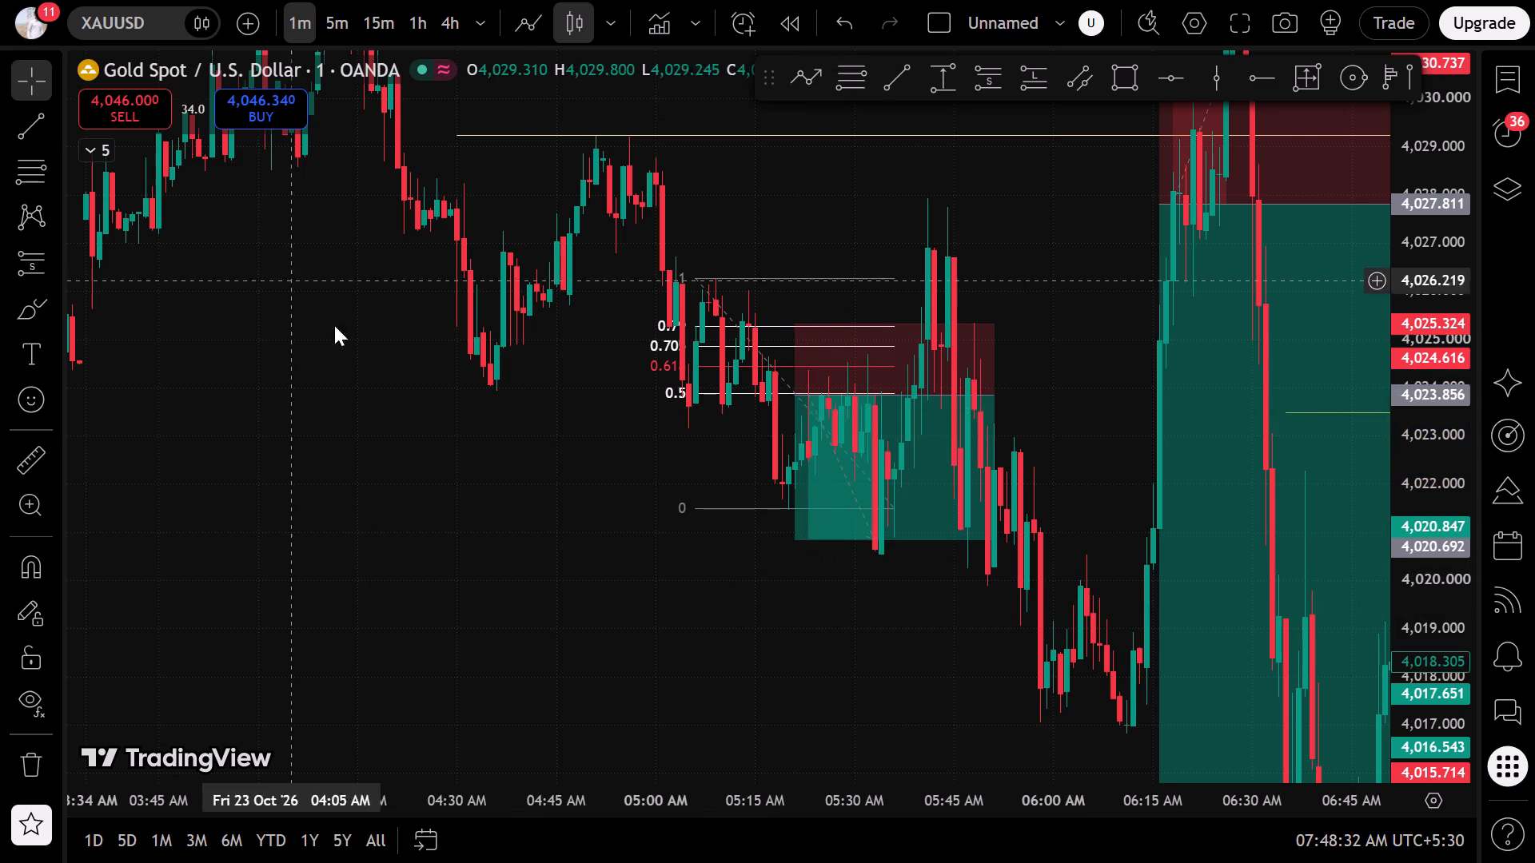
left_click_drag(334, 325, 1074, 386)
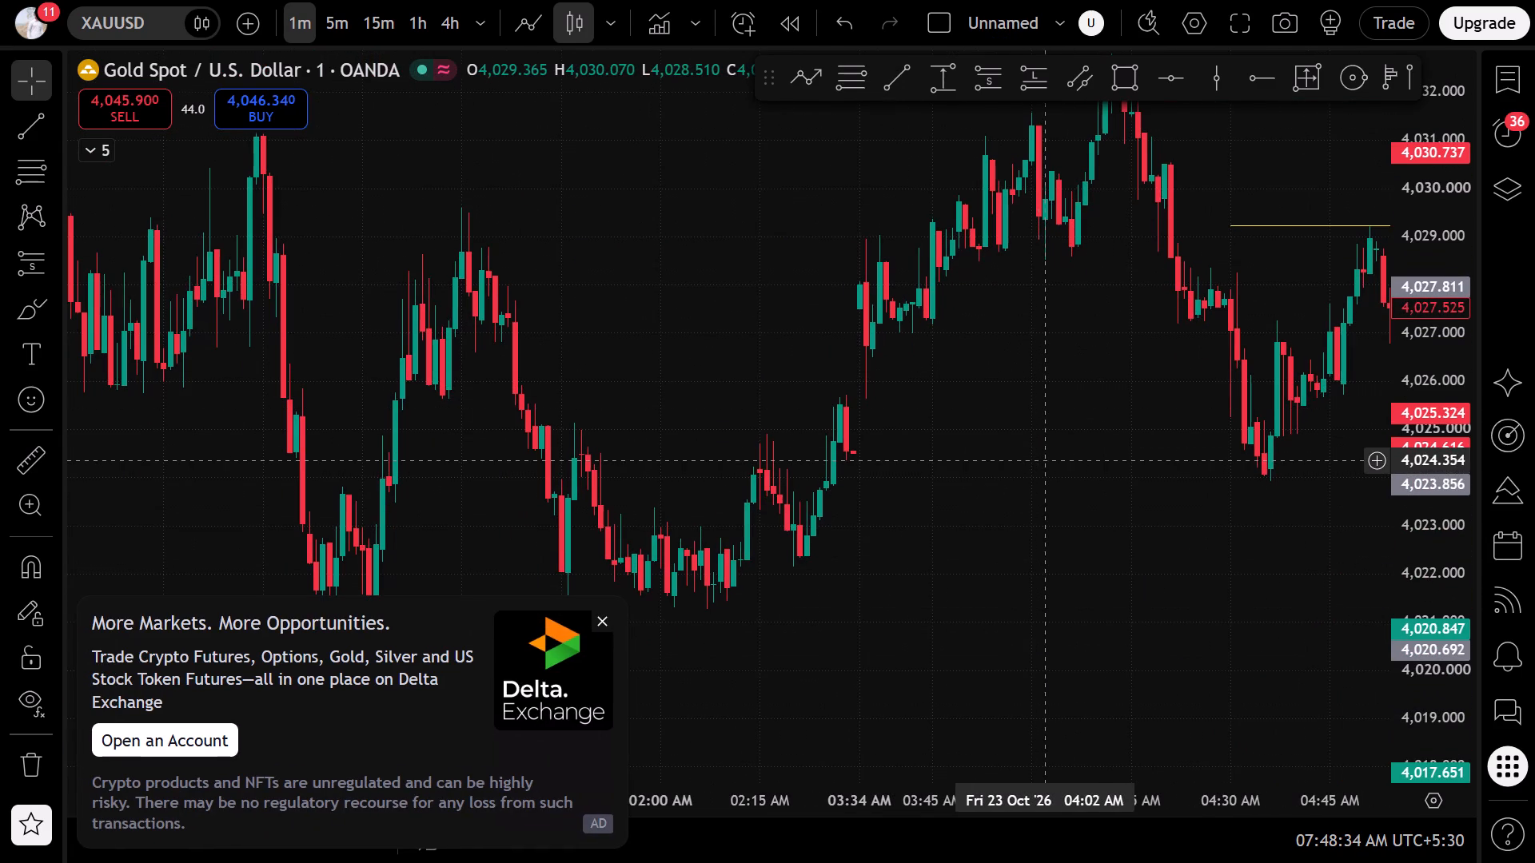
left_click_drag(1012, 418, 787, 641)
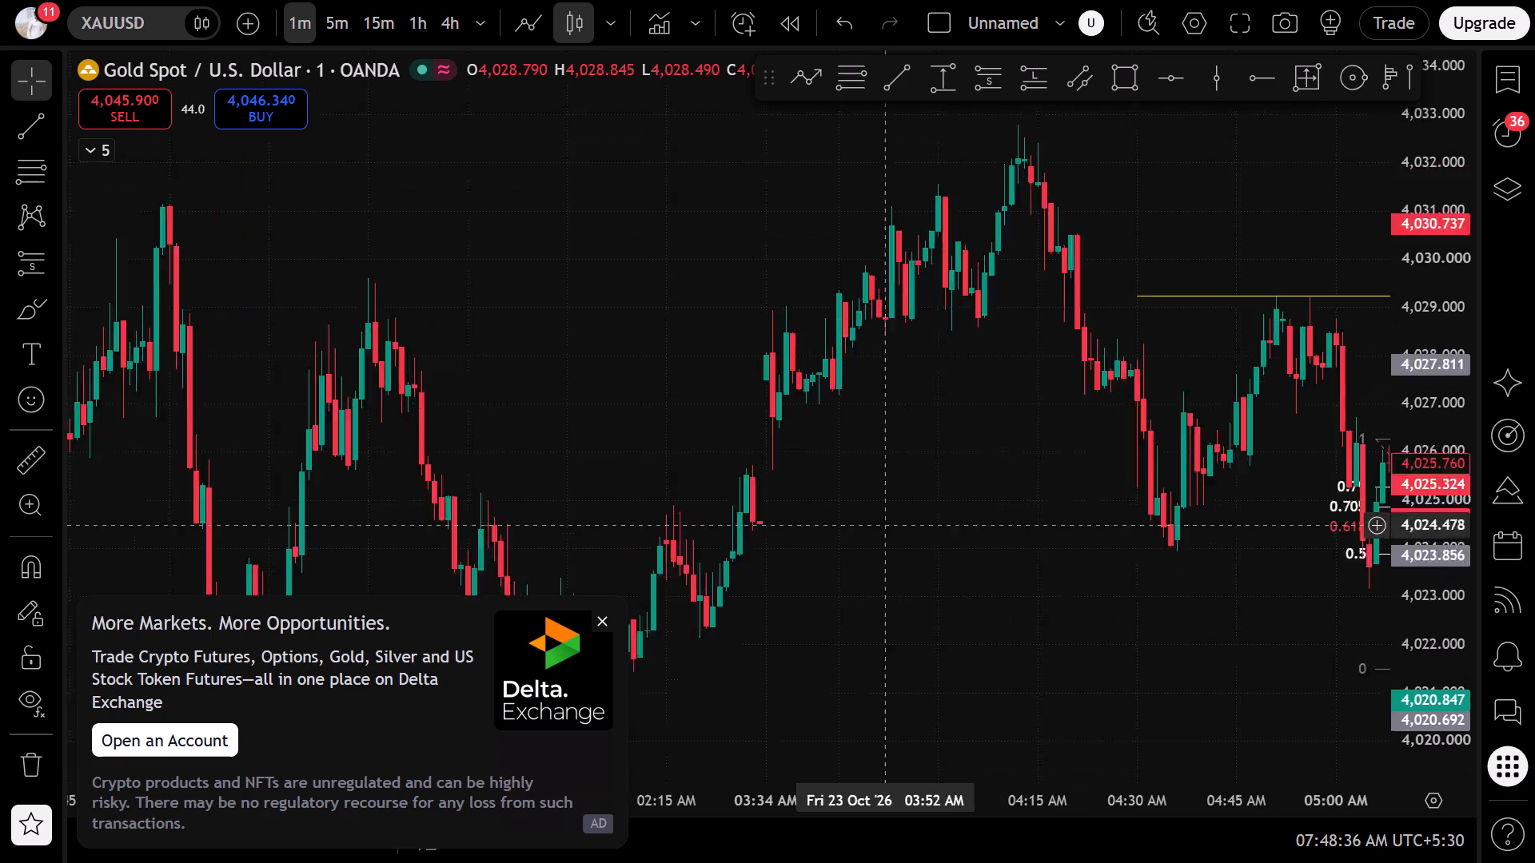
left_click_drag(787, 641, 778, 660)
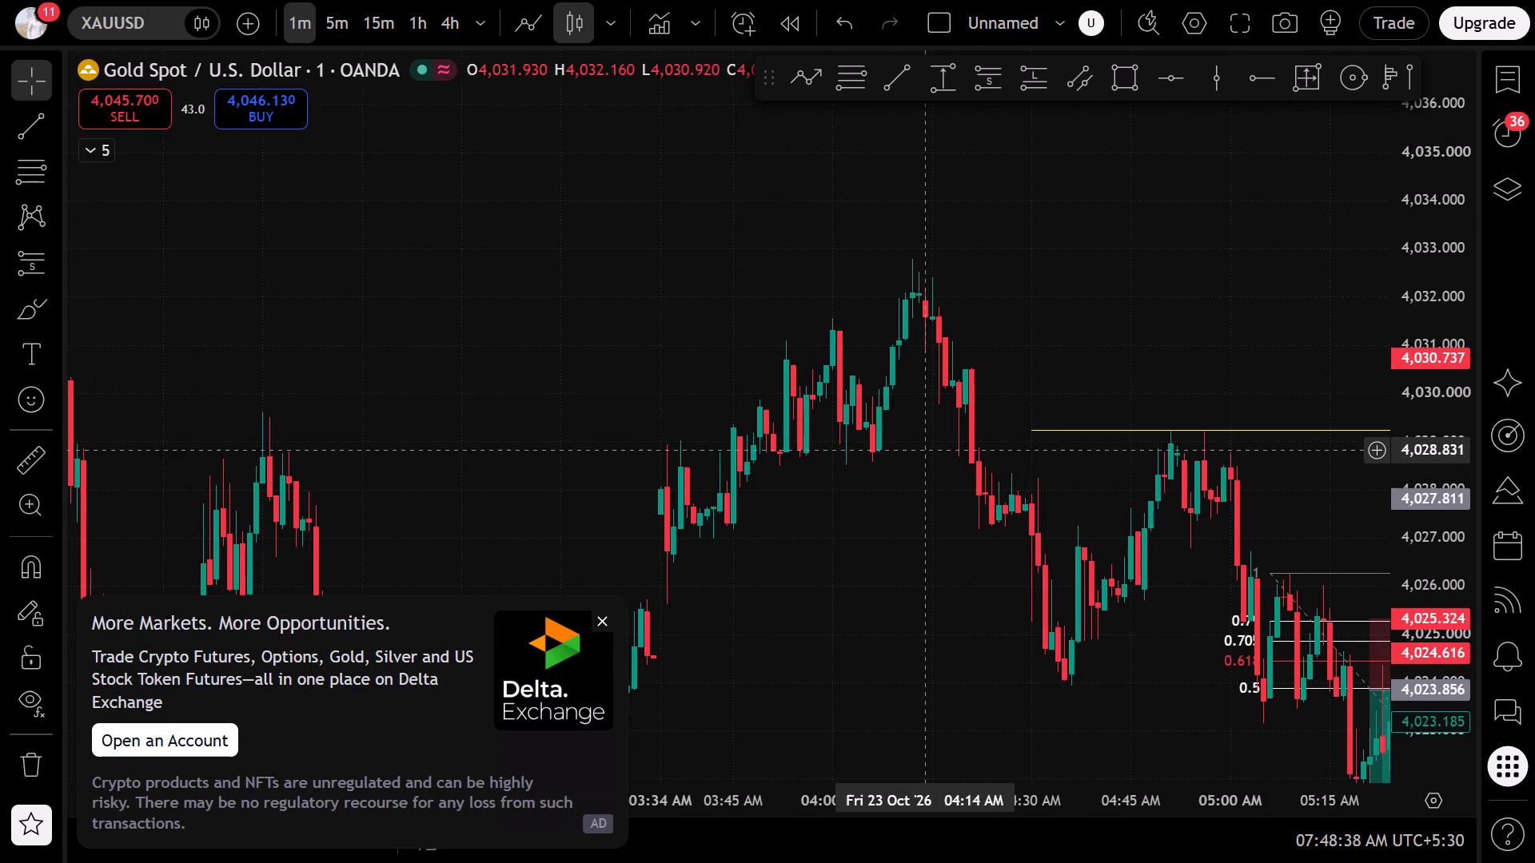
left_click(15, 155)
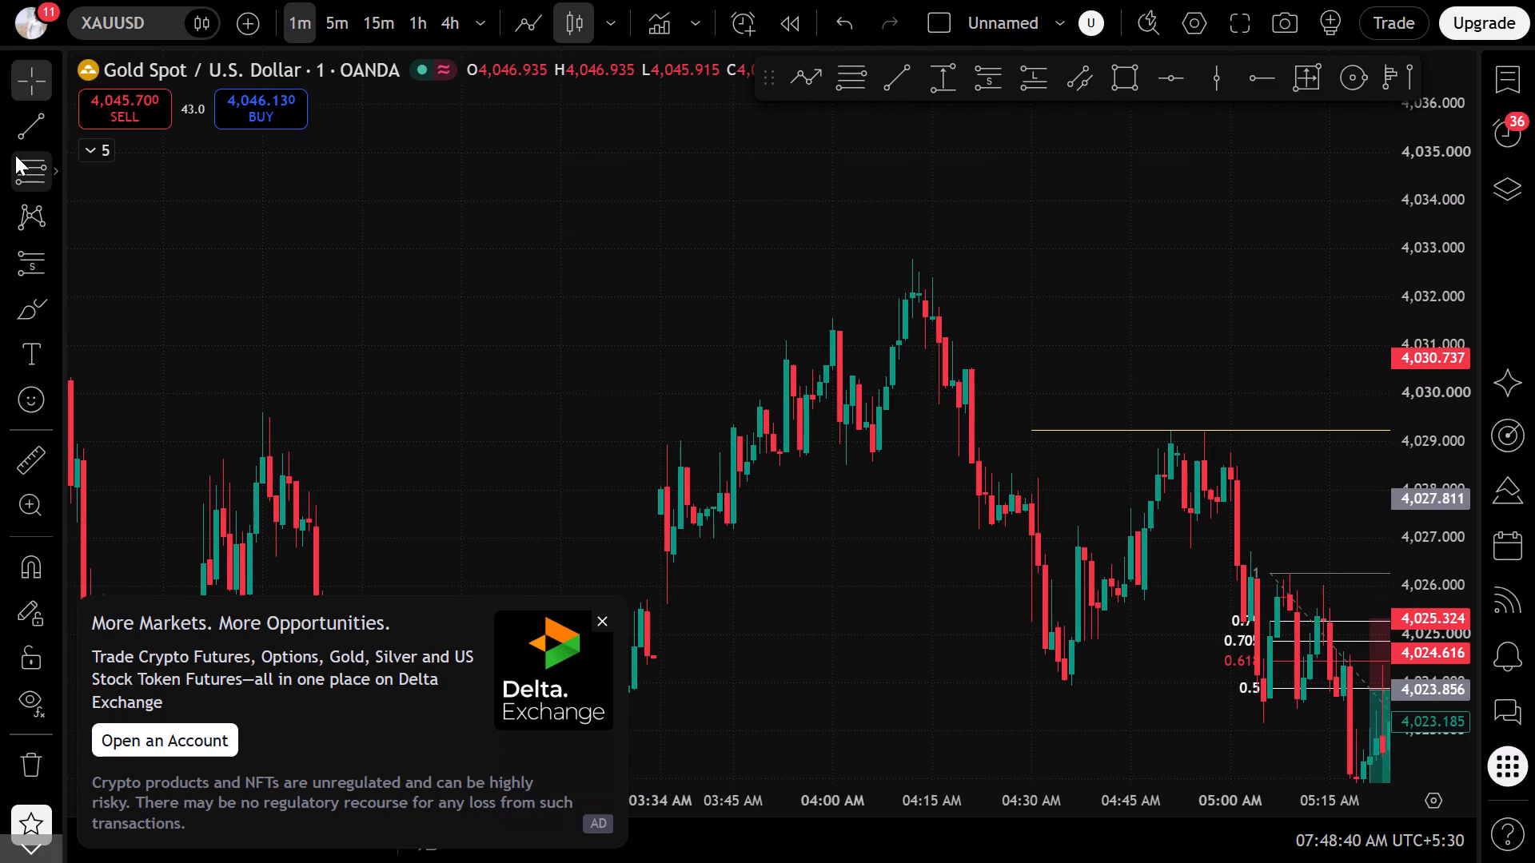
left_click(680, 539)
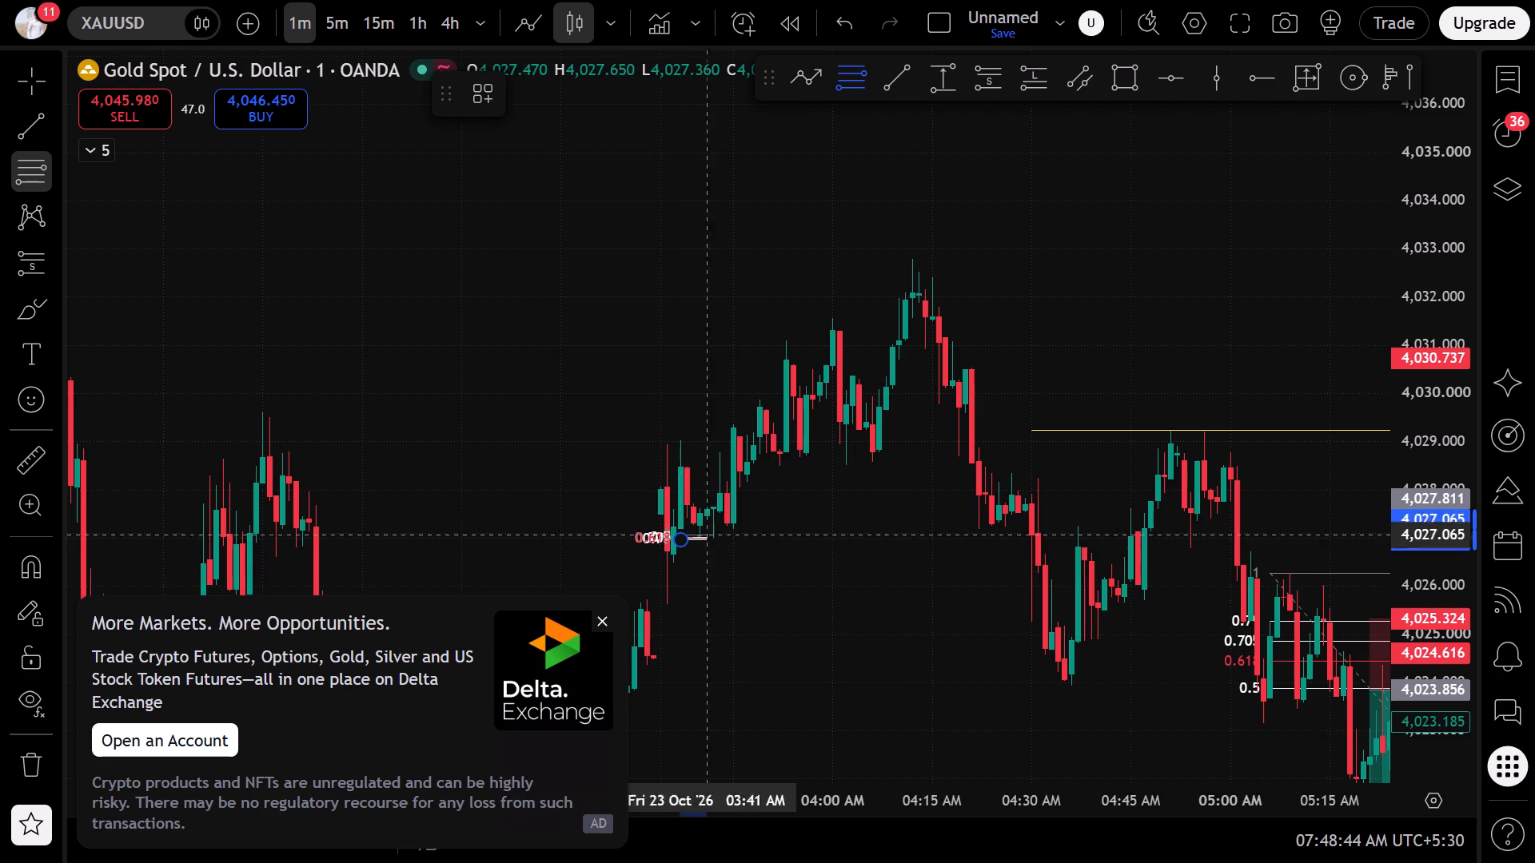
left_click(941, 322)
left_click_drag(941, 322, 951, 320)
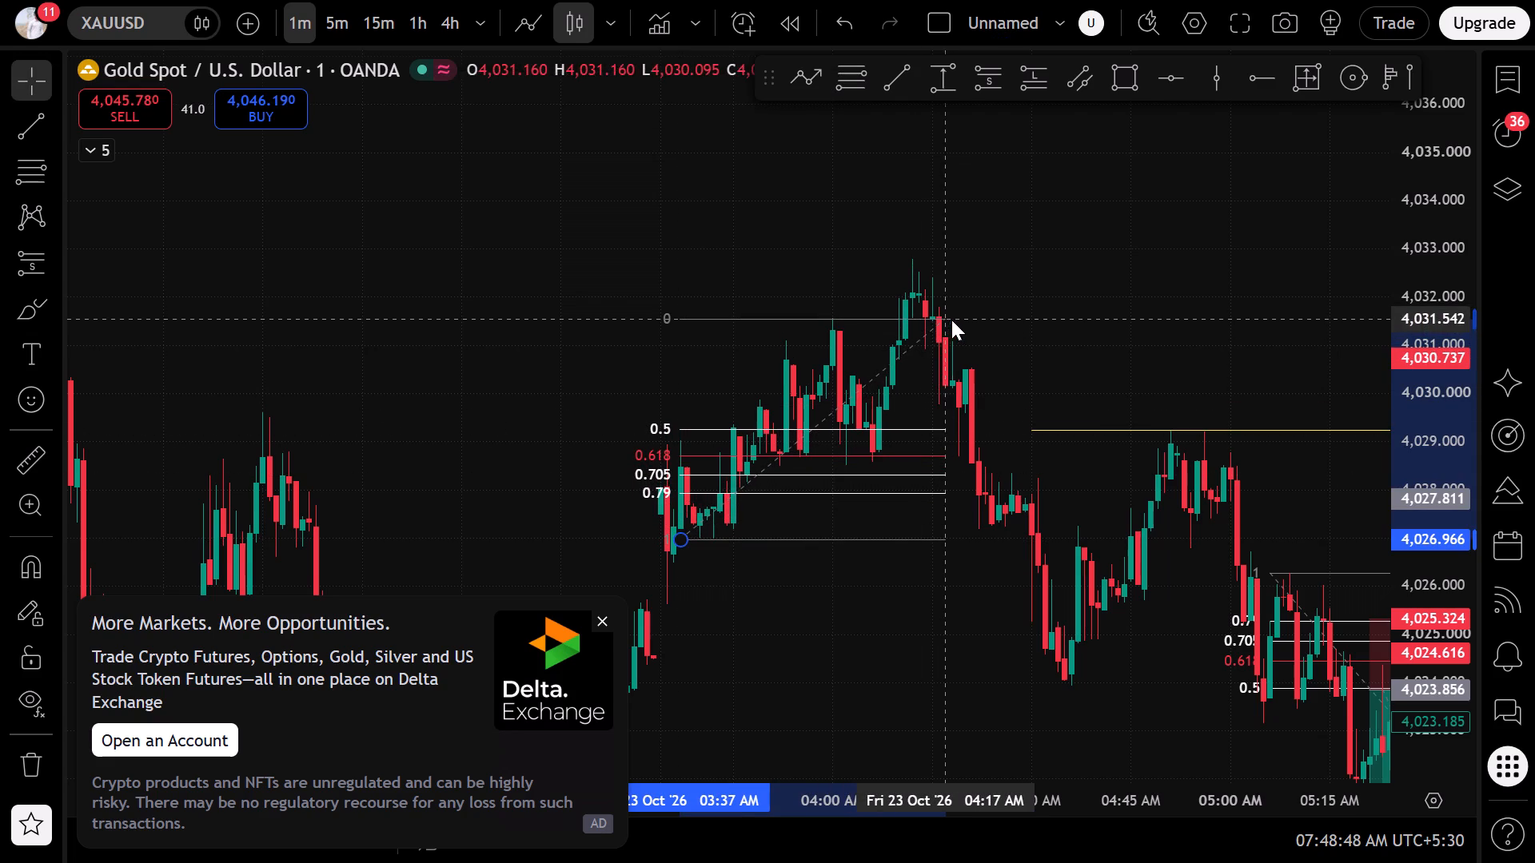
left_click_drag(951, 320, 955, 320)
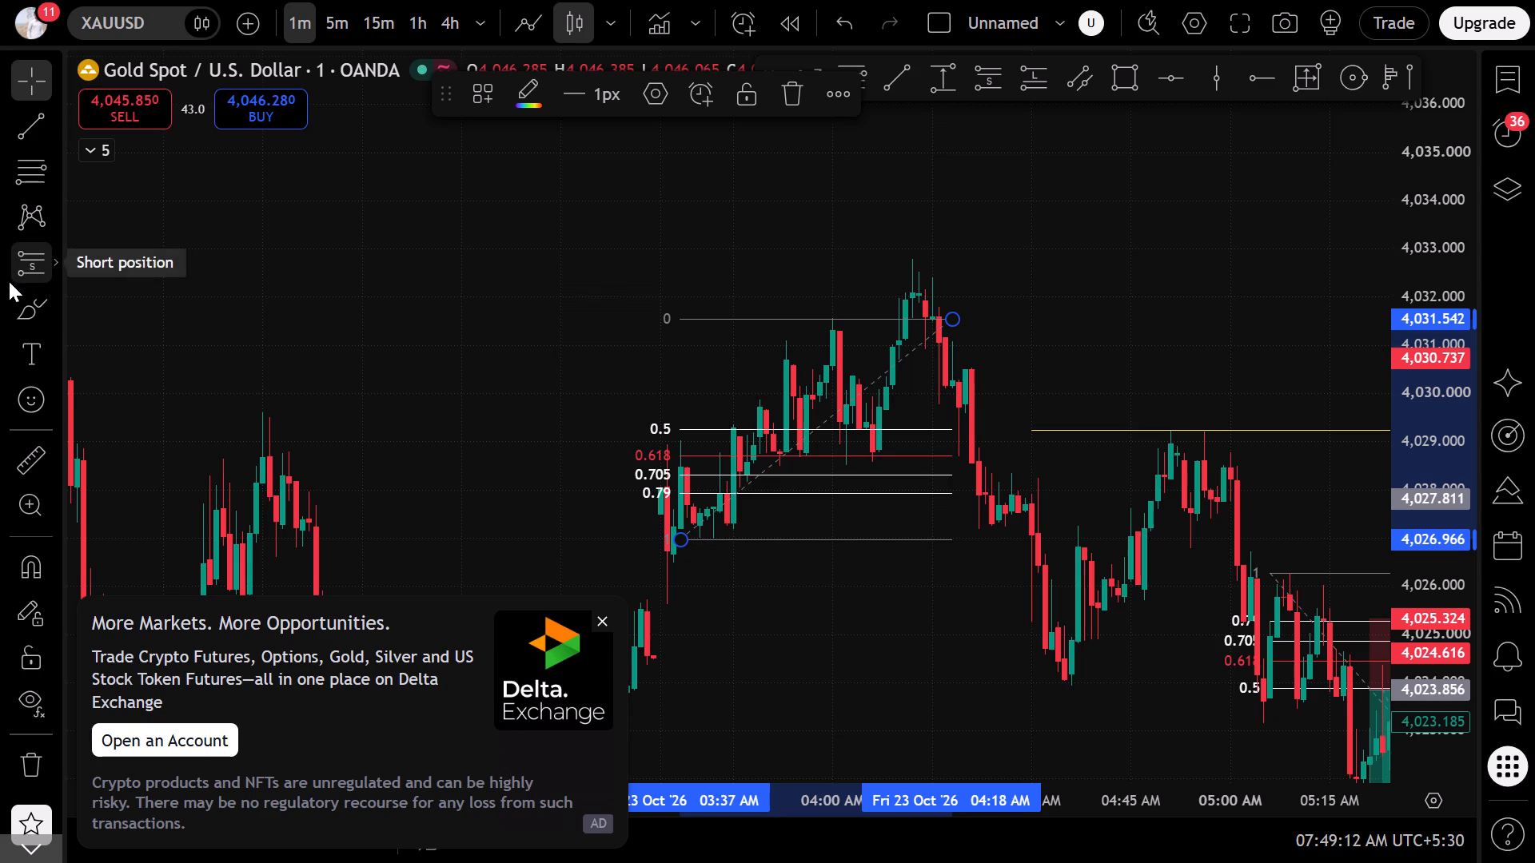
Examine the price action from about 04:30 AM on 23 October back to about 09:00 PM on 22 October for further swings.
left_click_drag(366, 518, 704, 348)
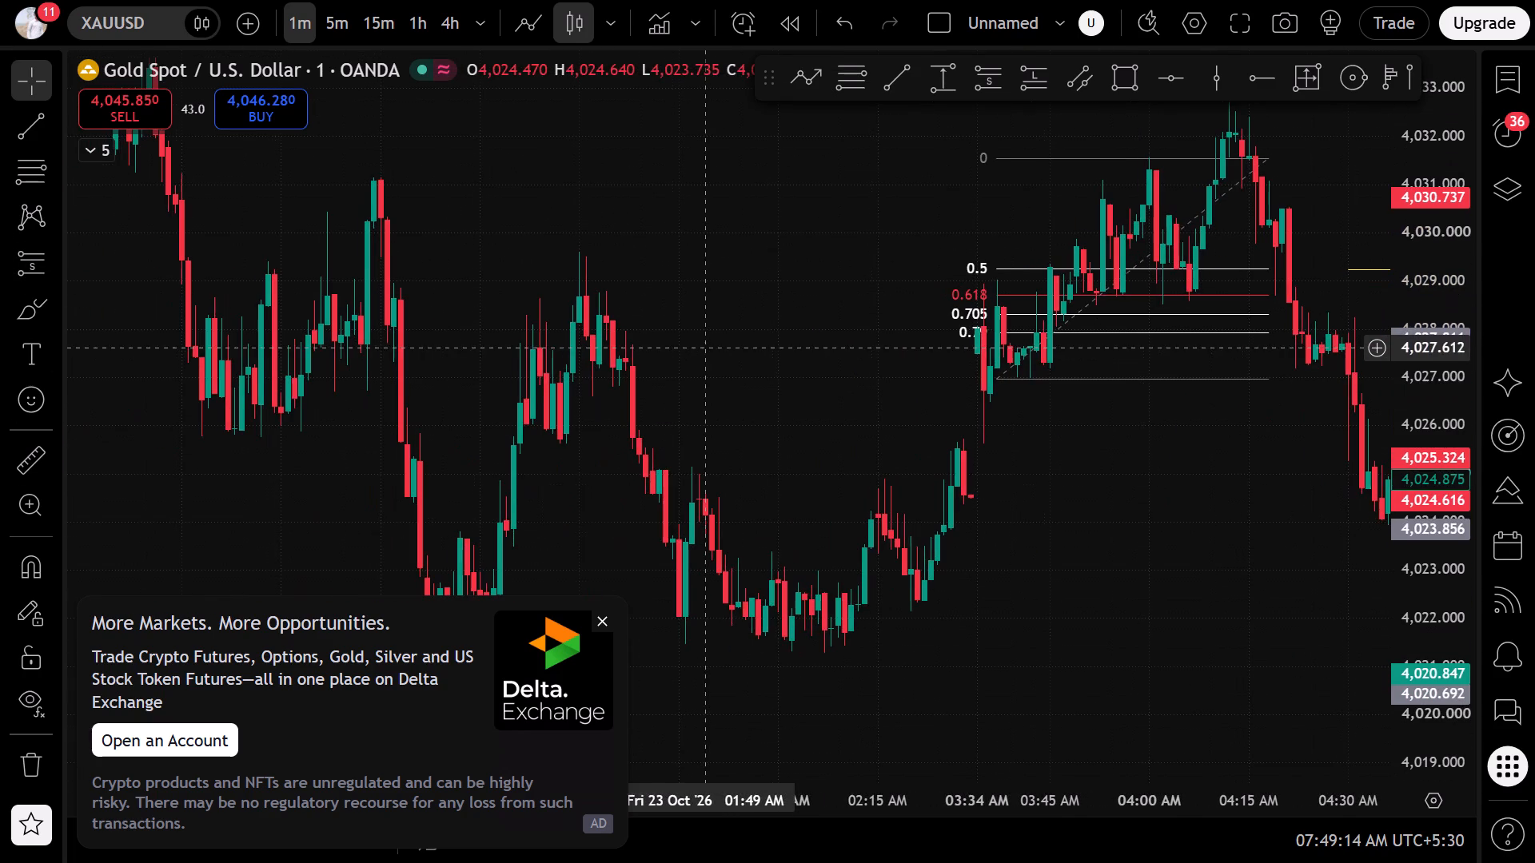
scroll(719, 326, "down", 3)
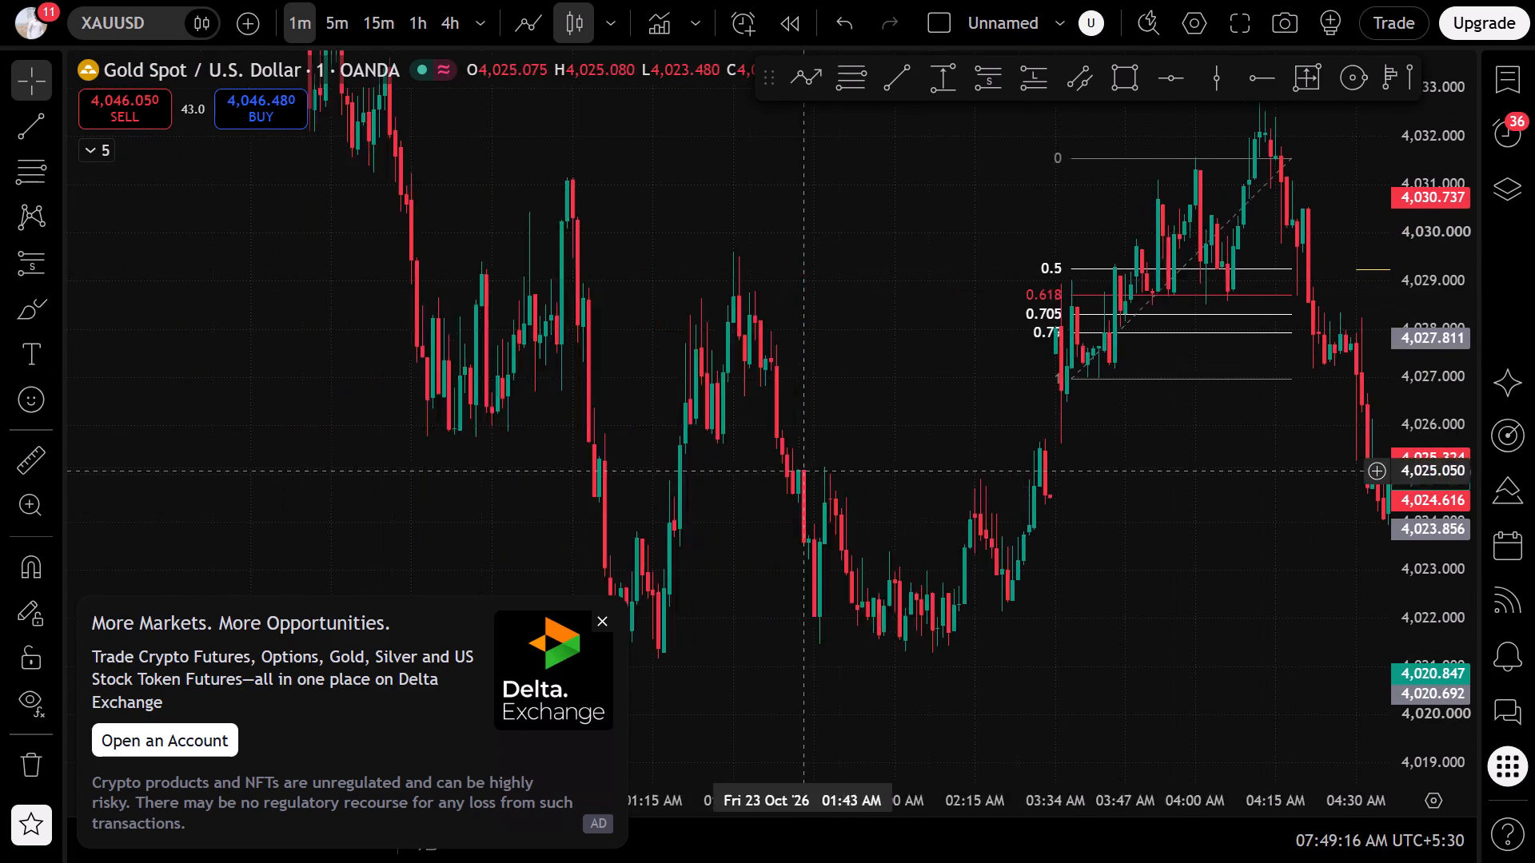
scroll(807, 481, "down", 1)
left_click_drag(724, 307, 1049, 474)
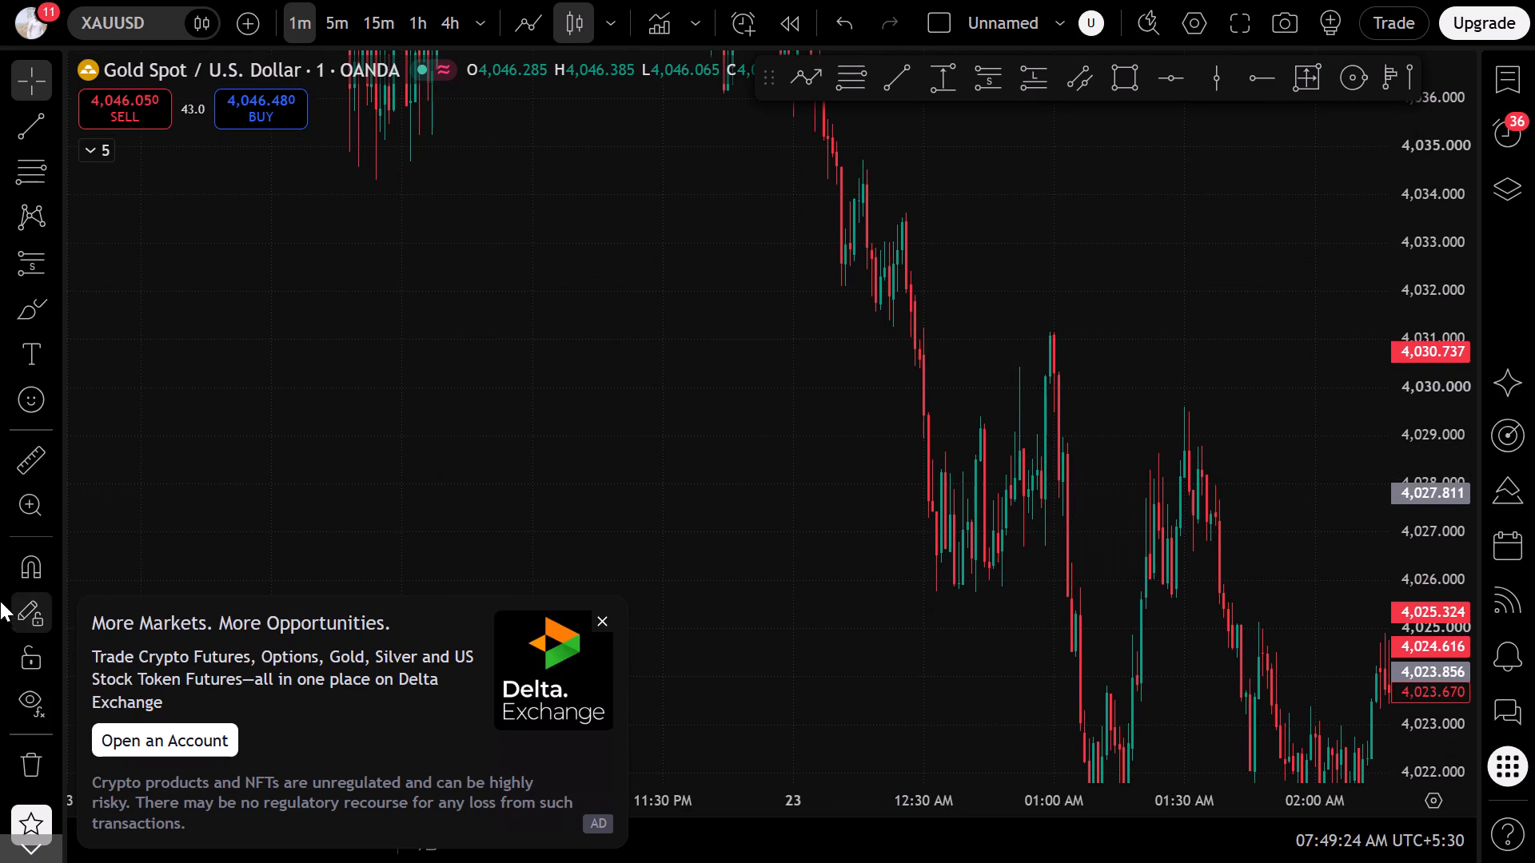
left_click(612, 618)
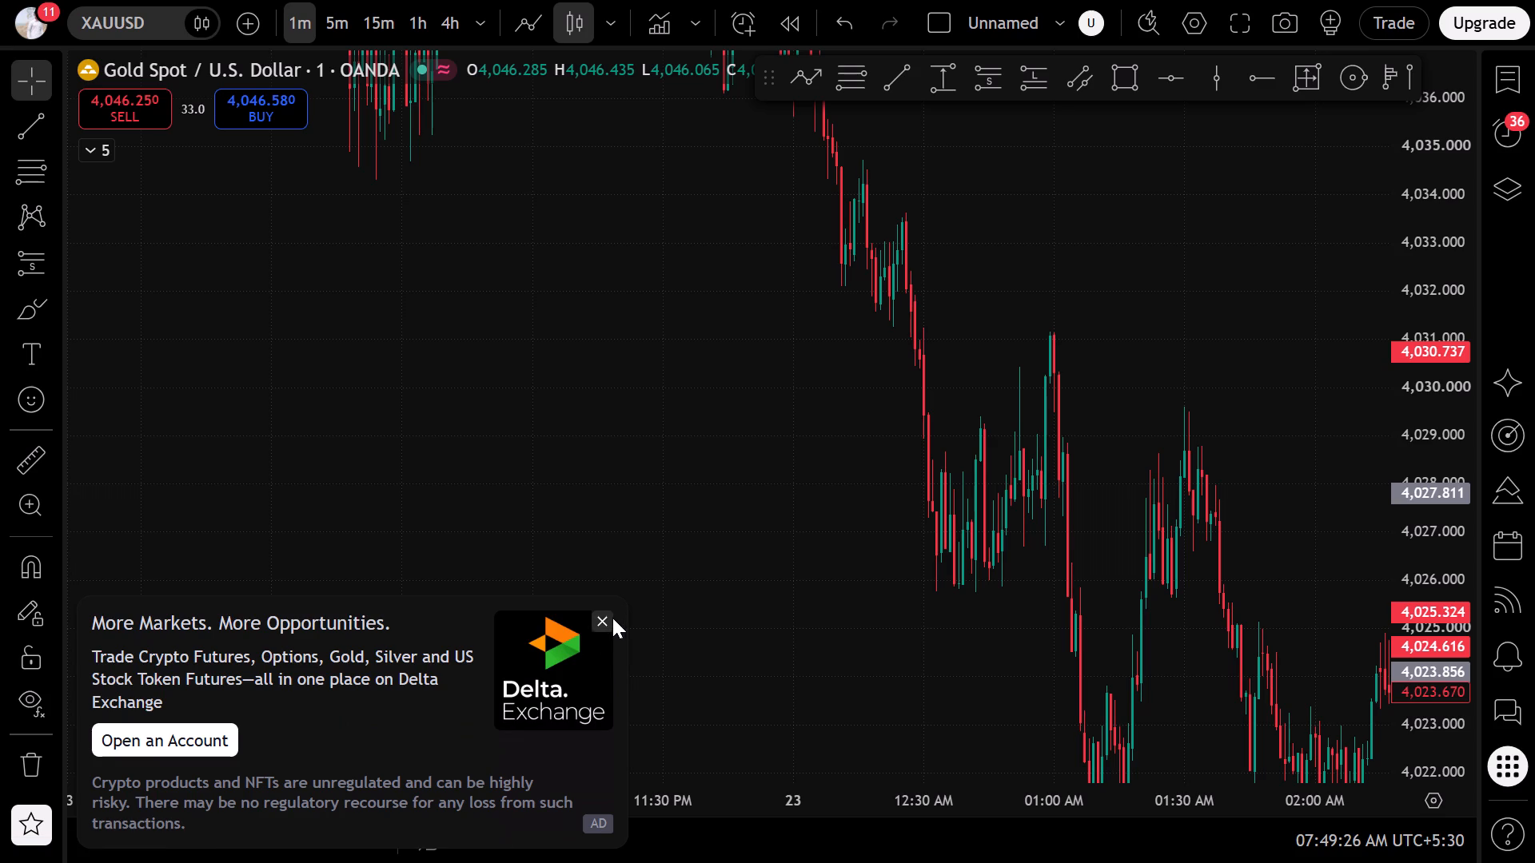
left_click_drag(665, 404, 775, 766)
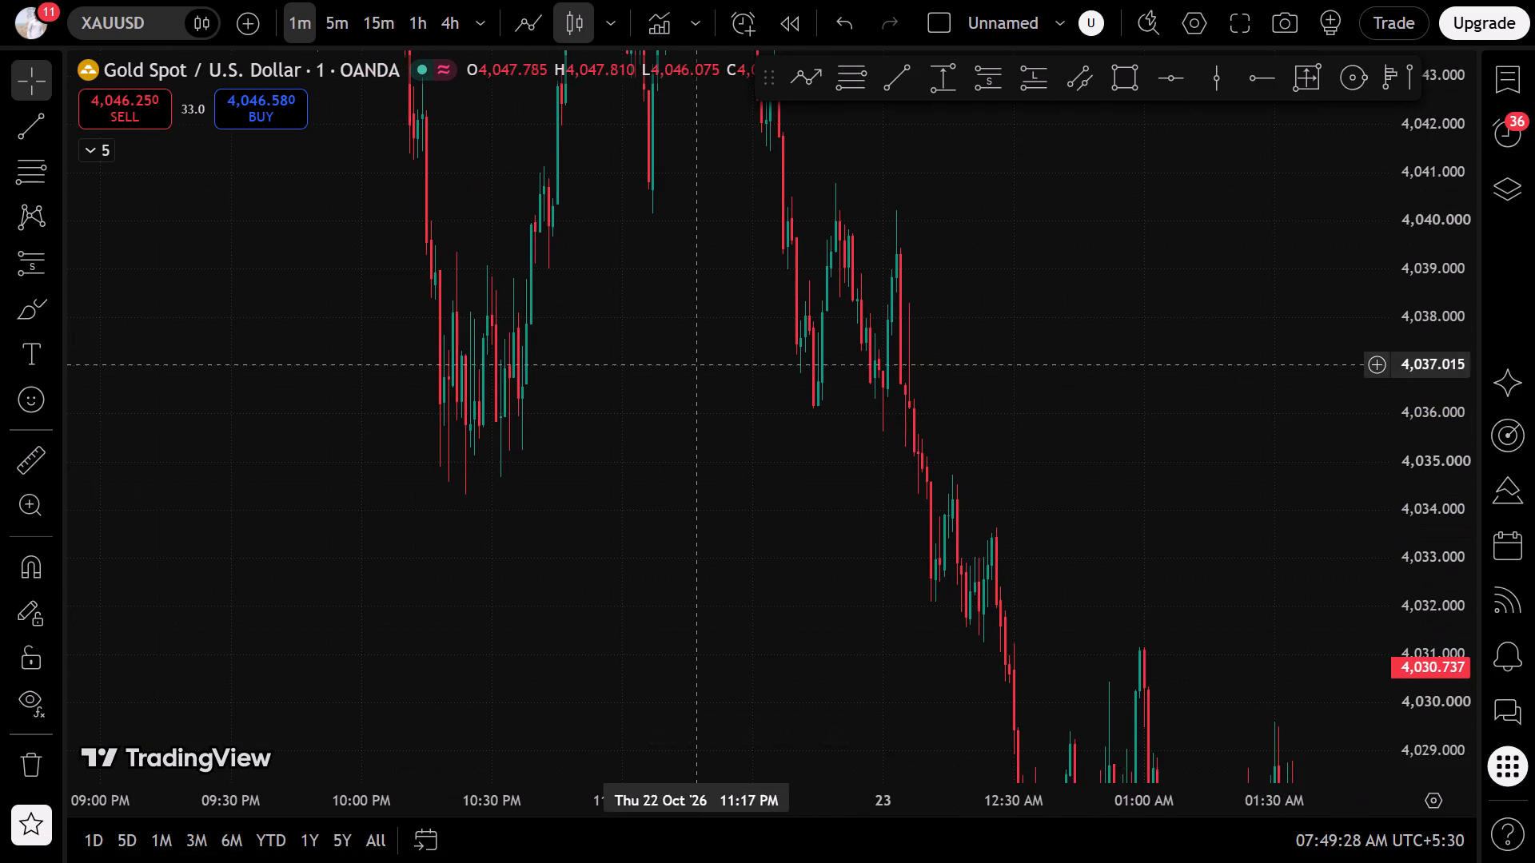
left_click_drag(676, 328, 624, 627)
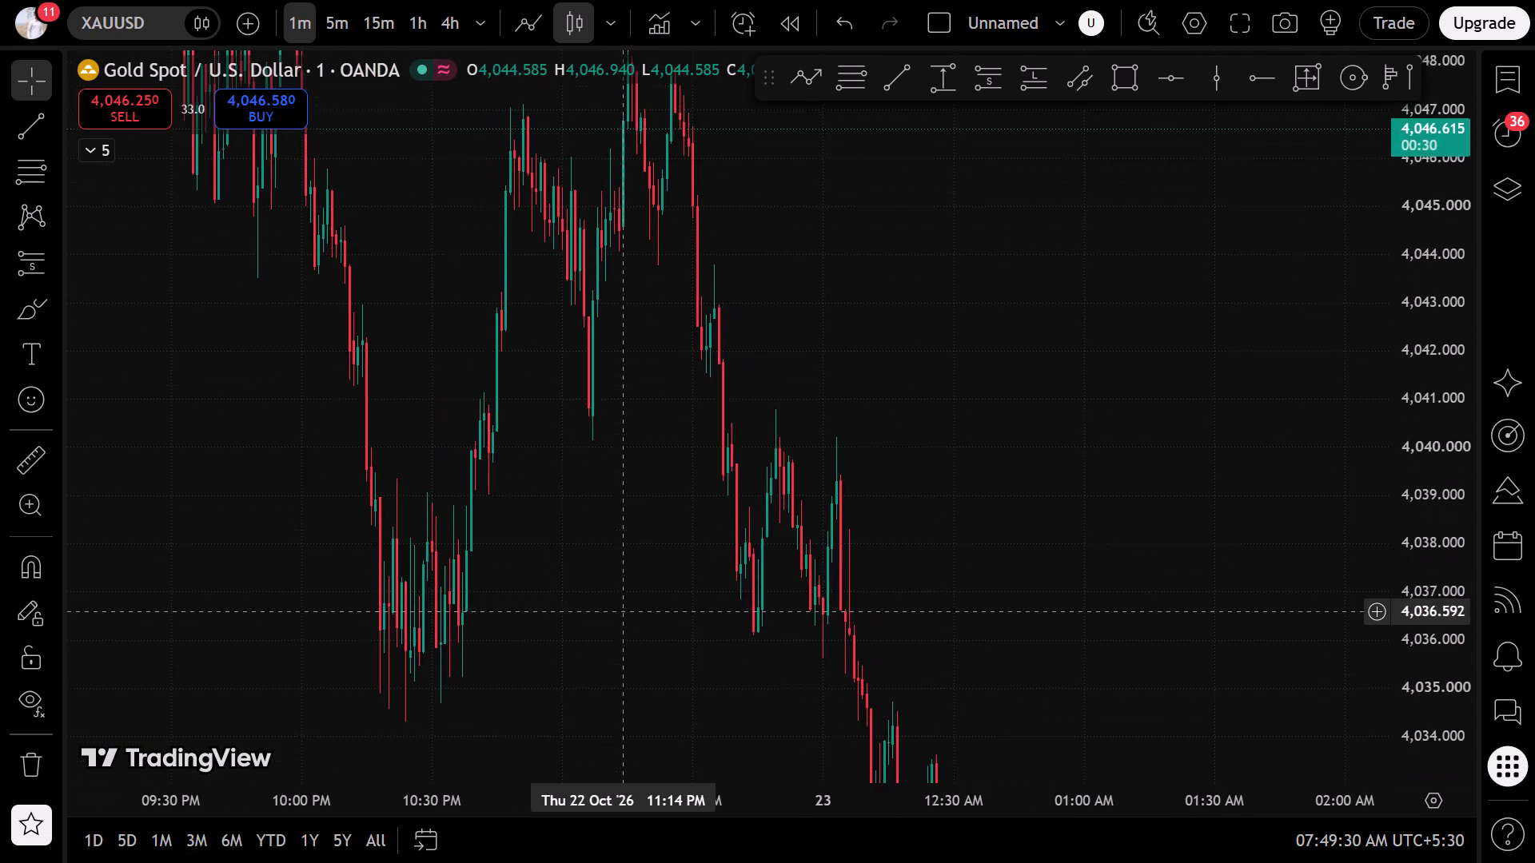
left_click_drag(624, 627, 582, 338)
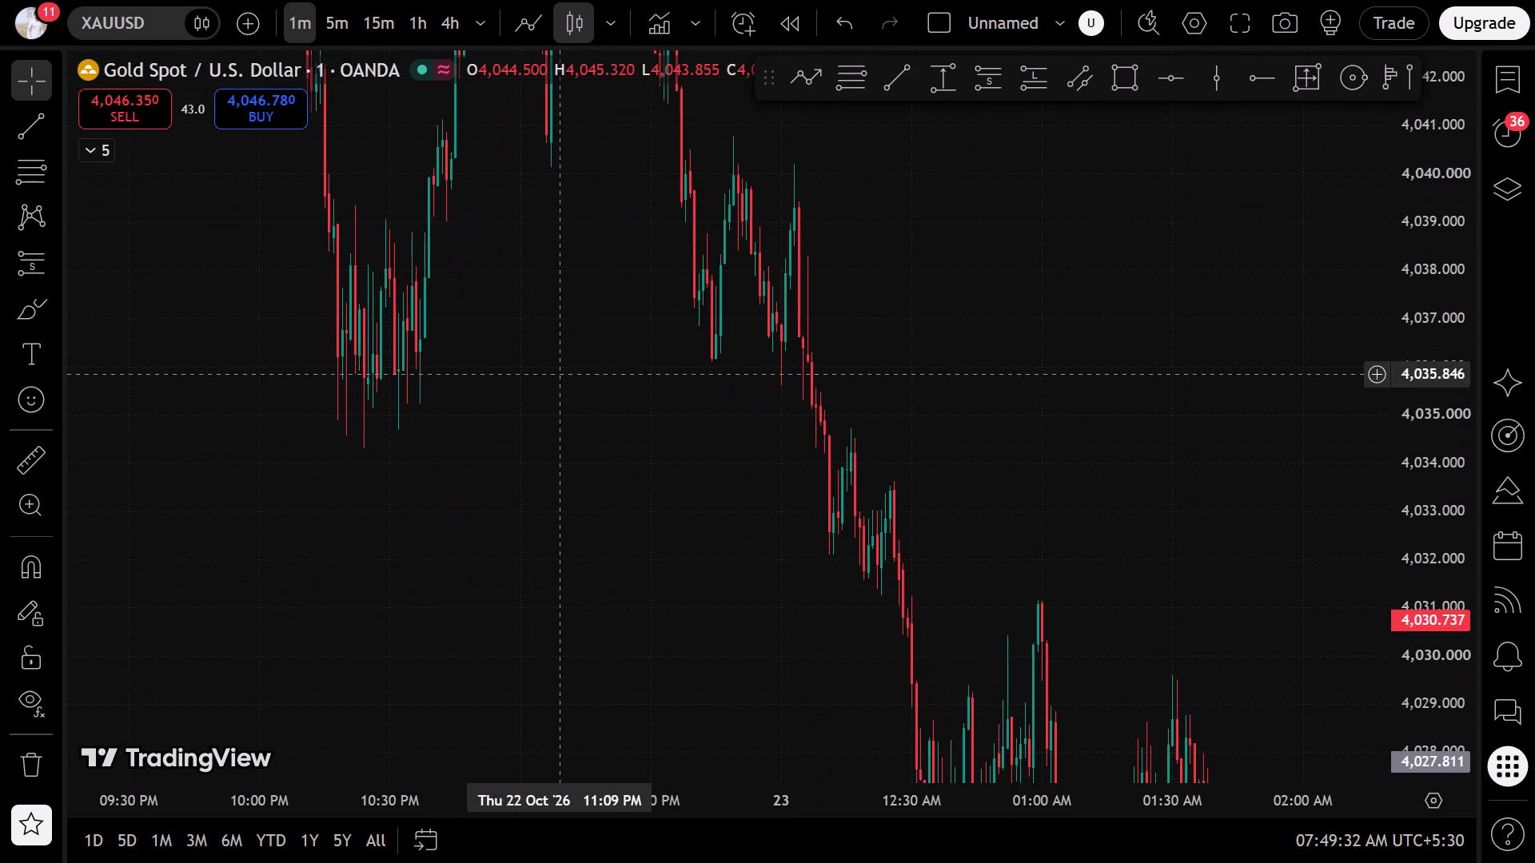
Draw a Fib retracement over the 23 October decline from about 4,034.7 at 12:10 AM to about 4,031.1 at 12:37 AM.
scroll(555, 382, "up", 5)
left_click(657, 497)
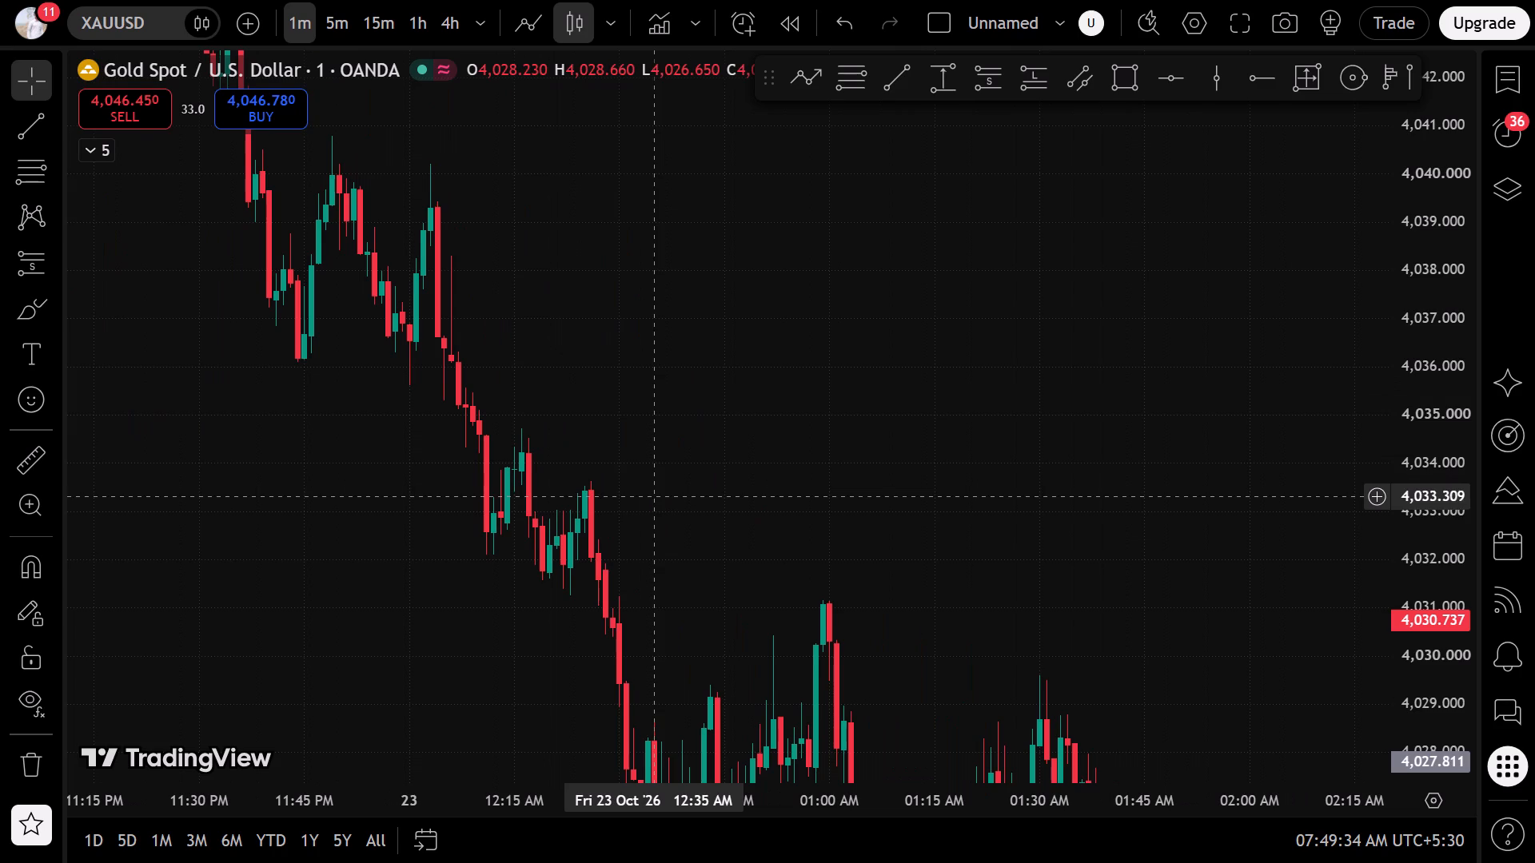
left_click_drag(659, 496, 649, 306)
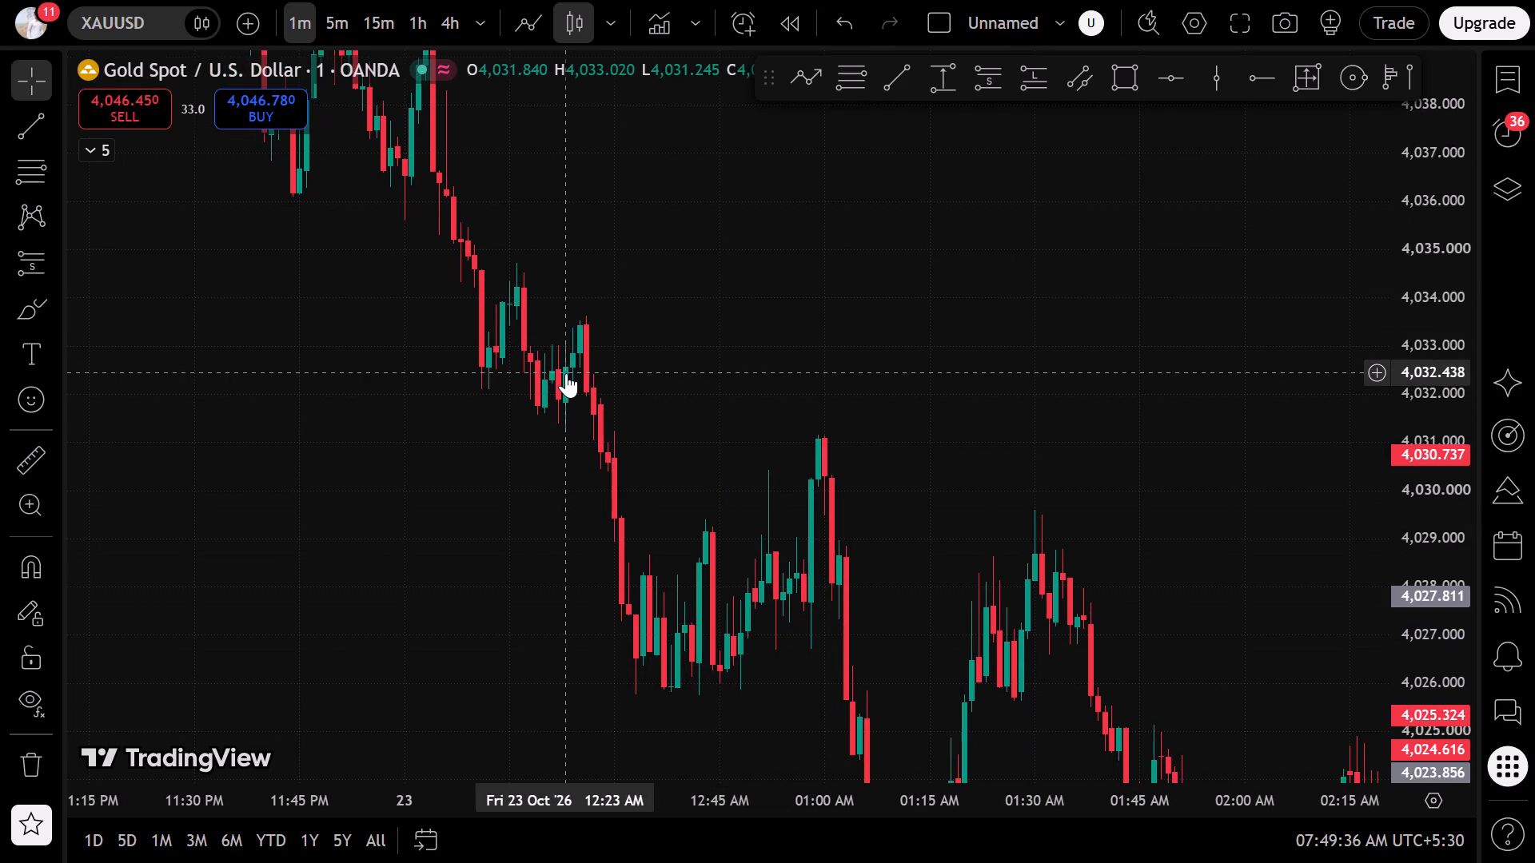
left_click_drag(236, 508, 243, 197)
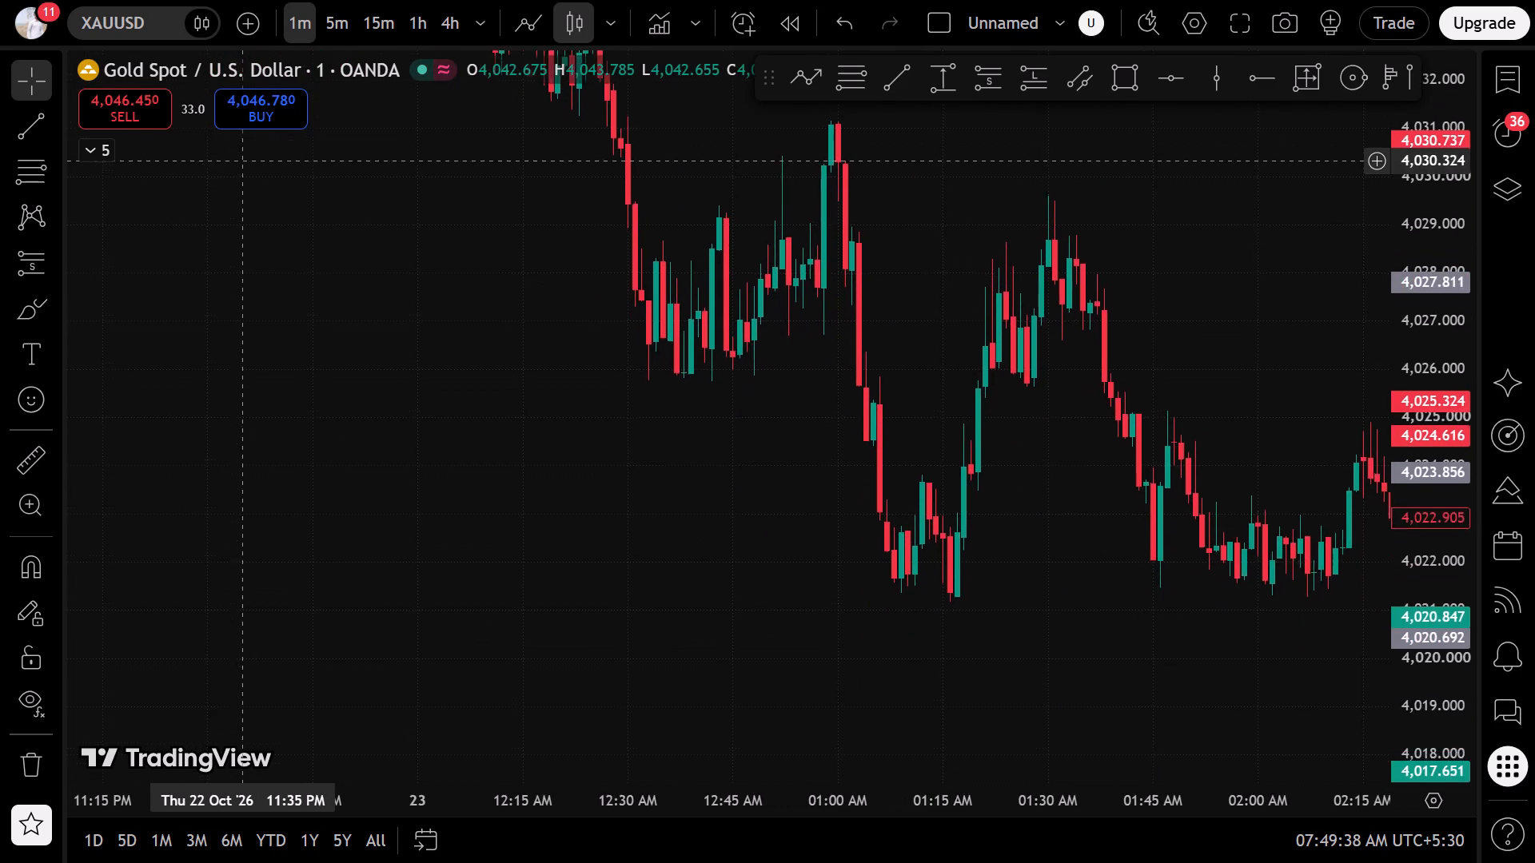
left_click_drag(243, 197, 226, 389)
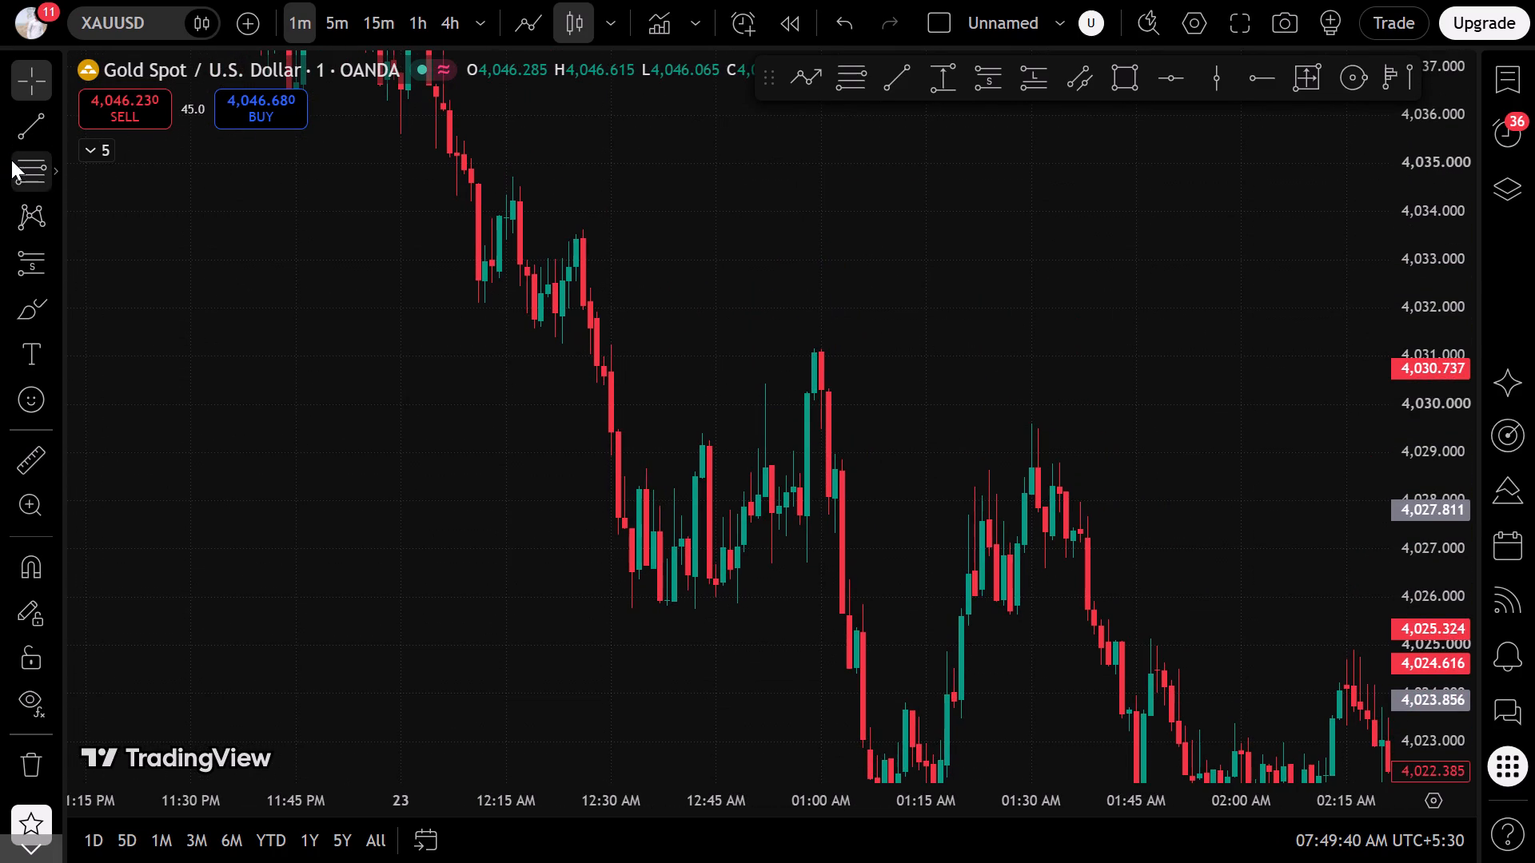
left_click(11, 160)
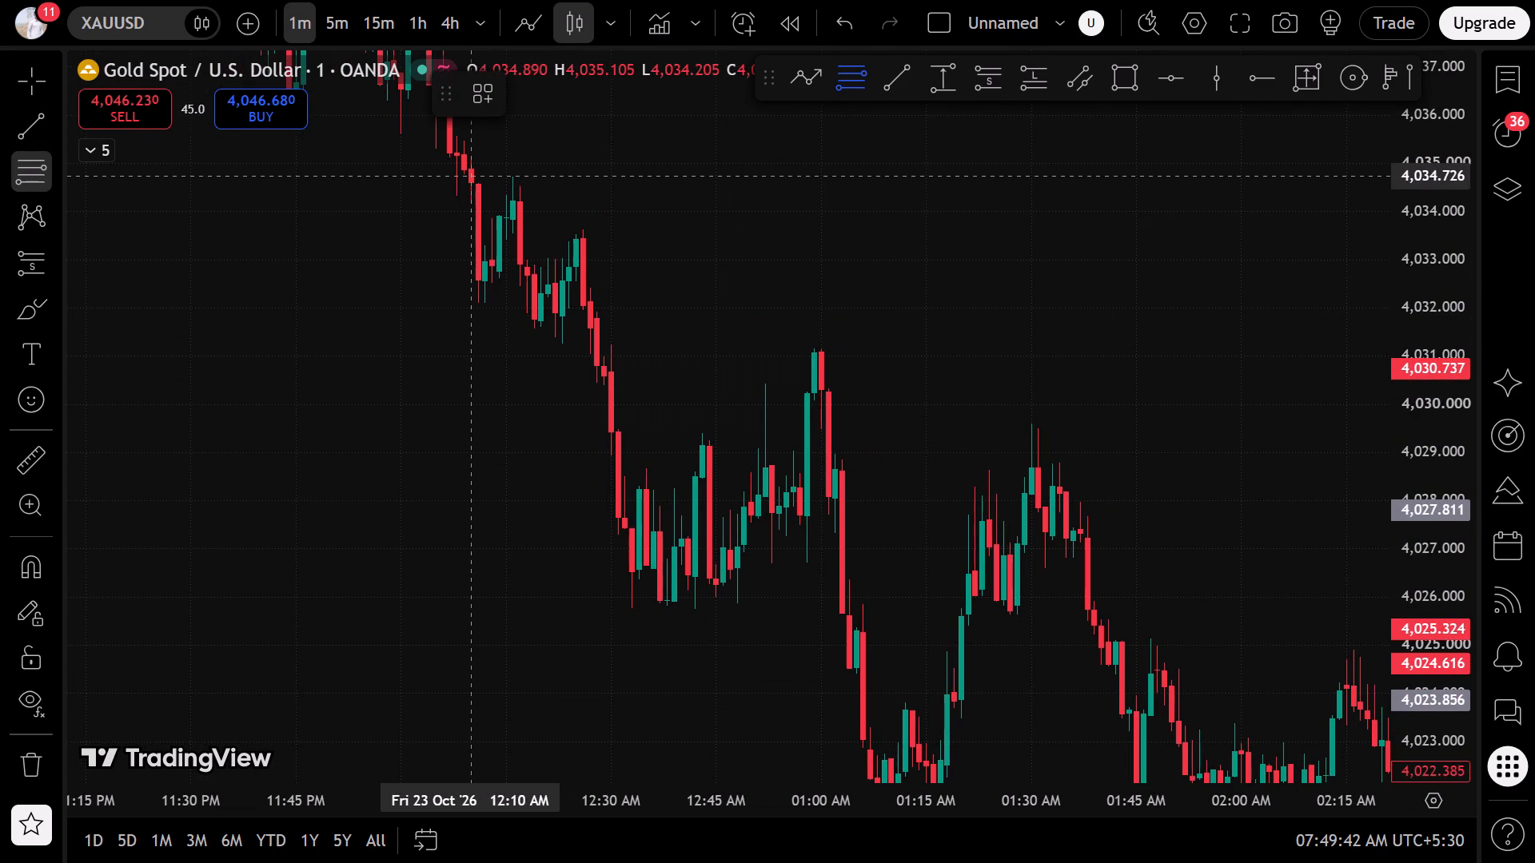
left_click(473, 177)
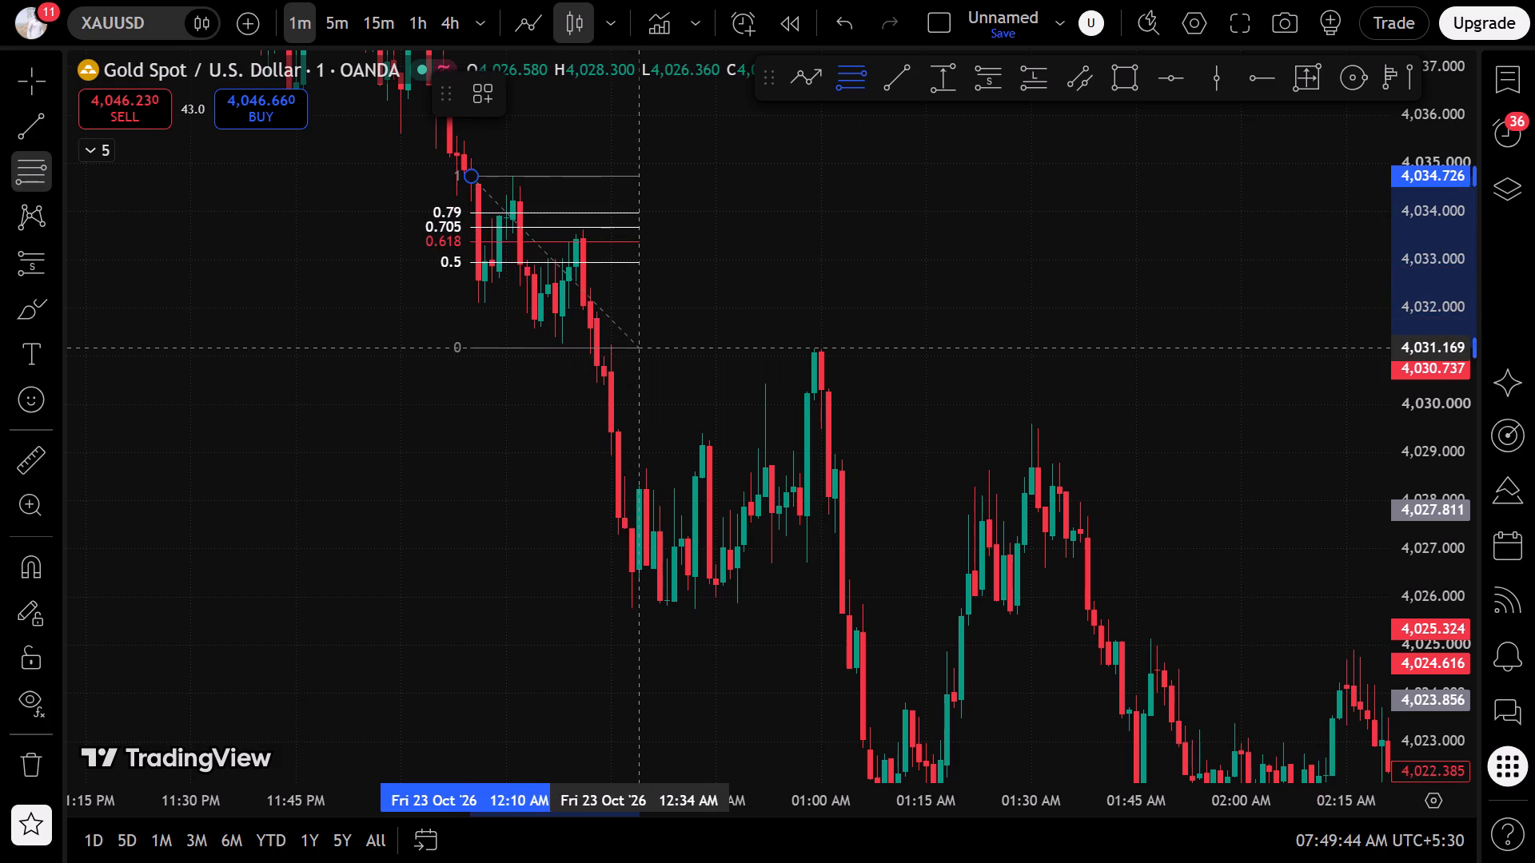
left_click(643, 348)
left_click_drag(649, 342, 653, 349)
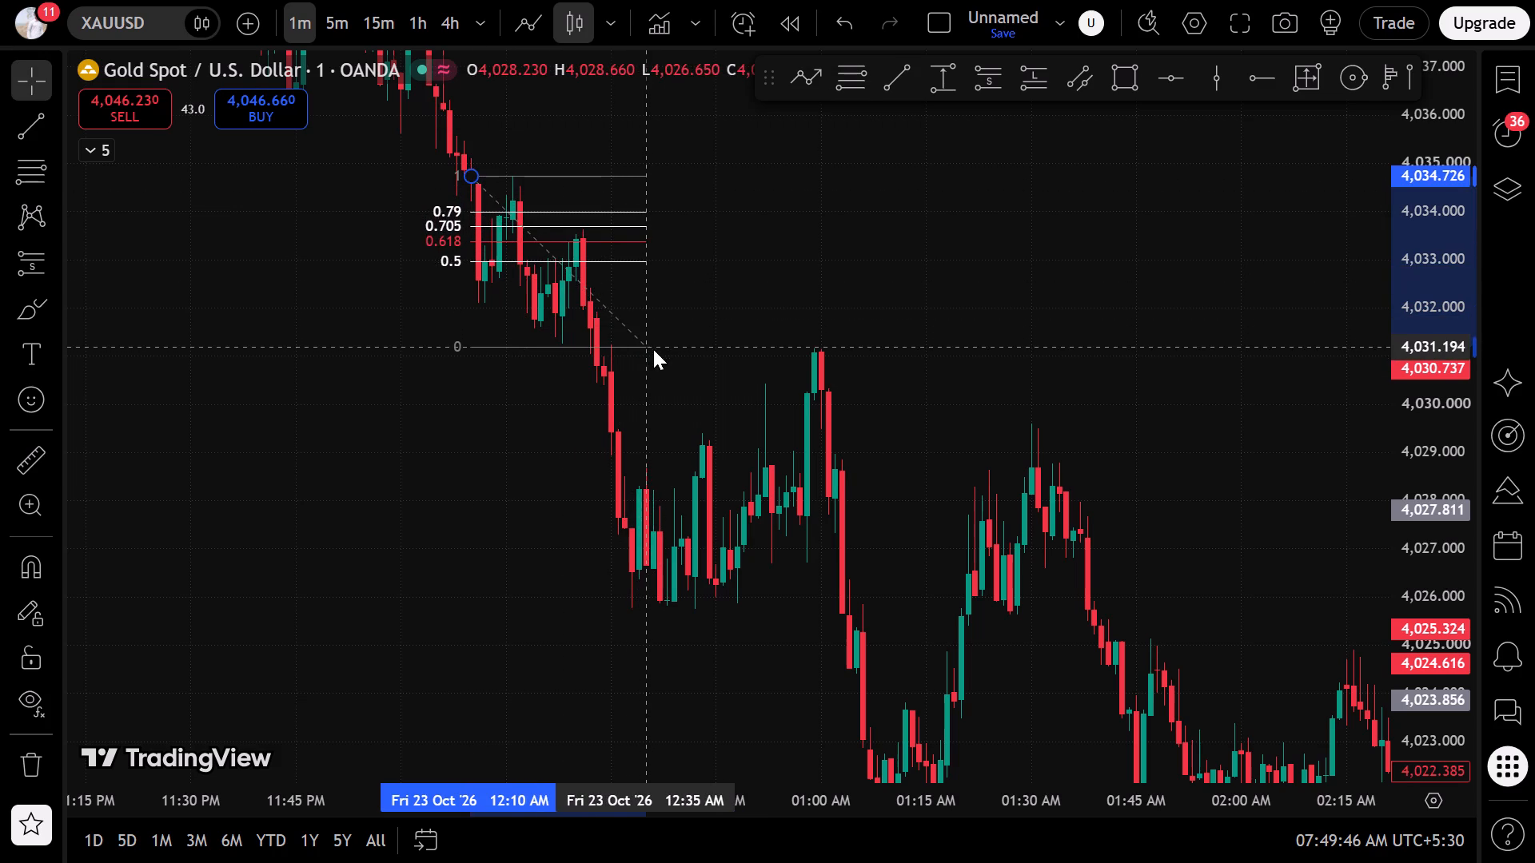
left_click_drag(653, 349, 663, 351)
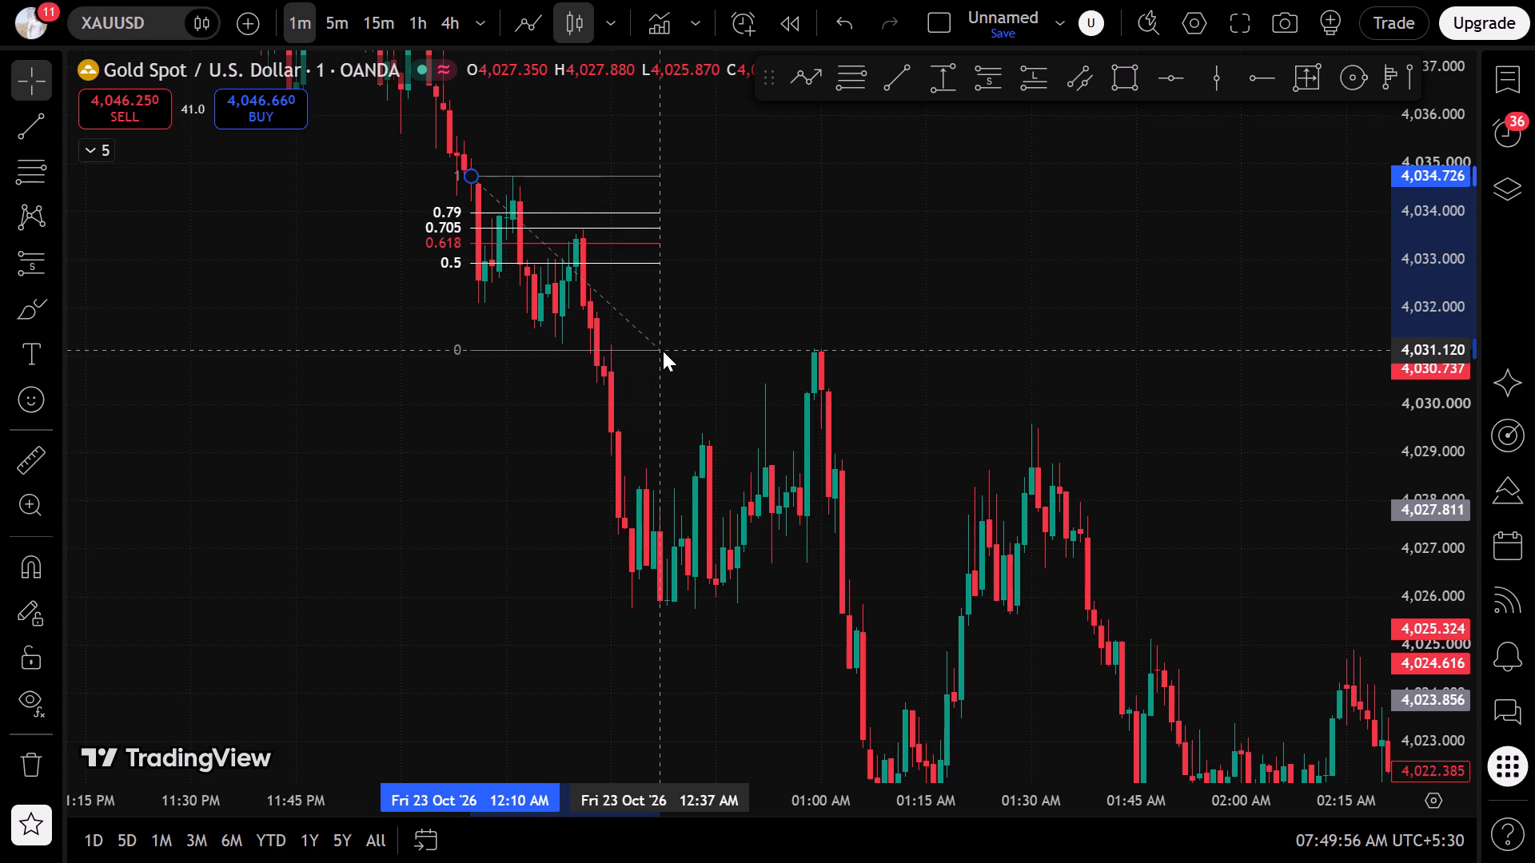
left_click_drag(663, 351, 663, 350)
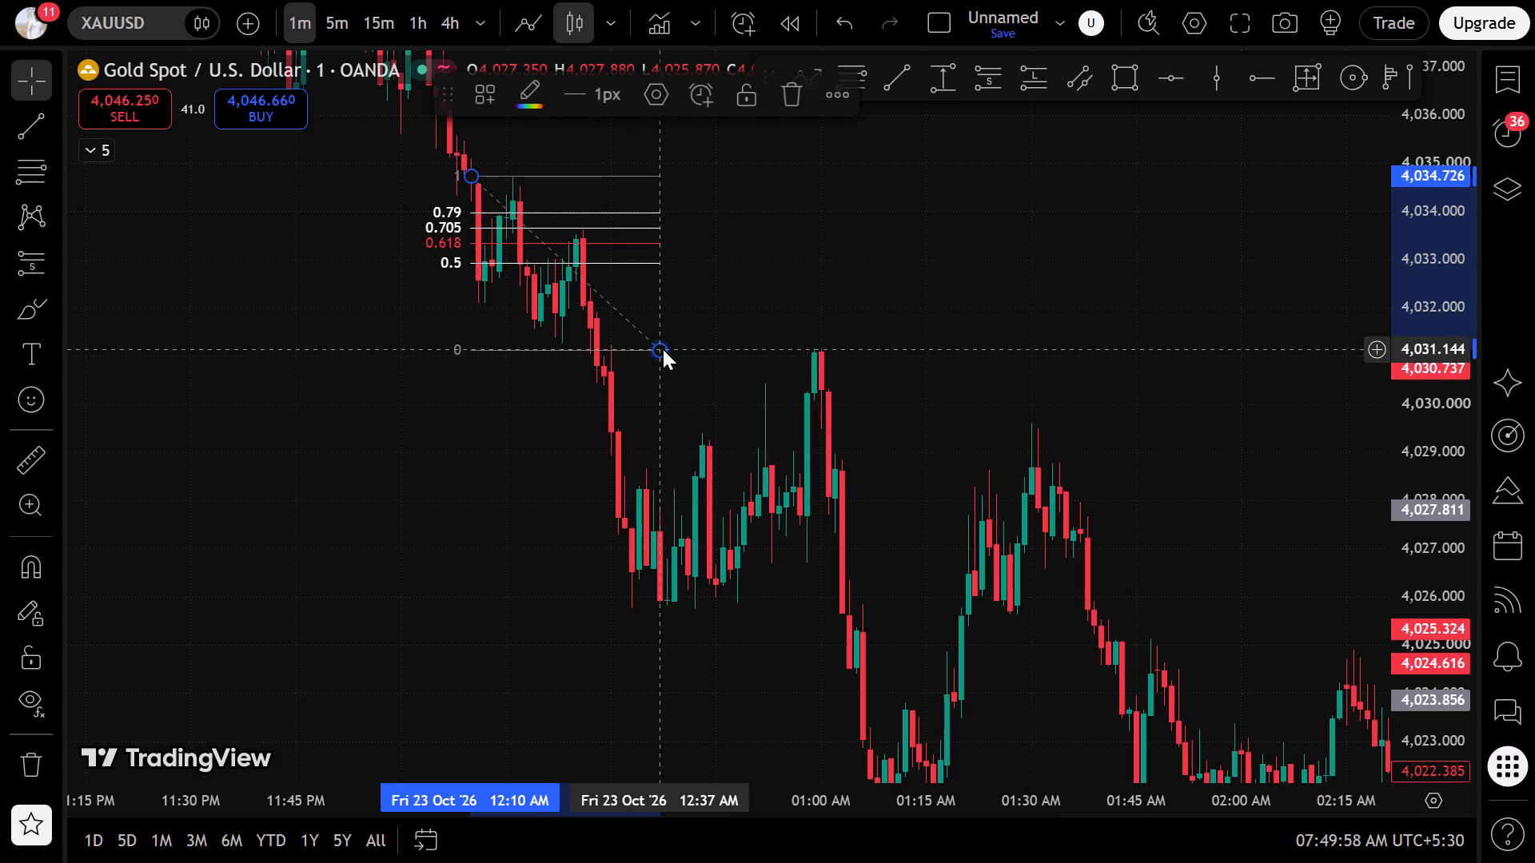
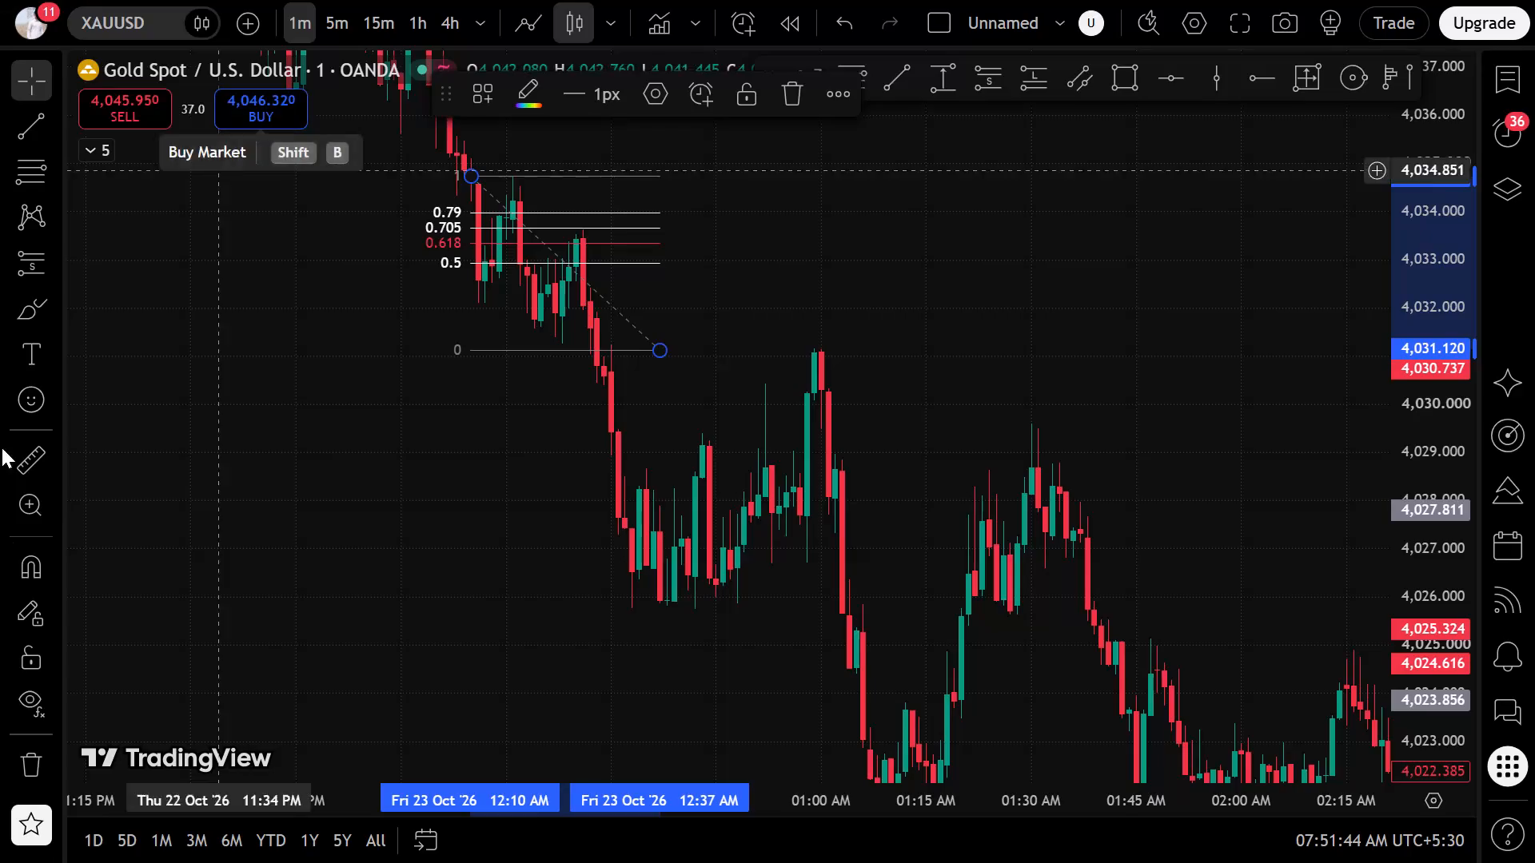
Draw a Fib retracement over the 23 October decline from about 4,033.7 at 12:32 AM to about 4,025.8 at 12:57 AM.
left_click(11, 168)
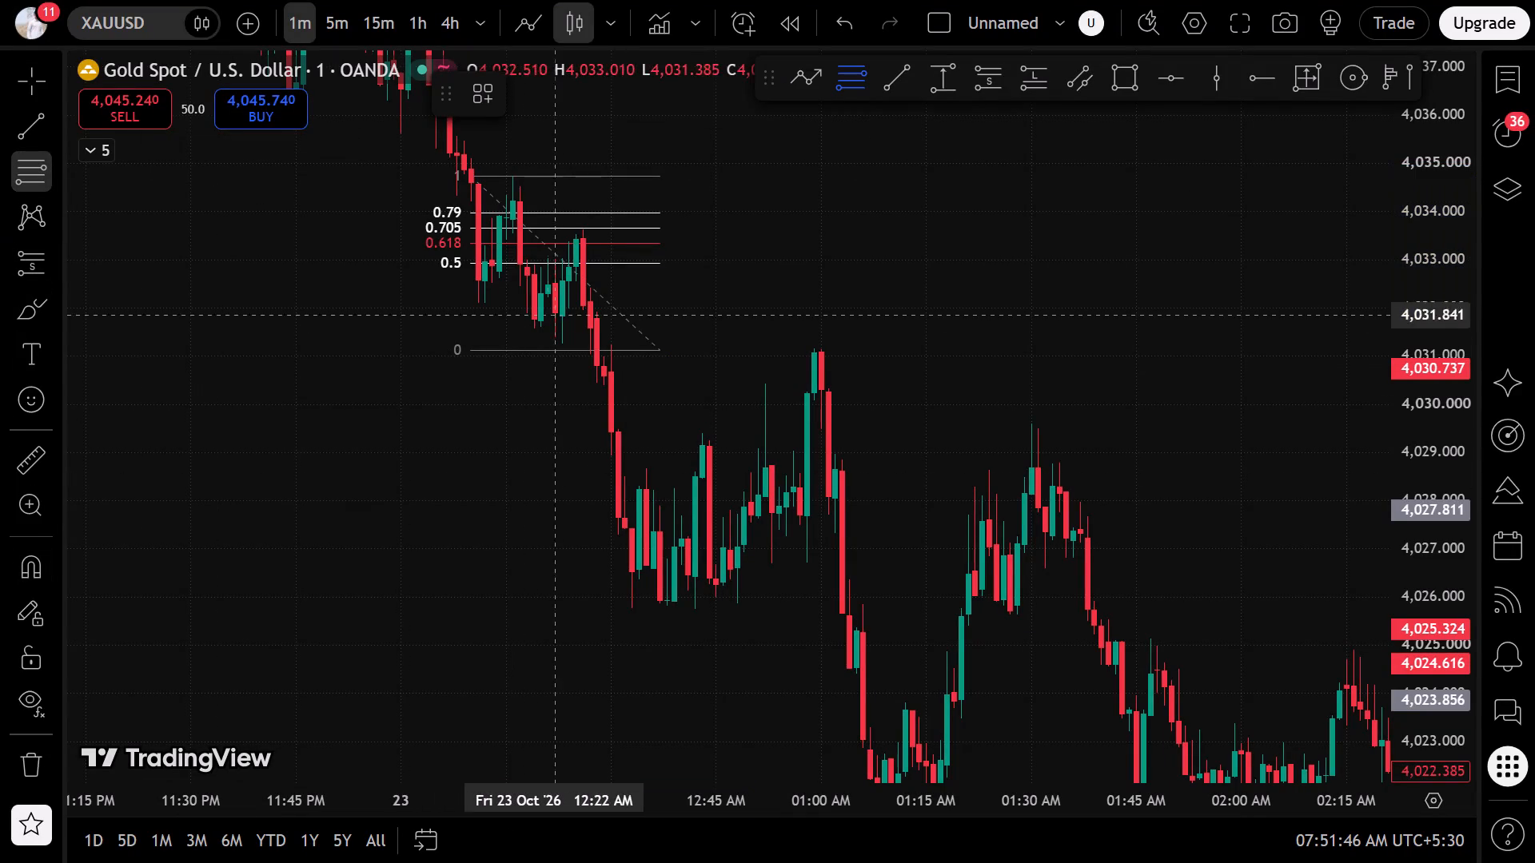
left_click(628, 228)
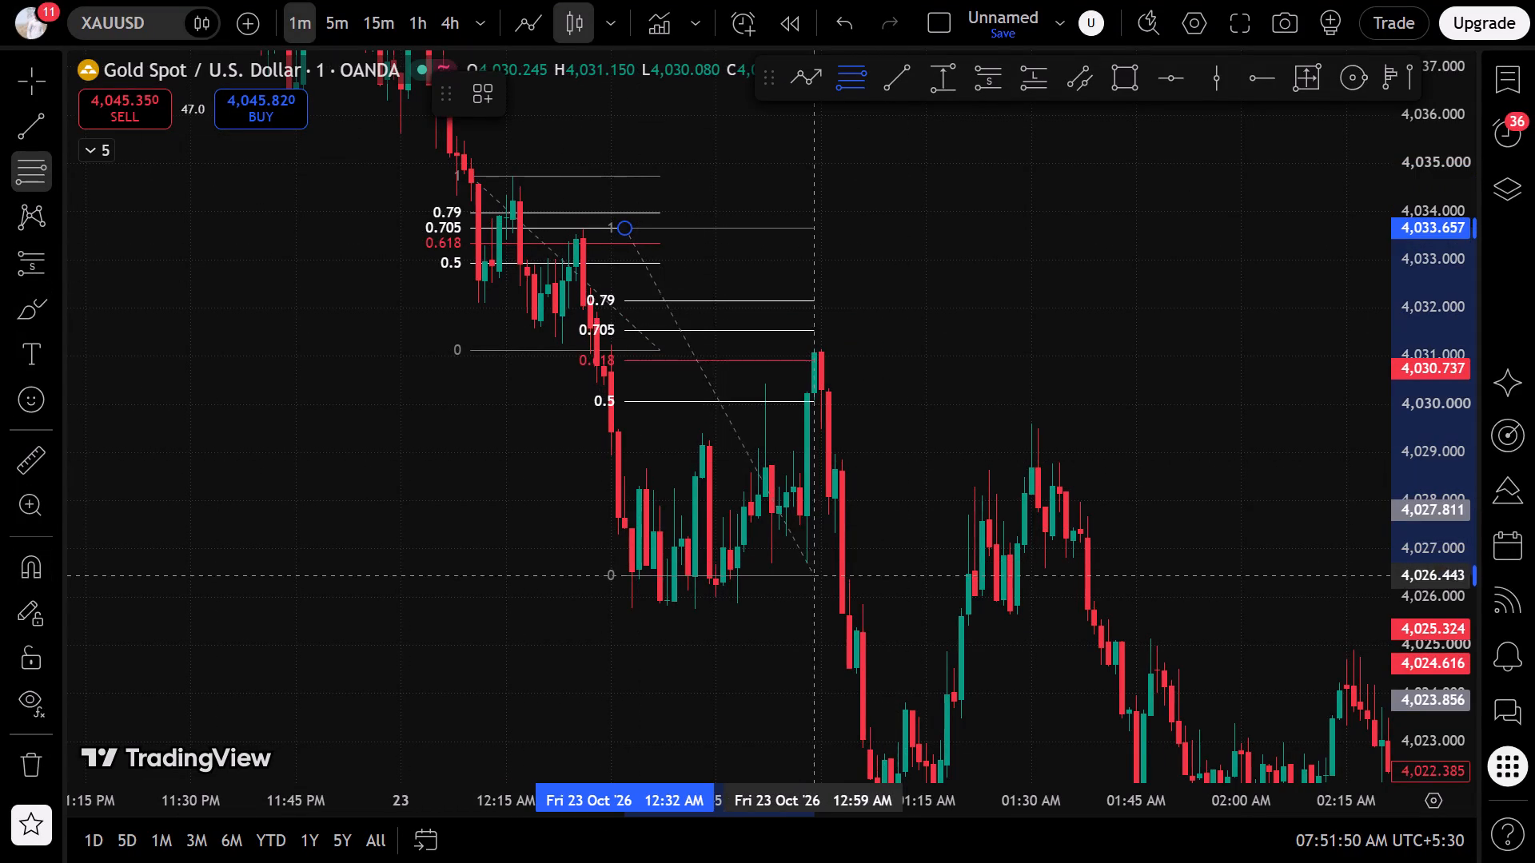
left_click(799, 604)
left_click(914, 523)
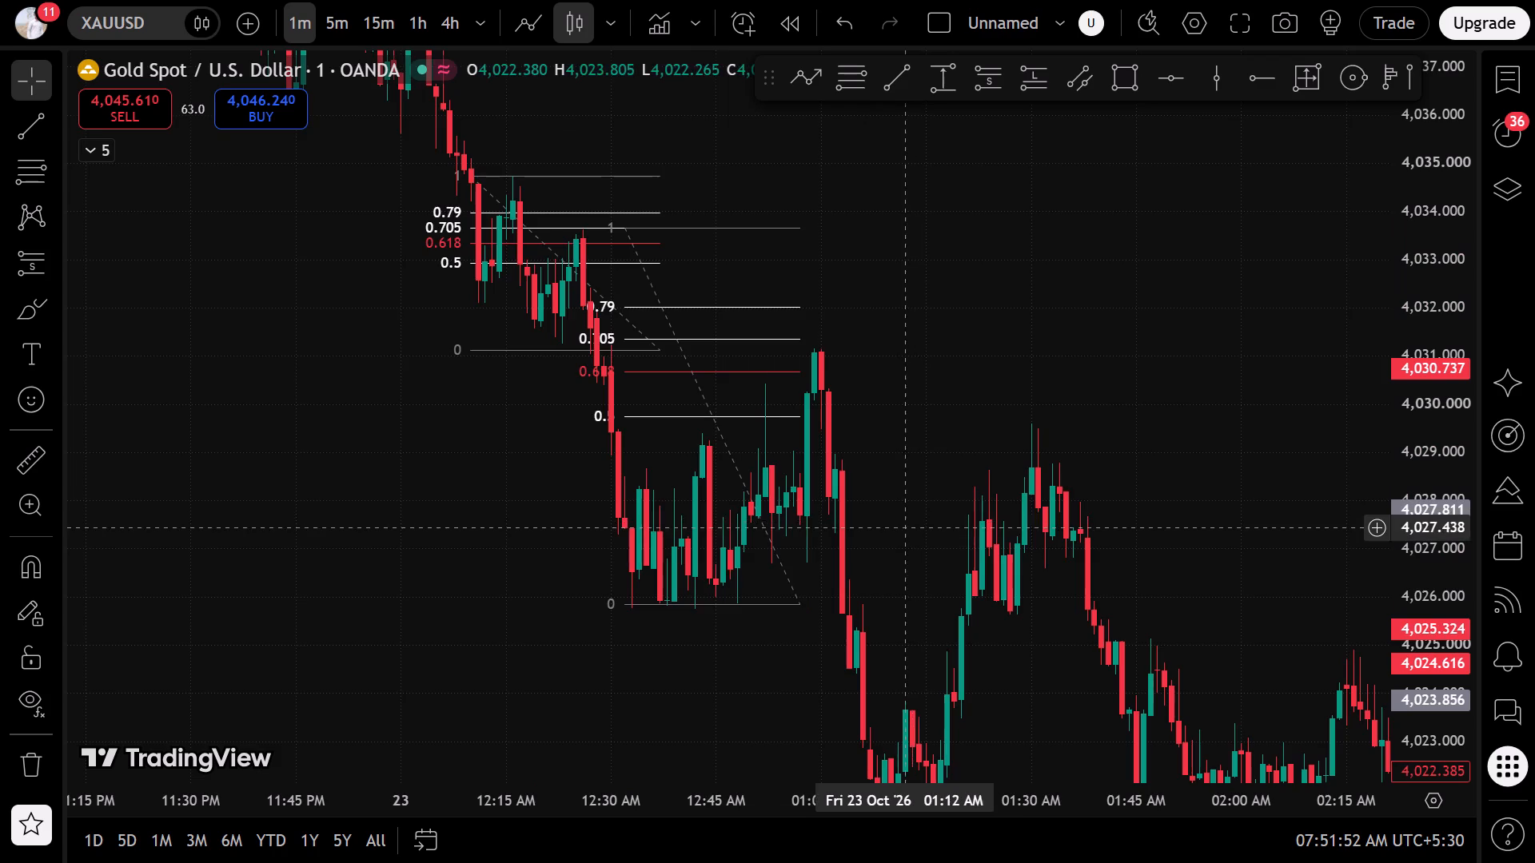
Examine the 22 October price action from about 11:30 PM back to about 07:00 PM for further swings.
scroll(823, 635, "down", 5)
left_click_drag(693, 392, 1089, 861)
left_click_drag(907, 420, 1135, 814)
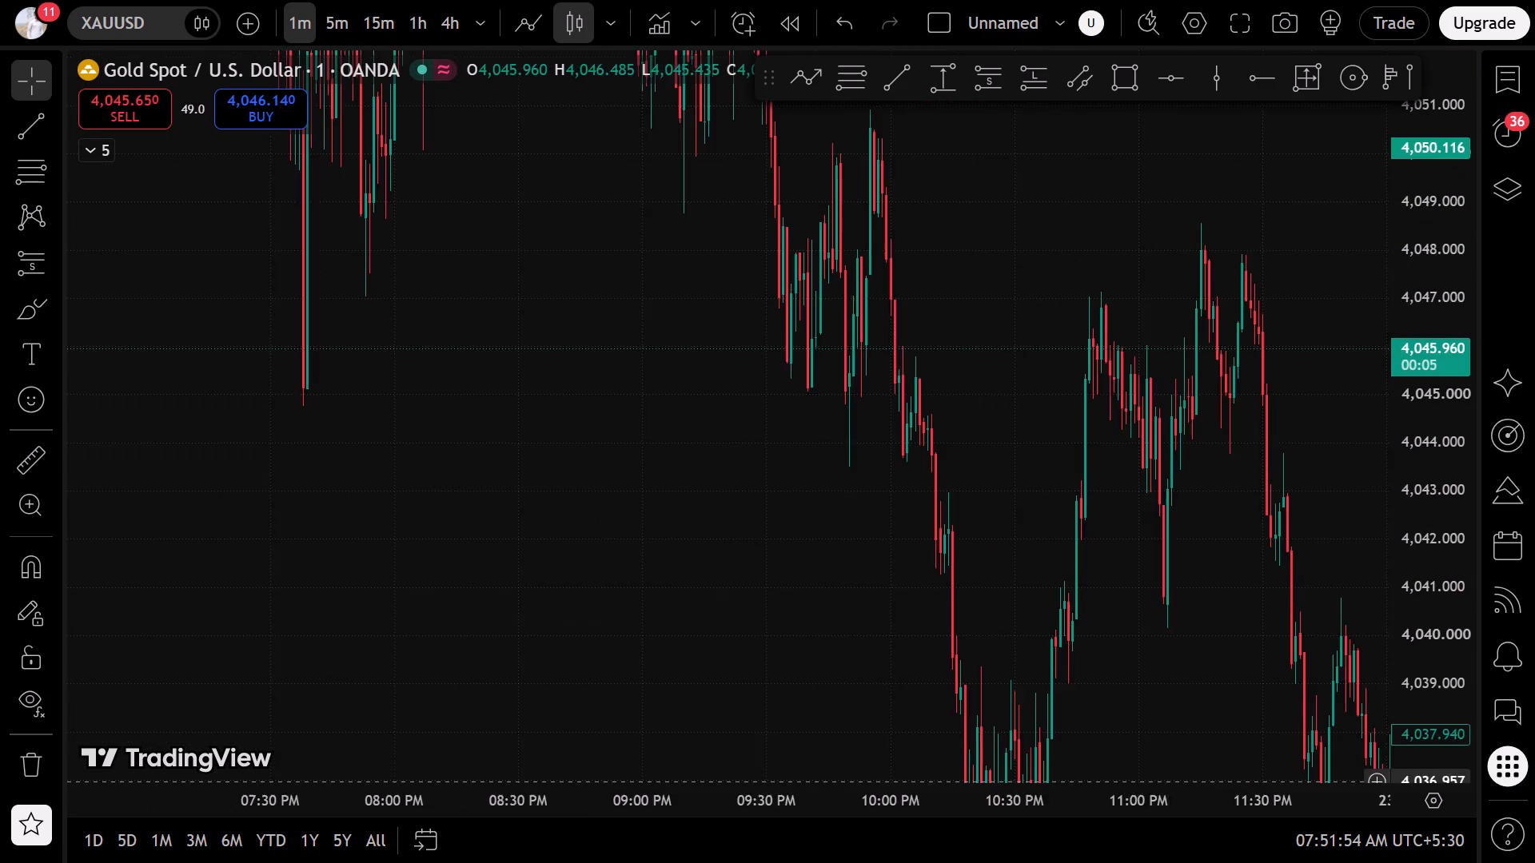
left_click_drag(959, 364, 1198, 614)
left_click_drag(1443, 270, 1355, 492)
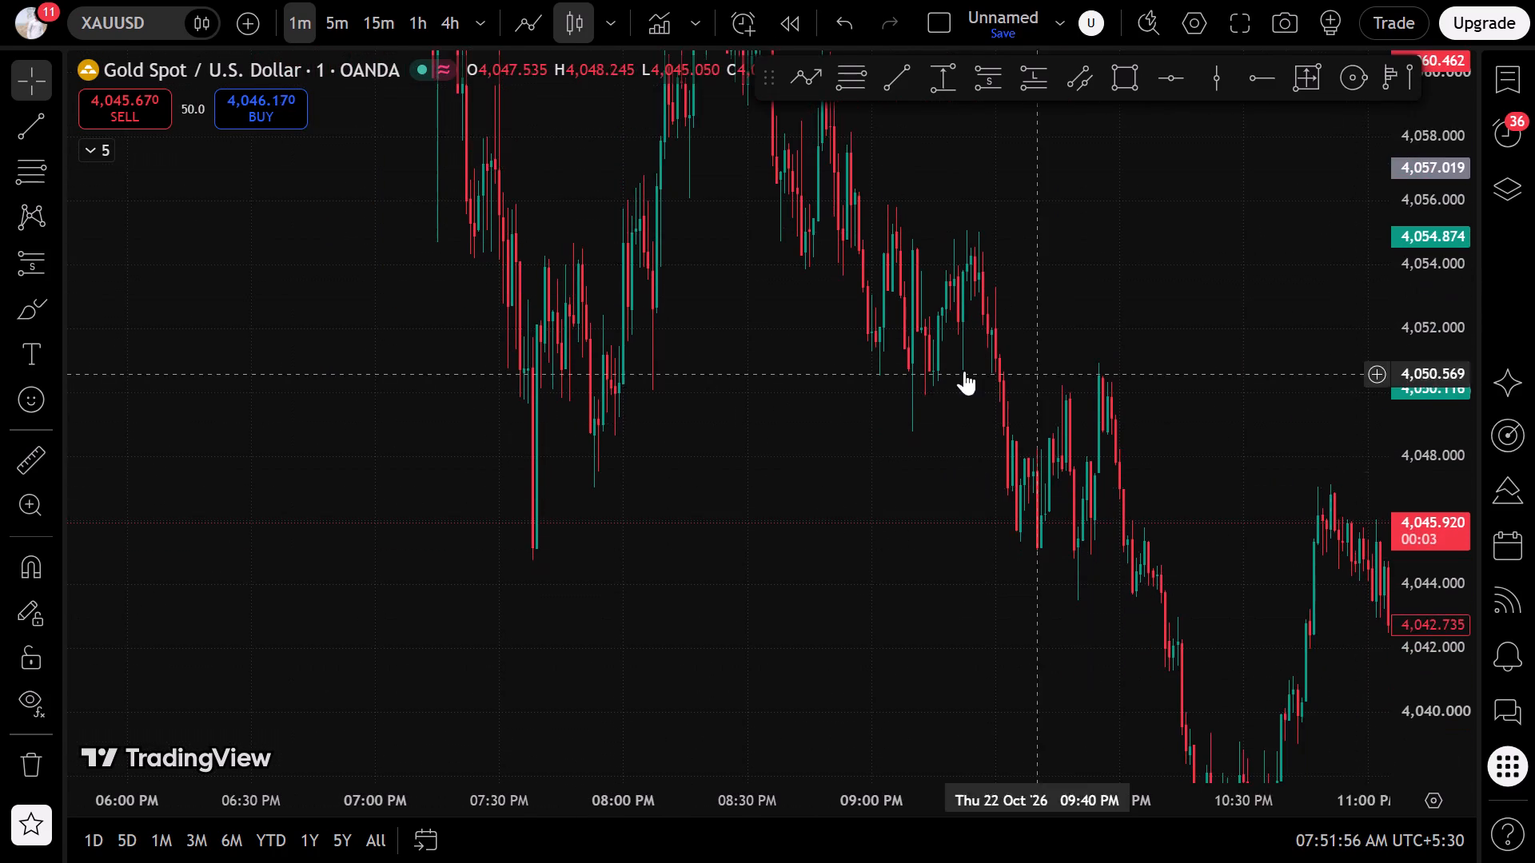
left_click_drag(963, 364, 1098, 623)
scroll(1071, 630, "up", 3)
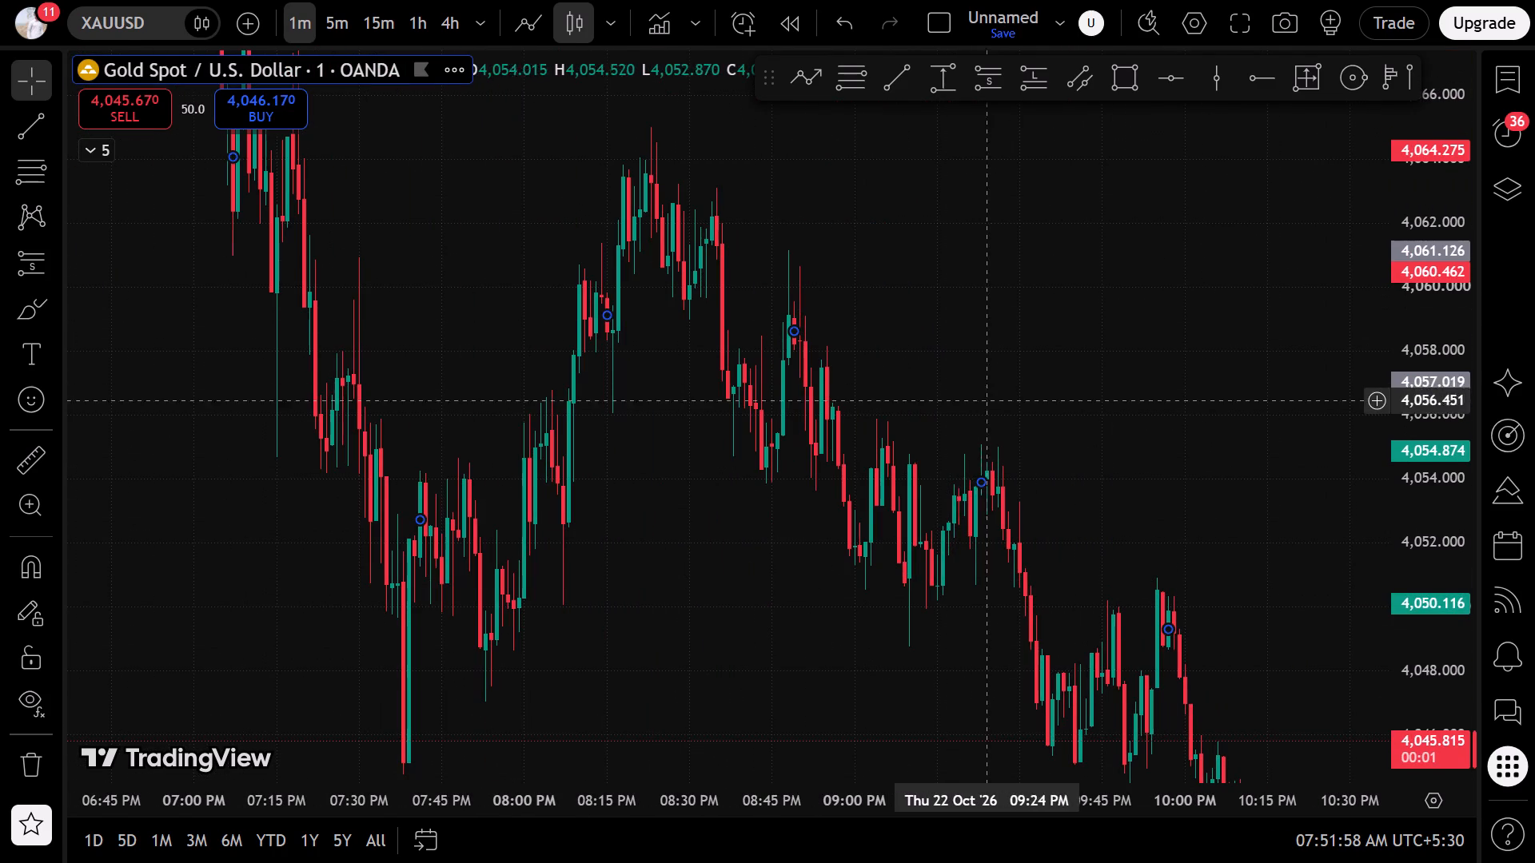
left_click_drag(1014, 485, 855, 272)
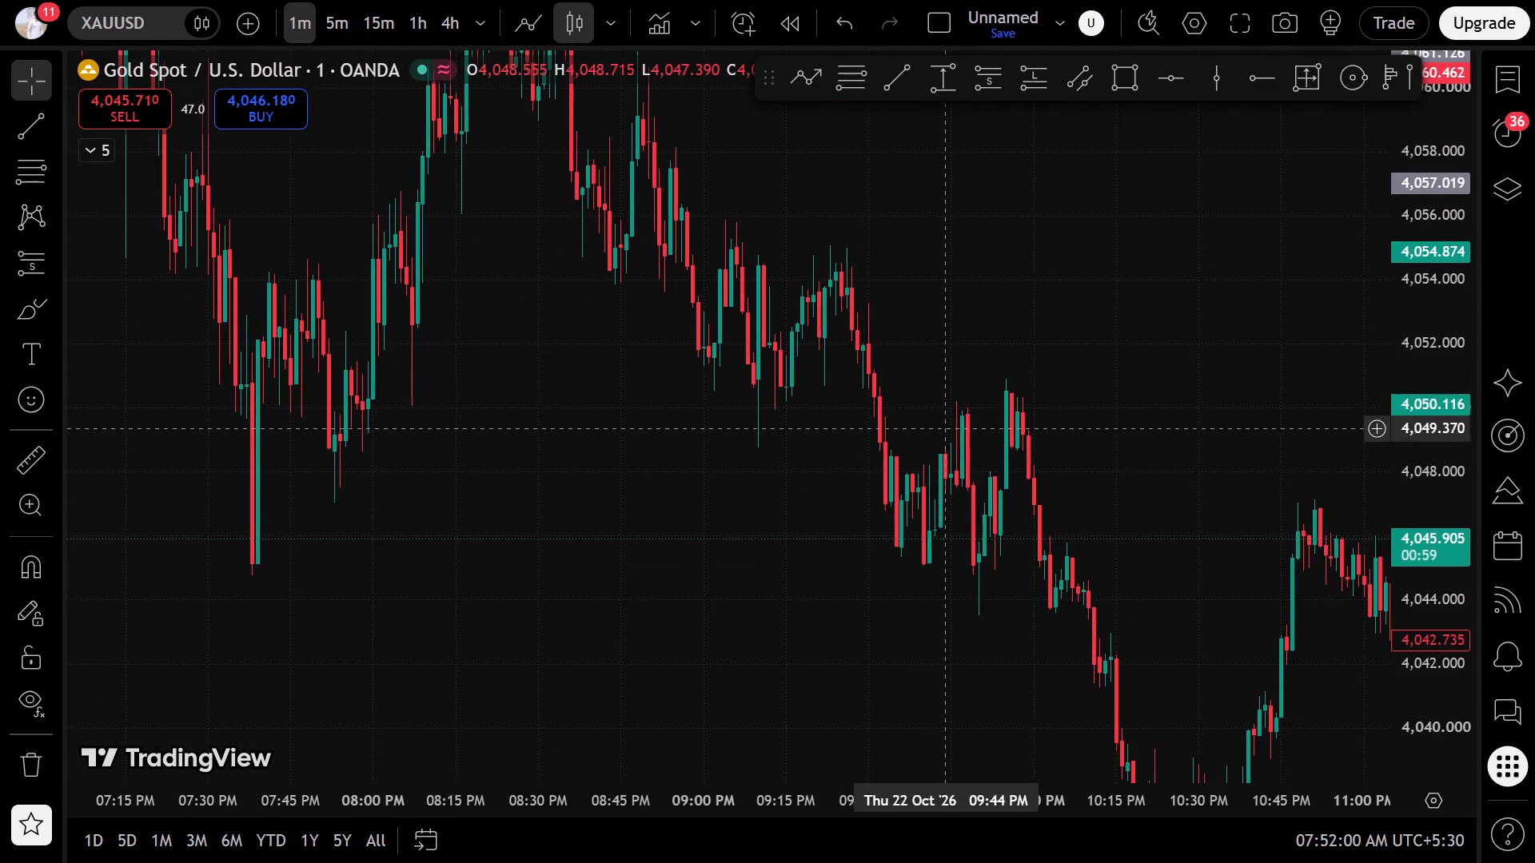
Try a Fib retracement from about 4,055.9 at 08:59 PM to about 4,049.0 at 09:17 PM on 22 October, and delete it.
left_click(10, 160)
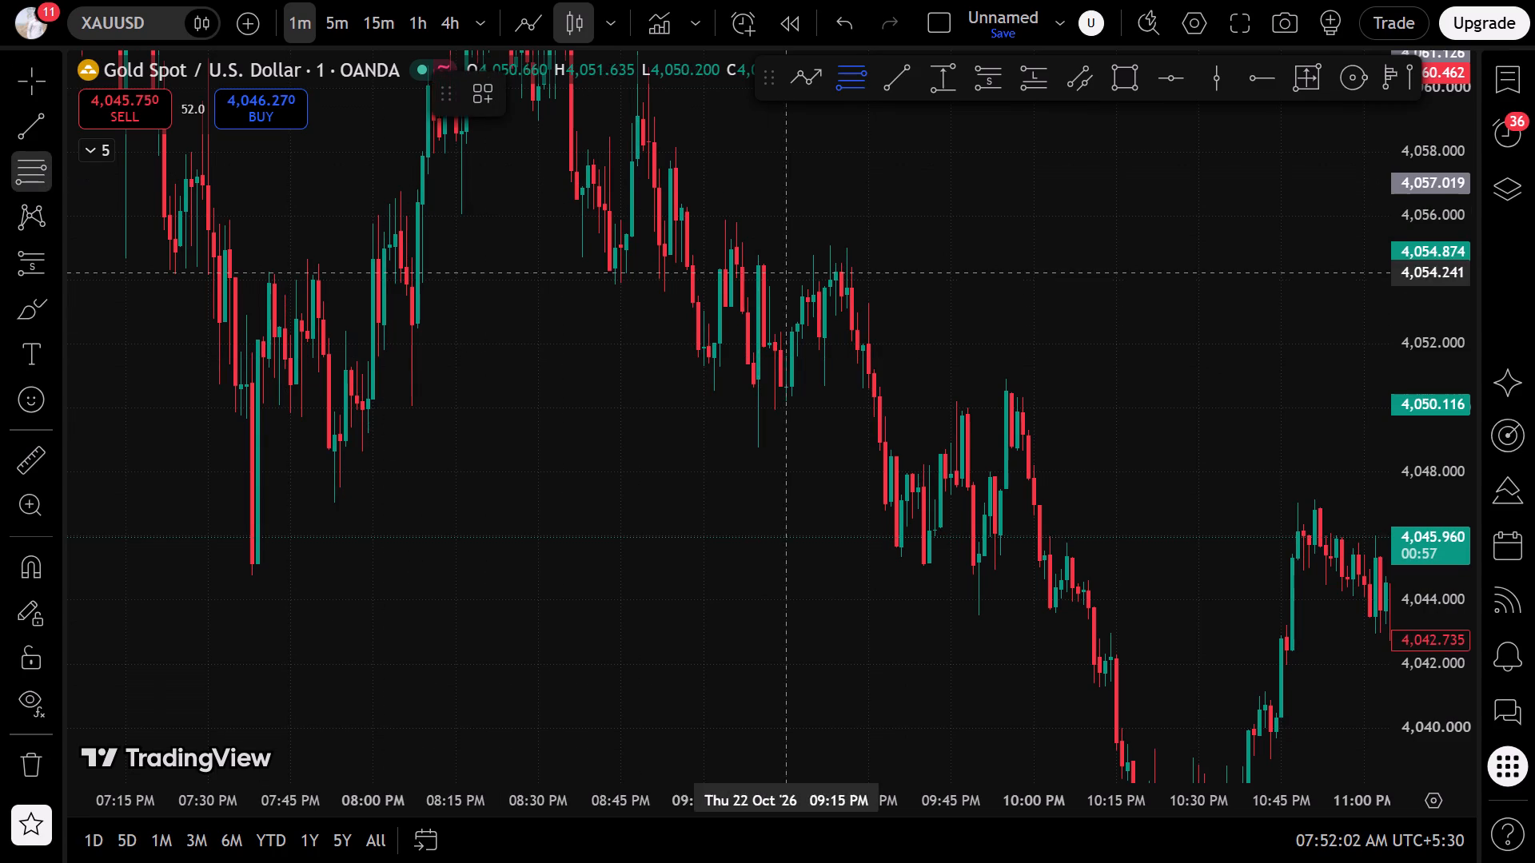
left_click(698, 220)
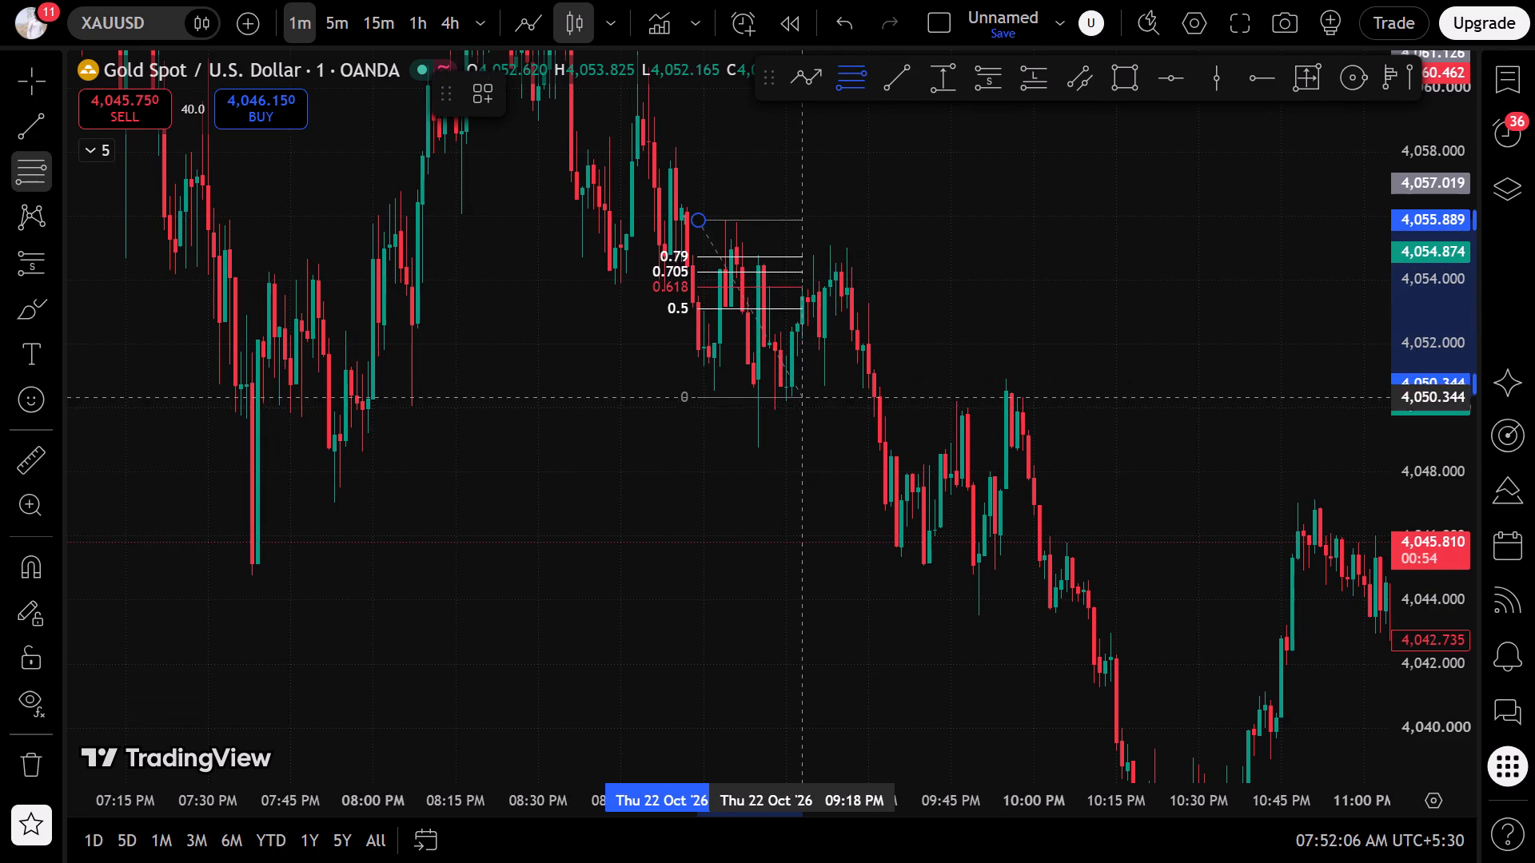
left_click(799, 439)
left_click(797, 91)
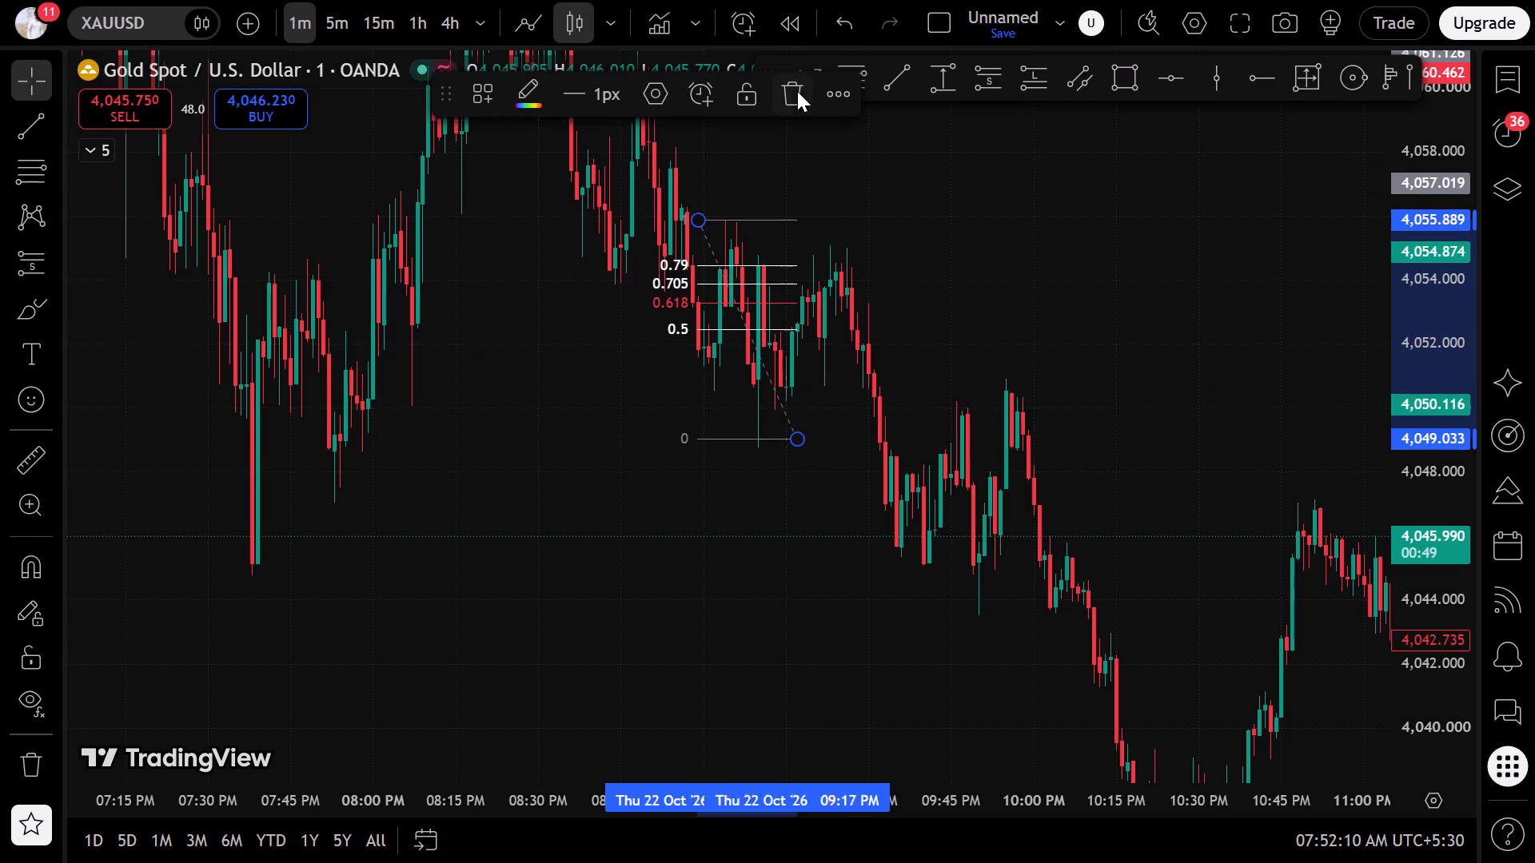
Draw a Fib retracement over the 22 October decline from about 4,061.1 at 08:44 PM to about 4,050.6 at 09:18 PM.
left_click_drag(839, 180, 901, 313)
left_click(836, 82)
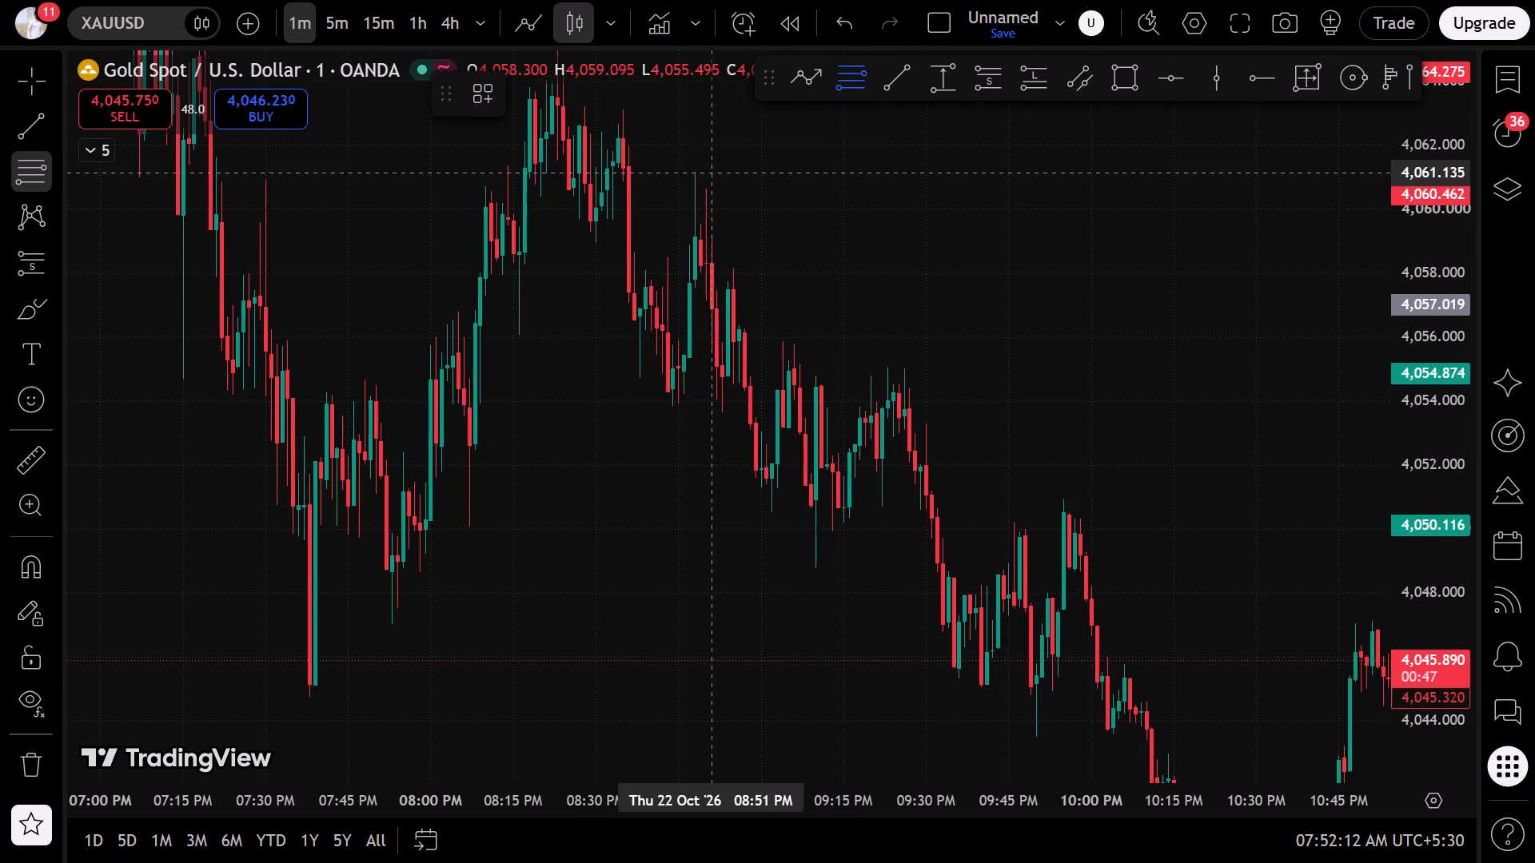
left_click(672, 173)
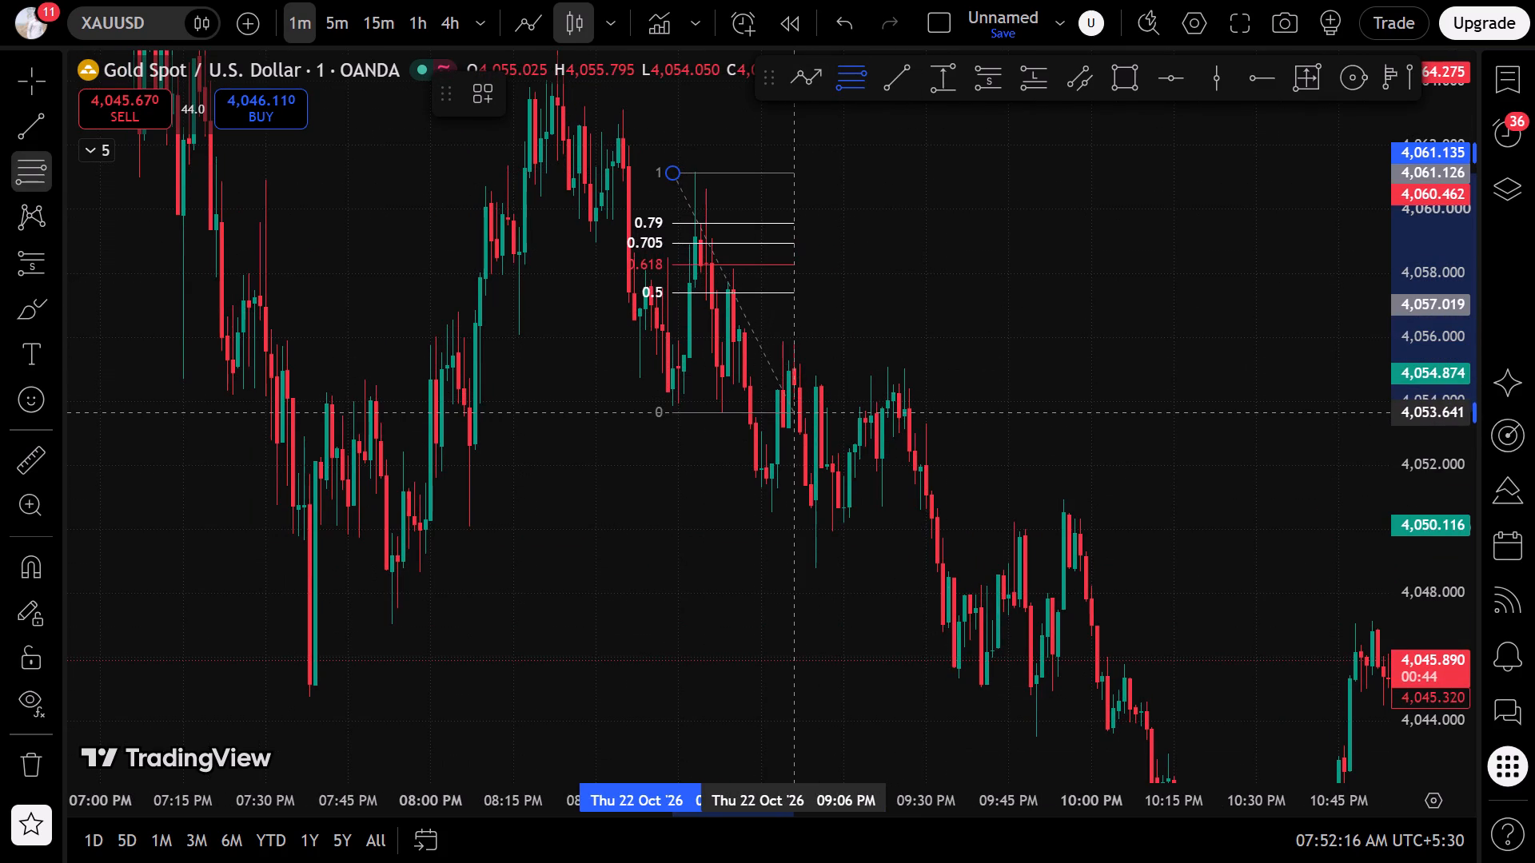
left_click(859, 510)
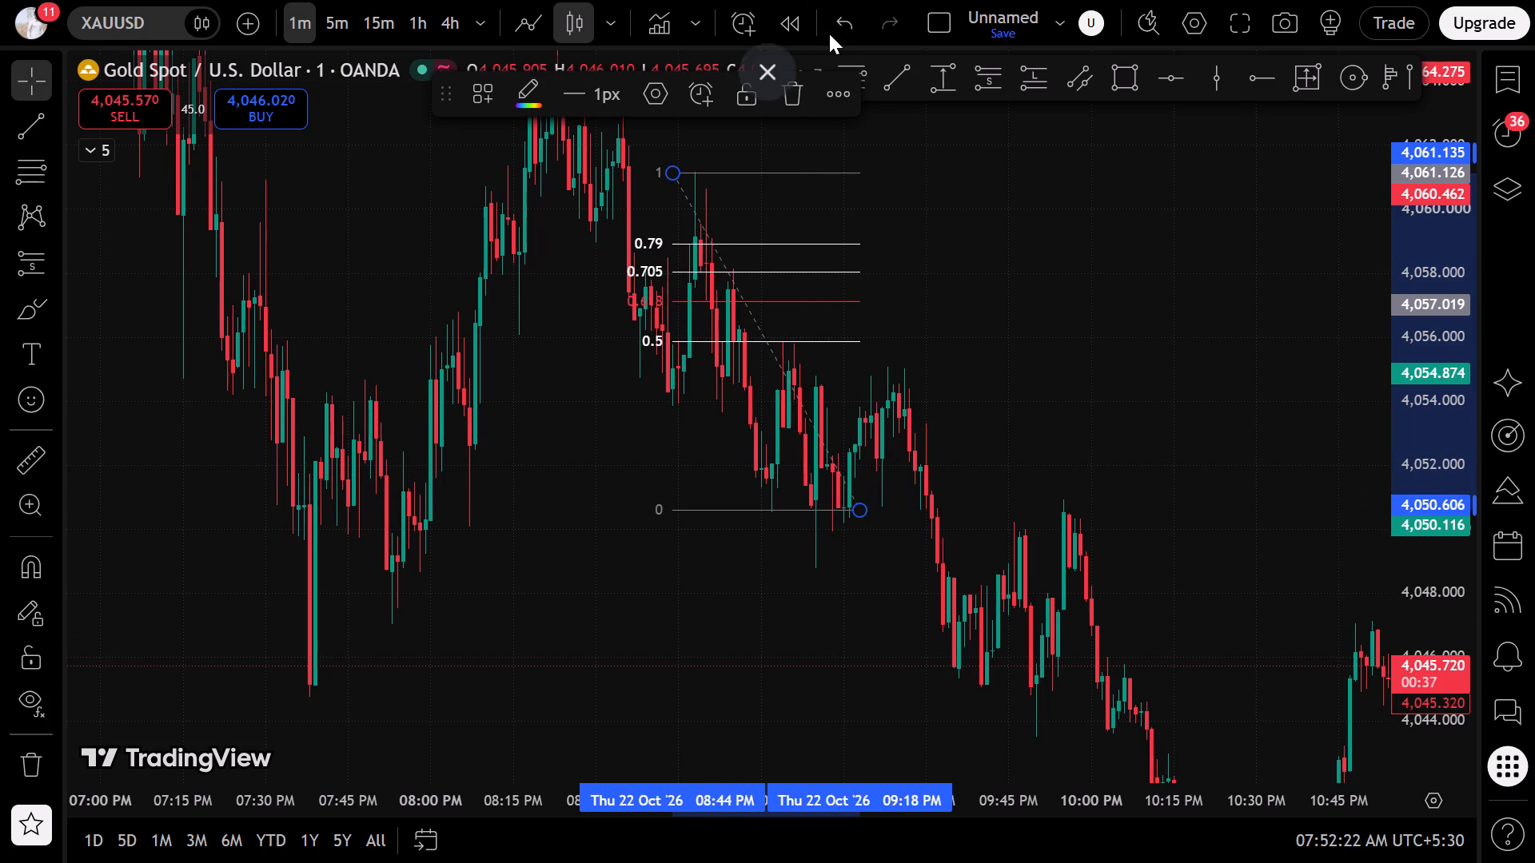
Exit full screen and close the browser window with the chart.
left_click(760, 94)
left_click(1534, 0)
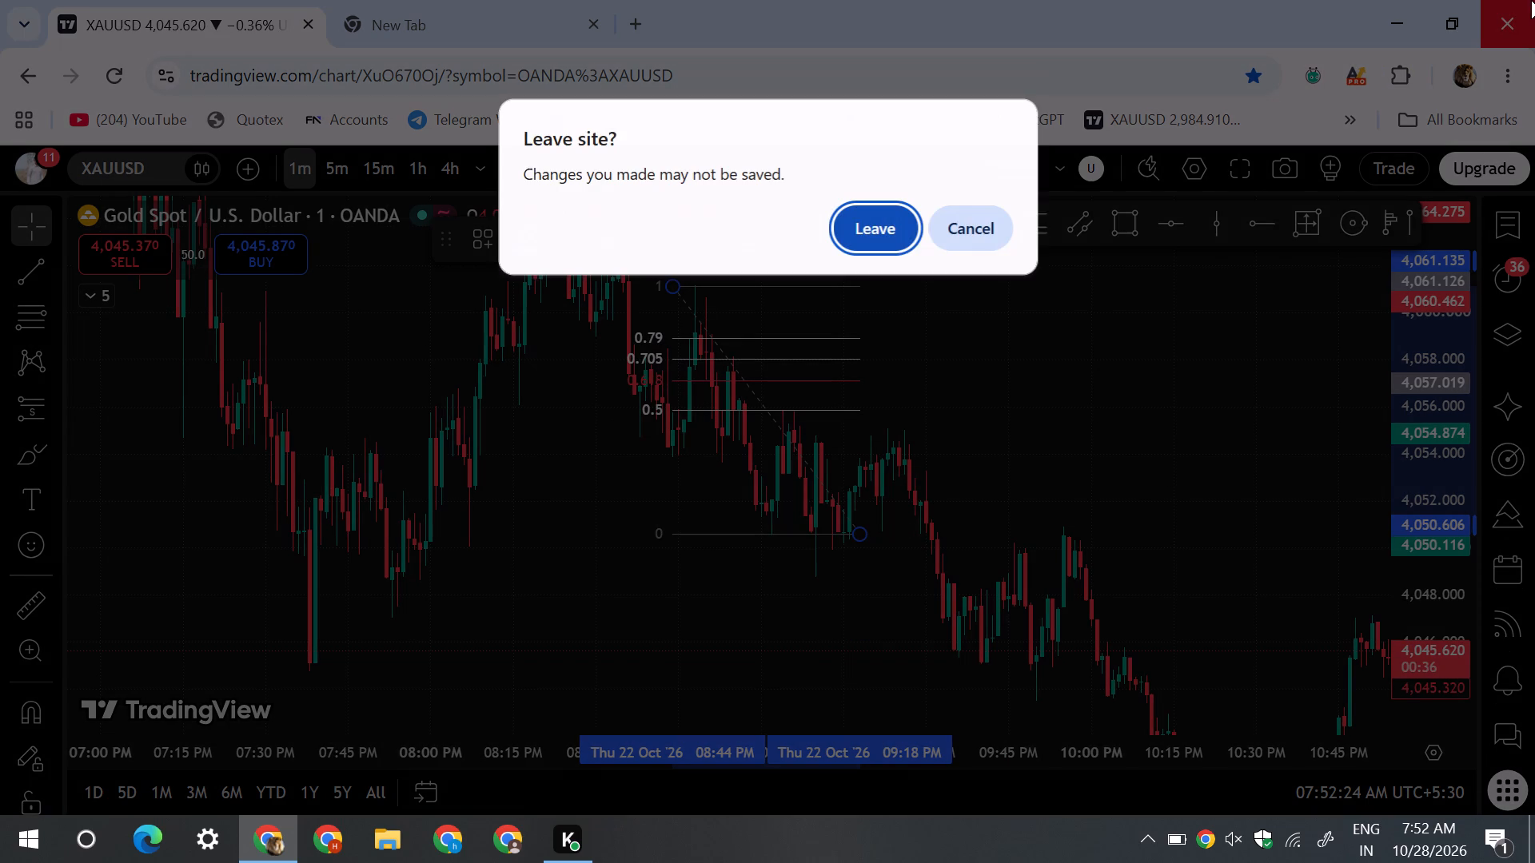